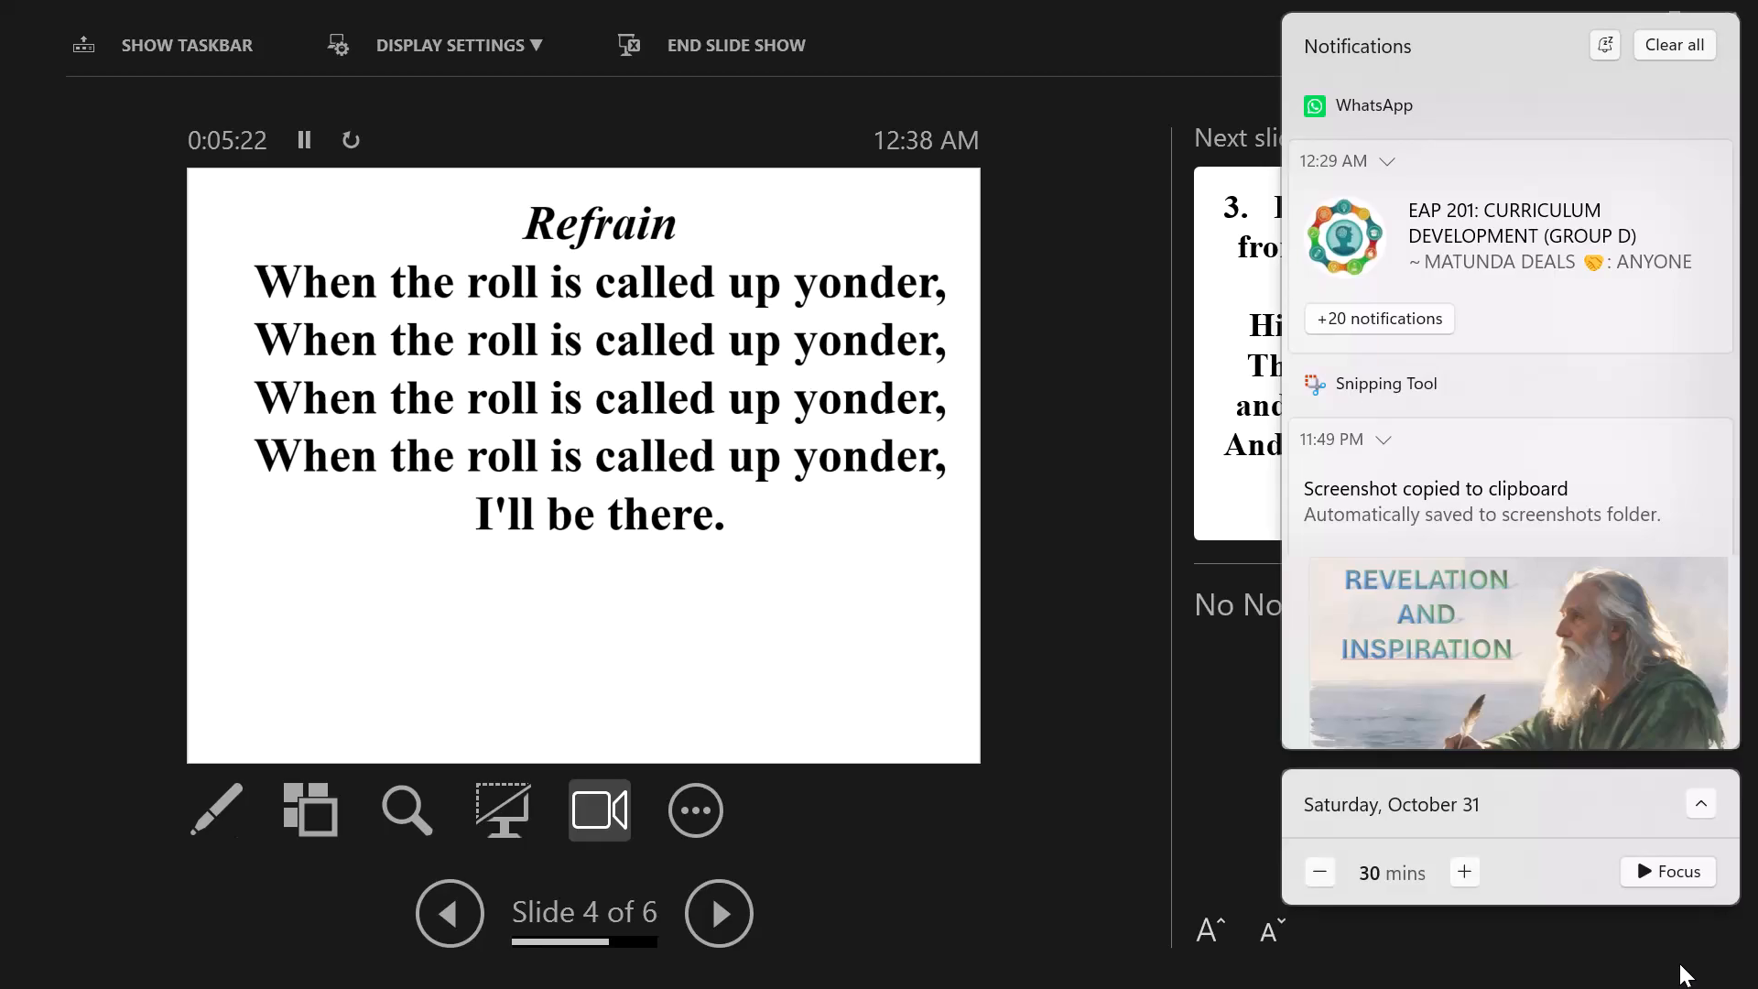
Dismiss the notifications and calendar flyout covering the slide show's presenter view.
right_click(1757, 0)
right_click(1757, 0)
click(1757, 0)
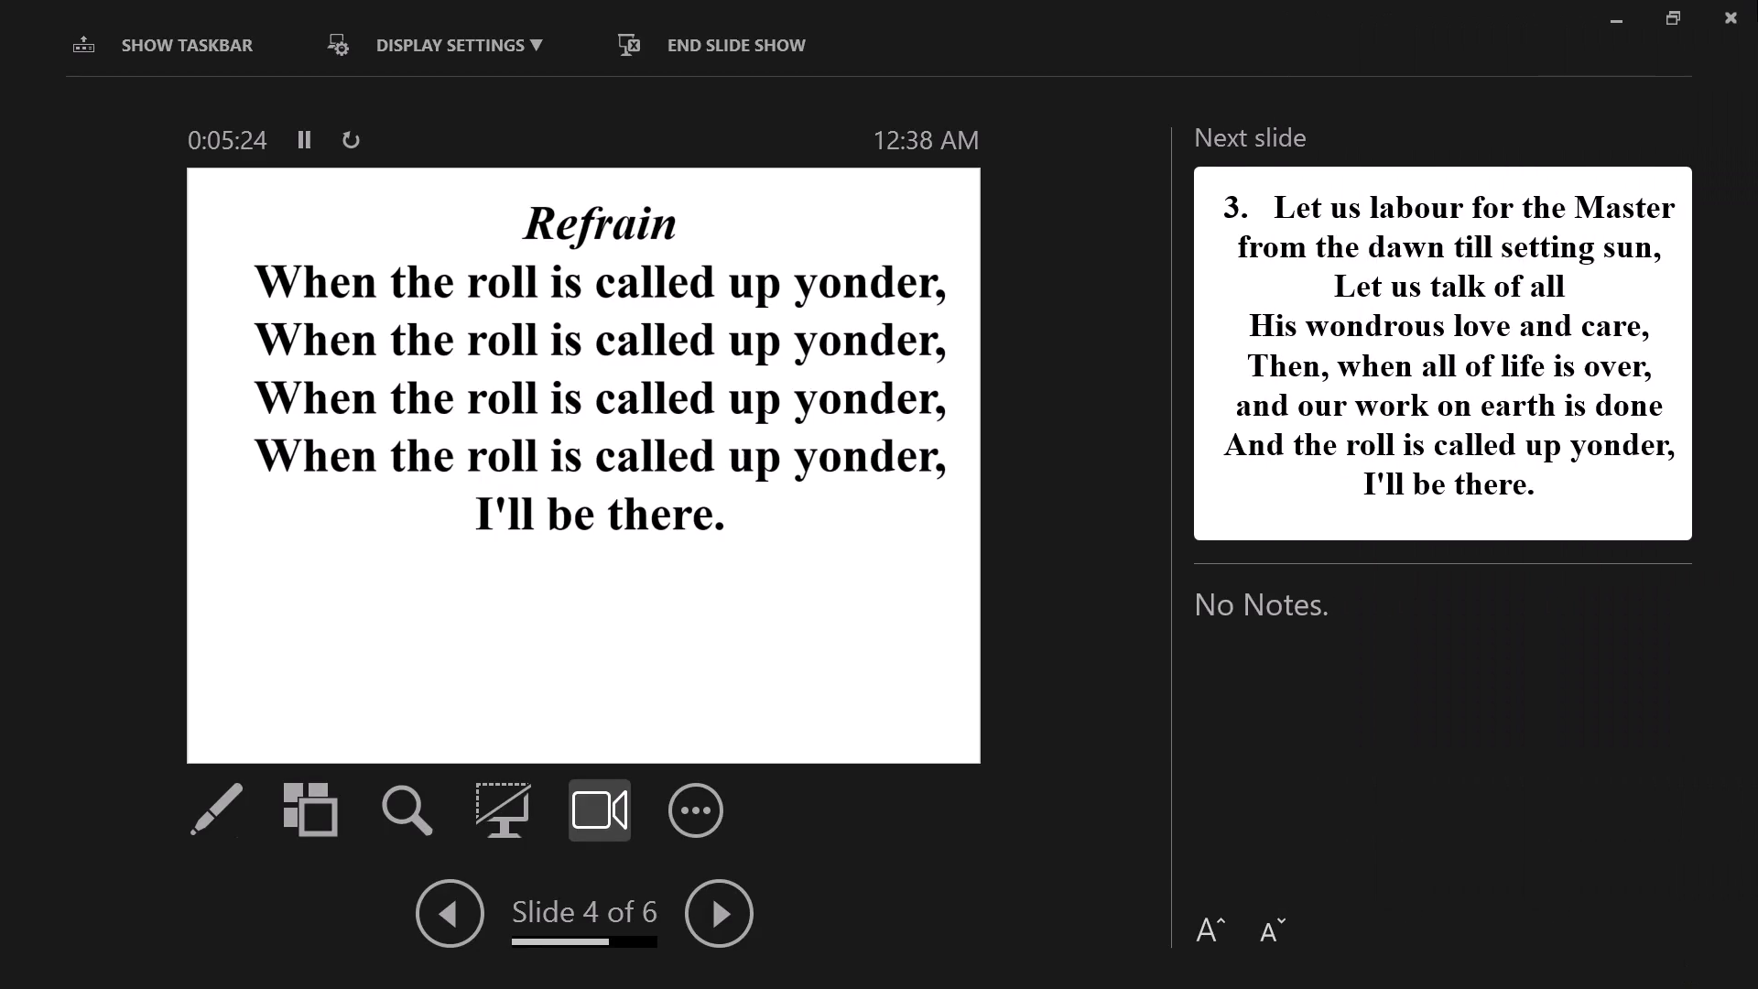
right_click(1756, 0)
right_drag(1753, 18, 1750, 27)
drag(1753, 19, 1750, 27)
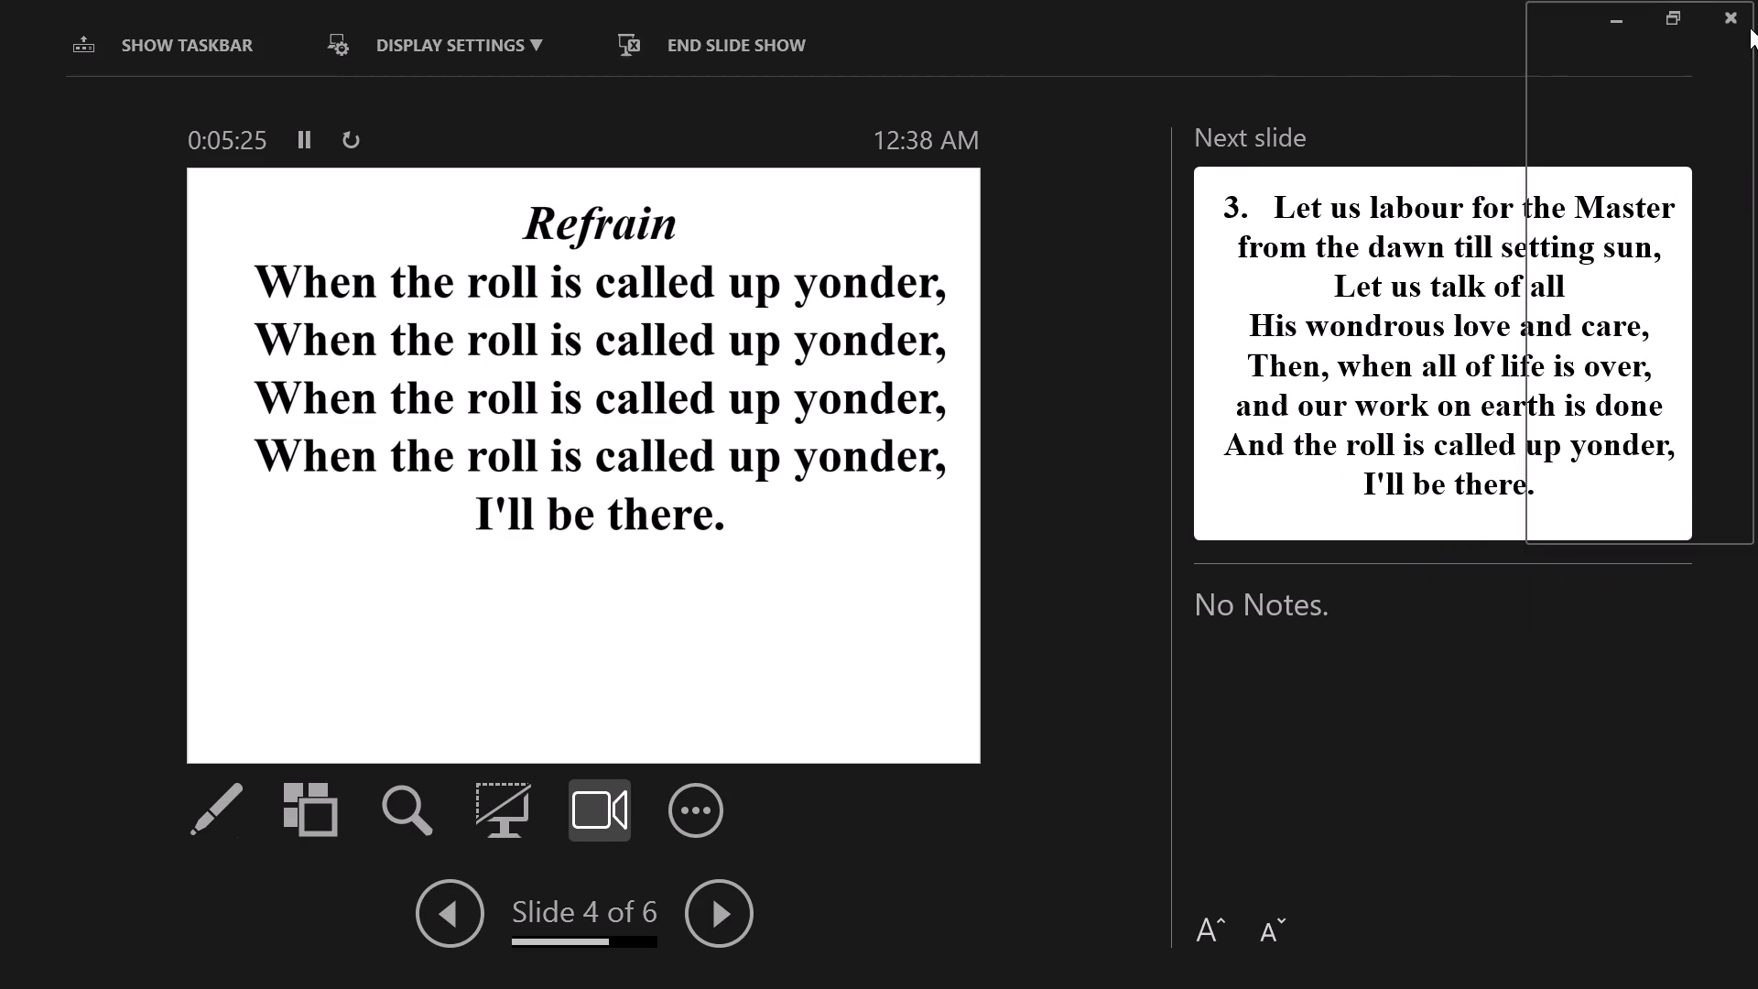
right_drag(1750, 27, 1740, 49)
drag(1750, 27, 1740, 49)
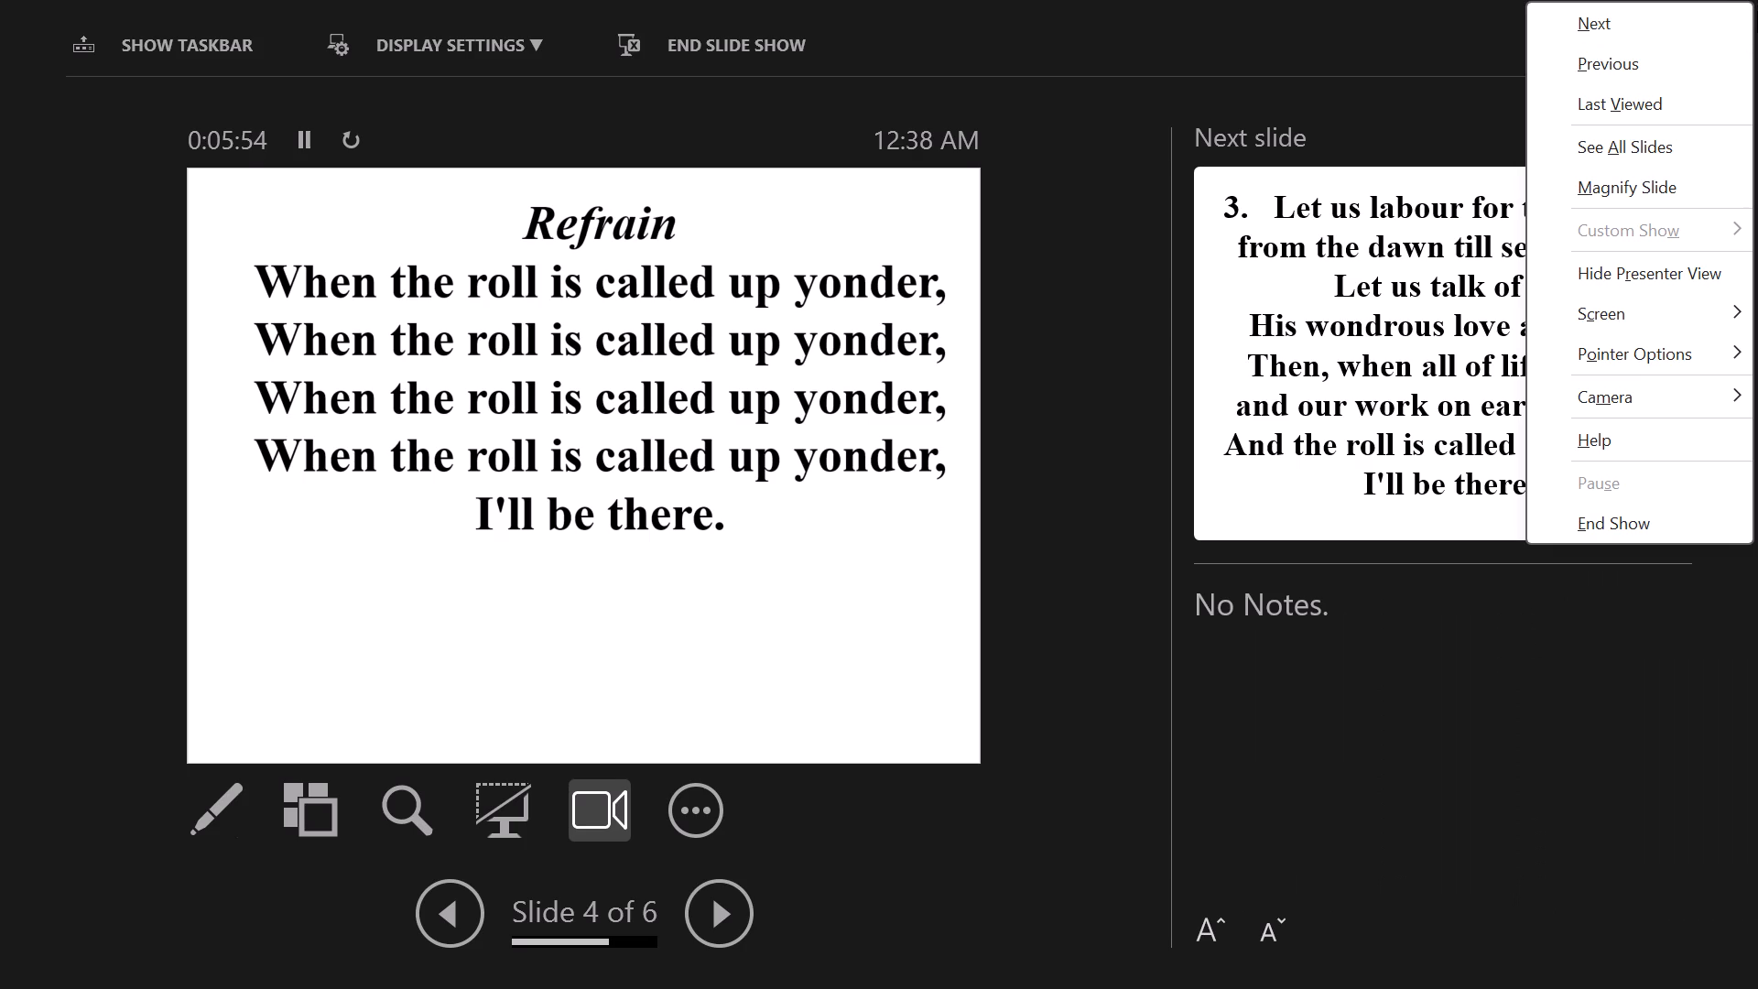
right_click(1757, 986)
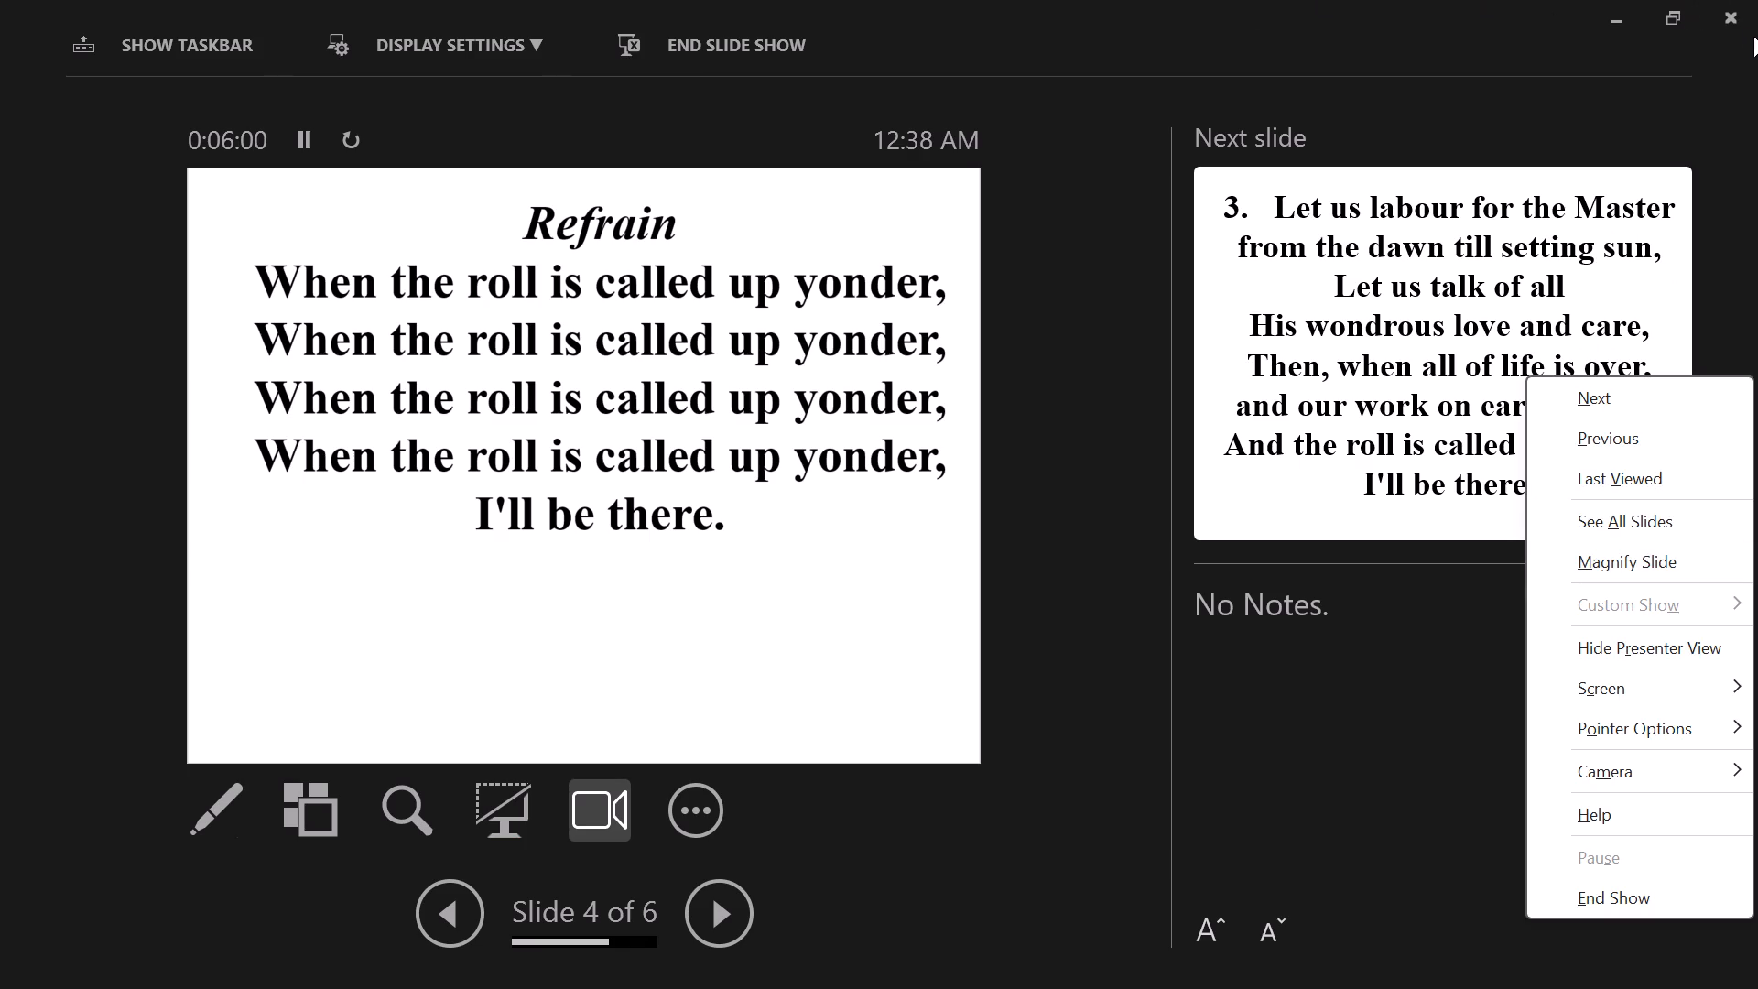
Exit the running slide show and close all the open hymn presentations in PowerPoint.
click(1731, 18)
click(1731, 13)
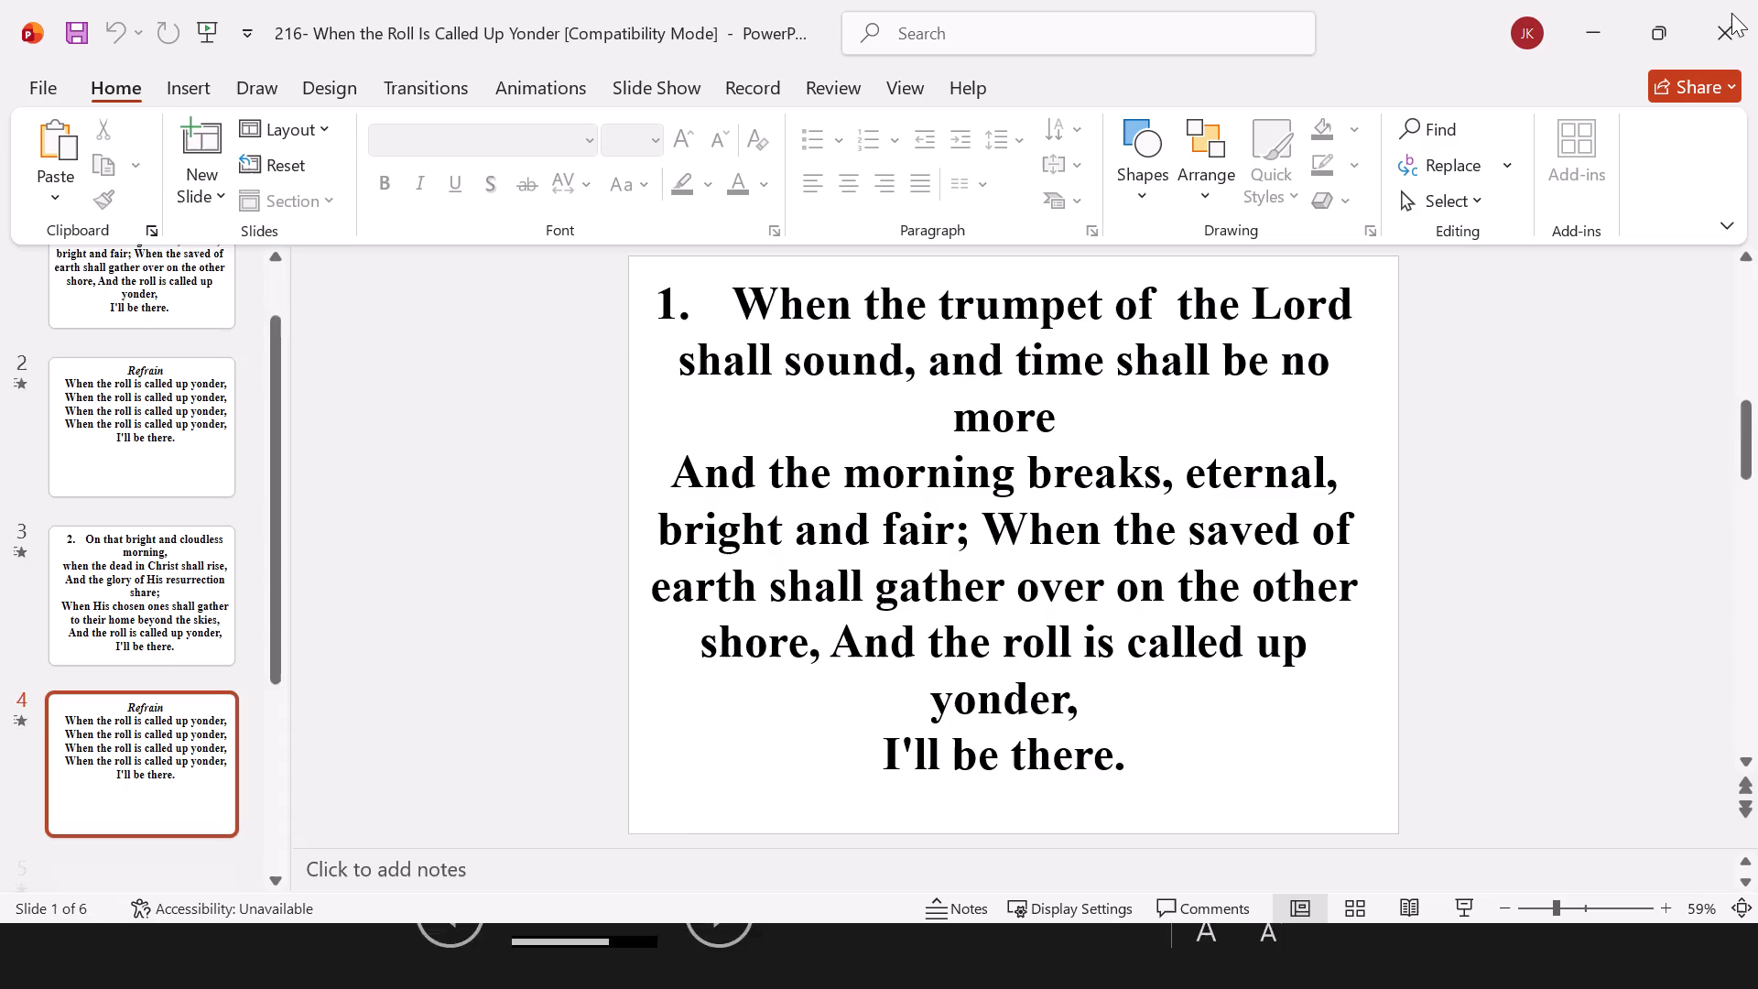
click(1730, 16)
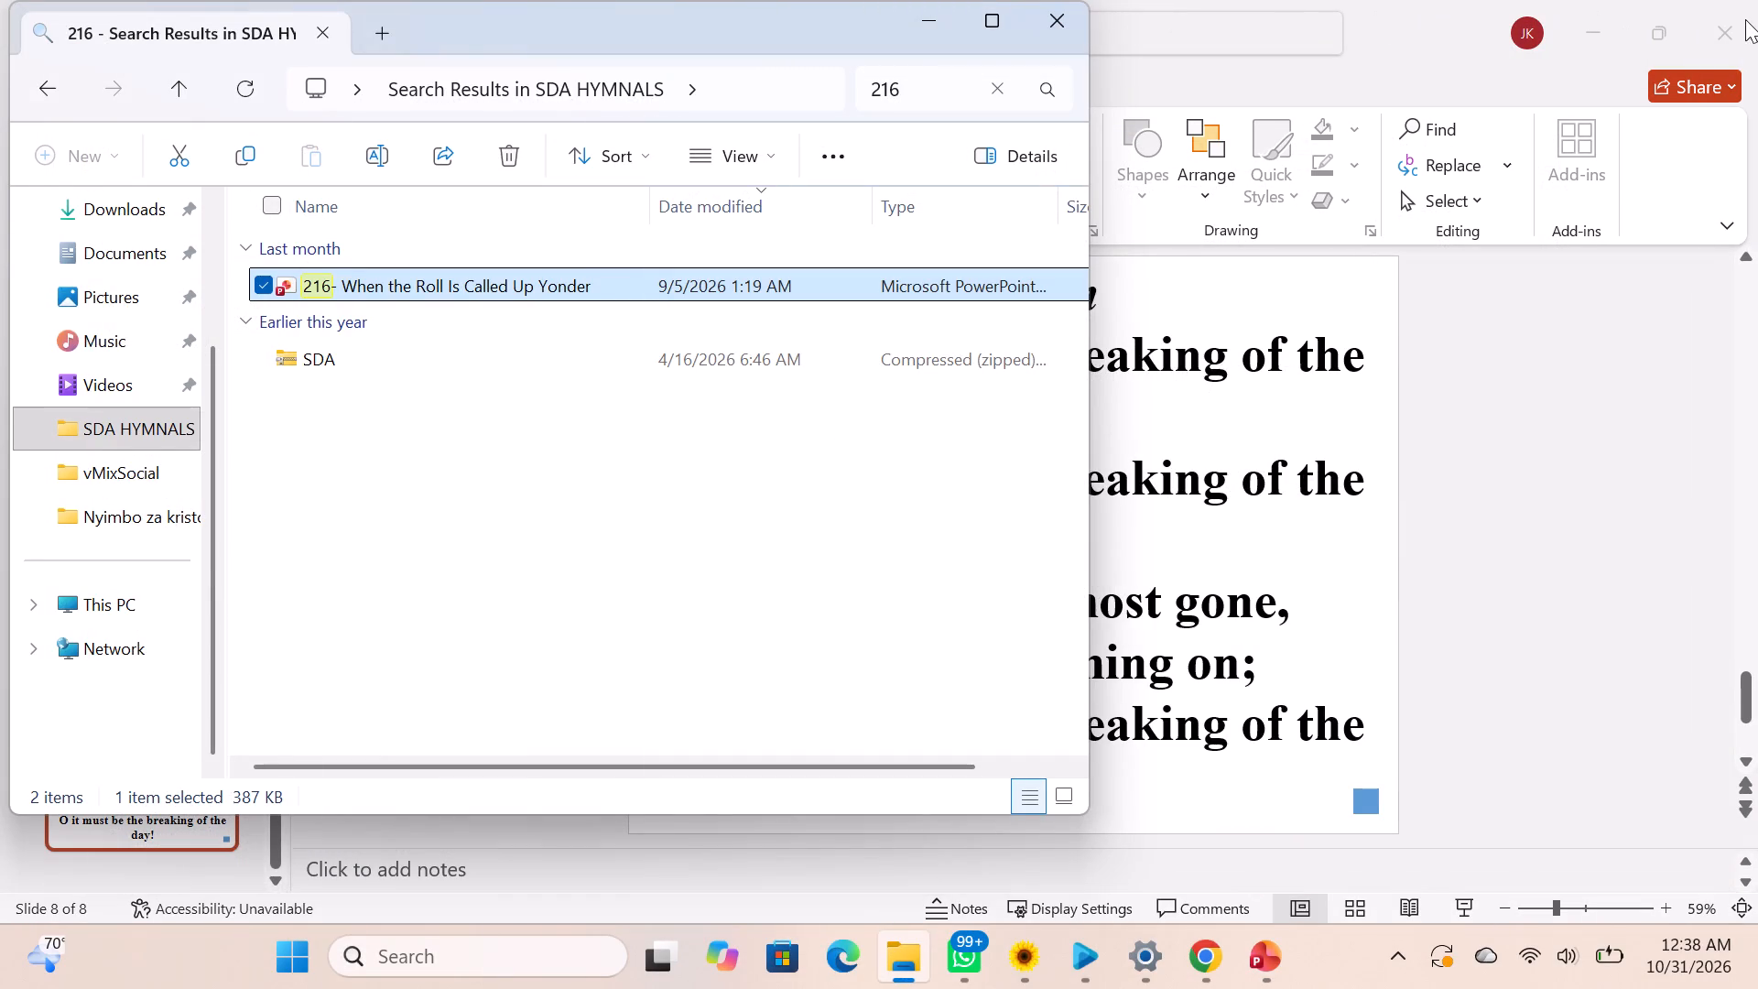
click(1721, 21)
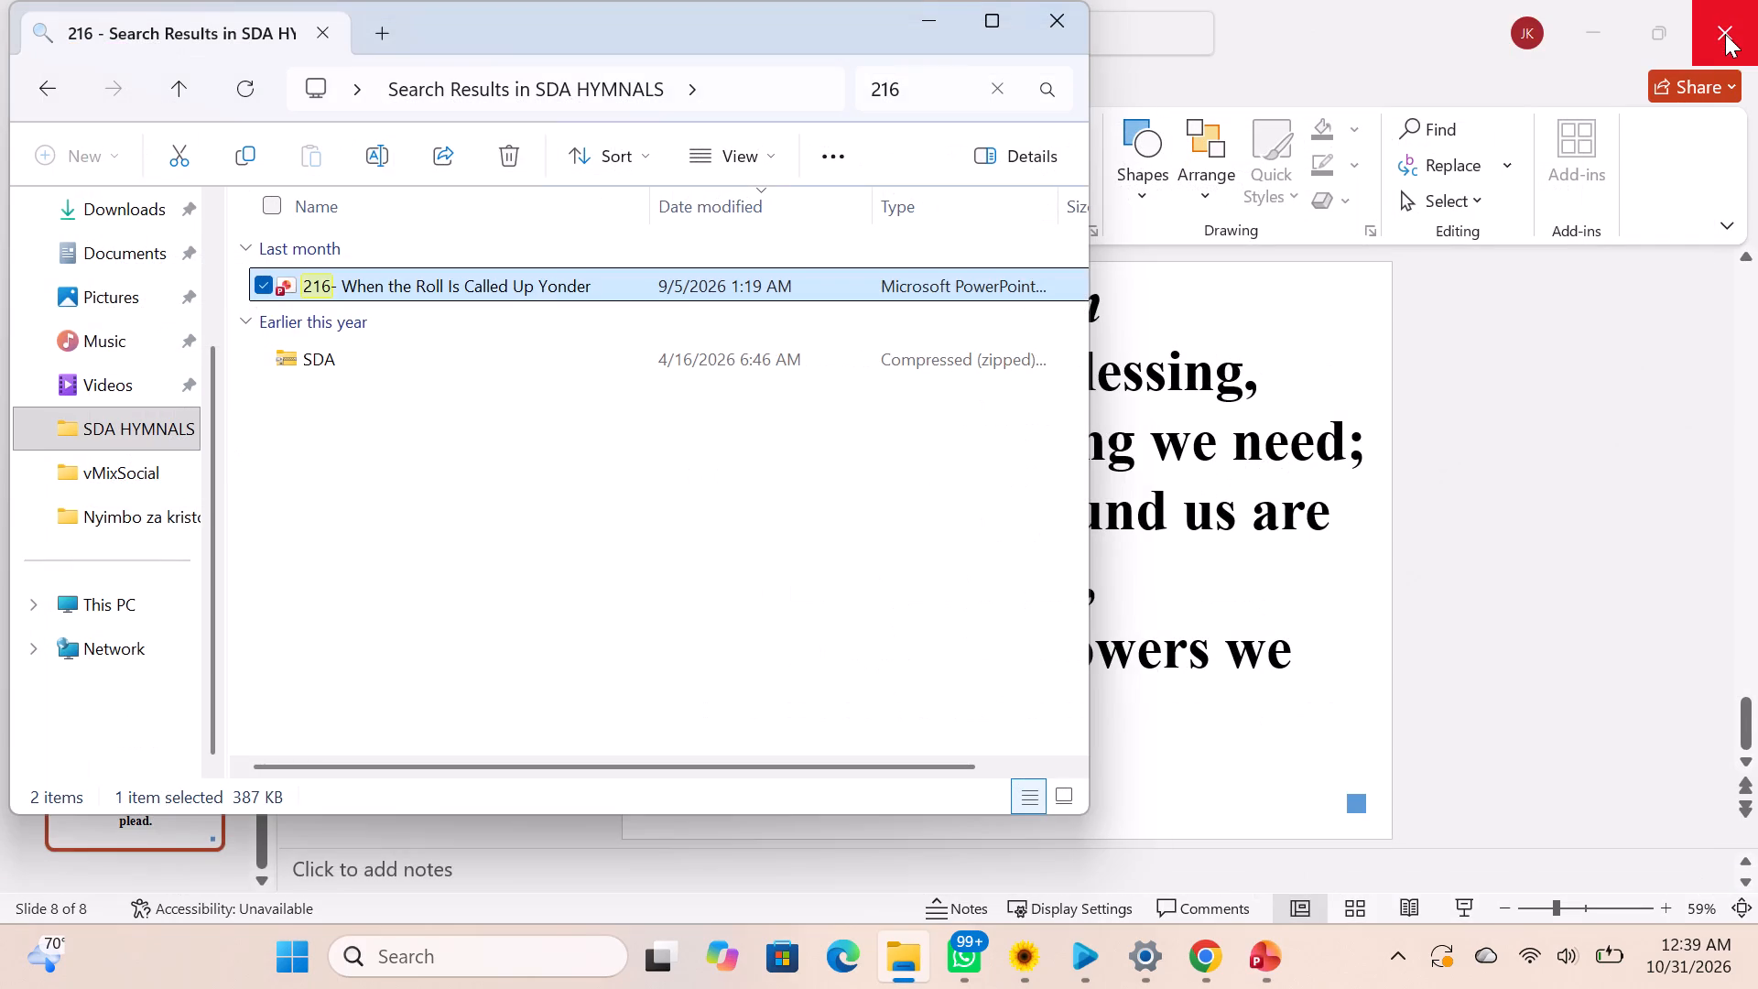
click(1725, 34)
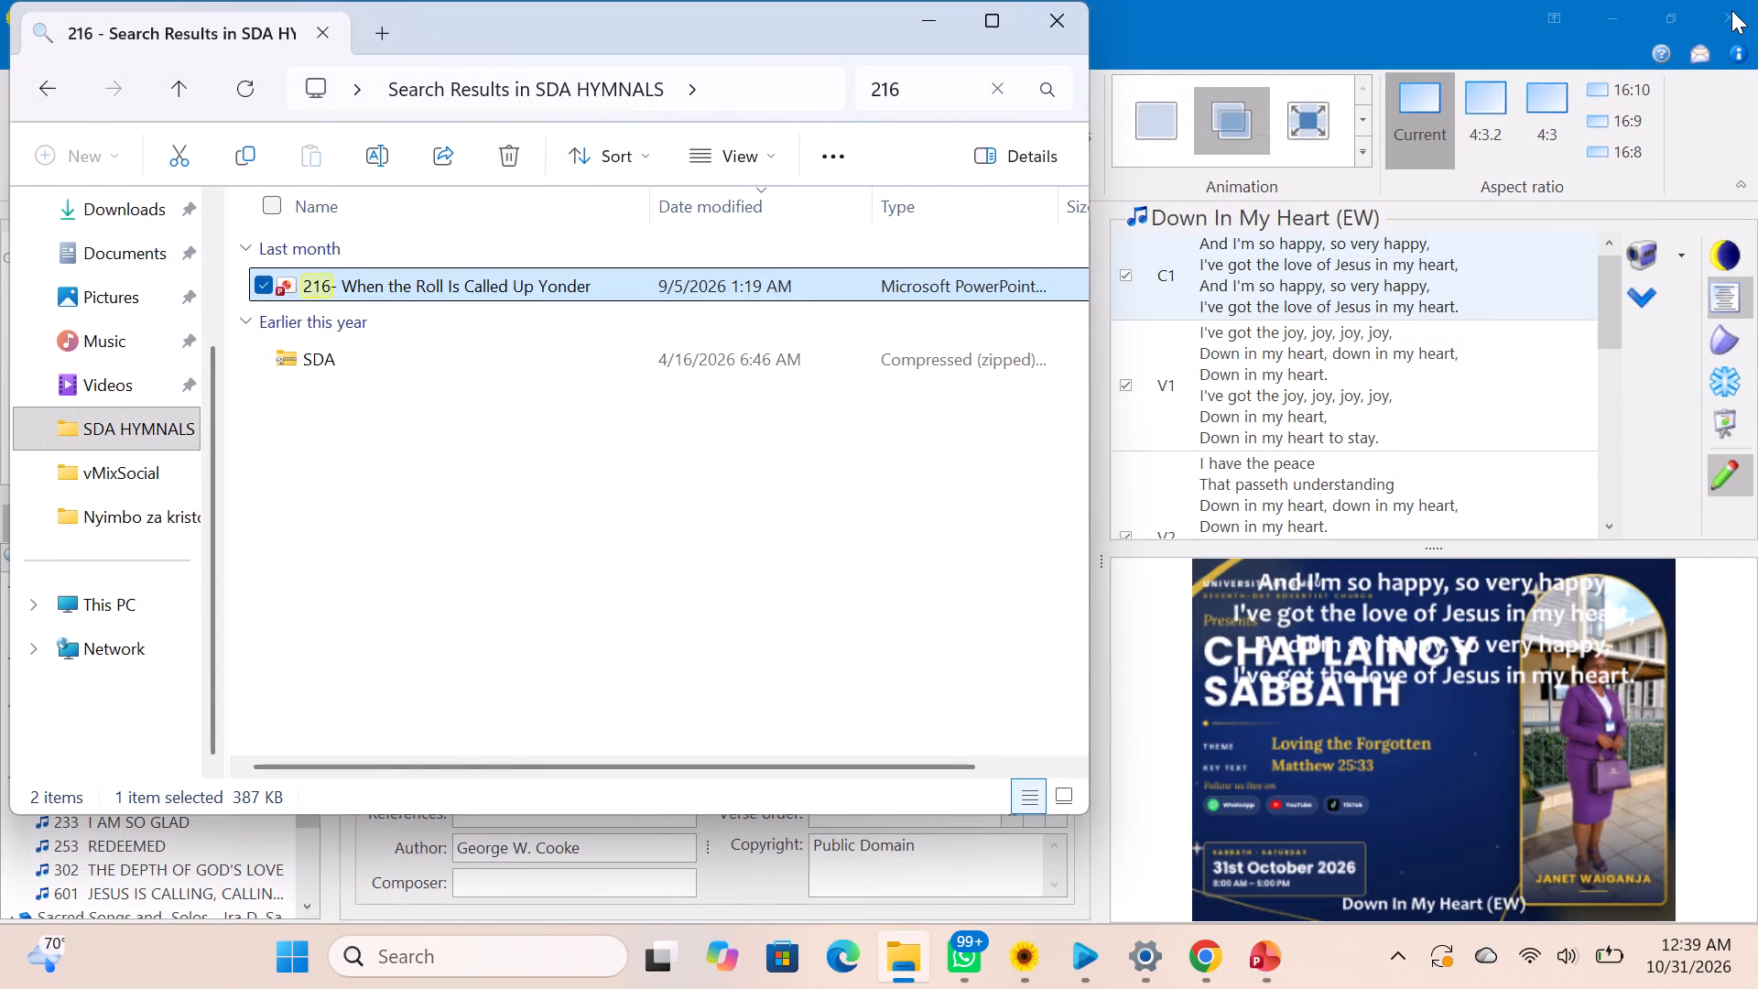
Close VideoPsalm without saving the modified songbook items.
click(1731, 10)
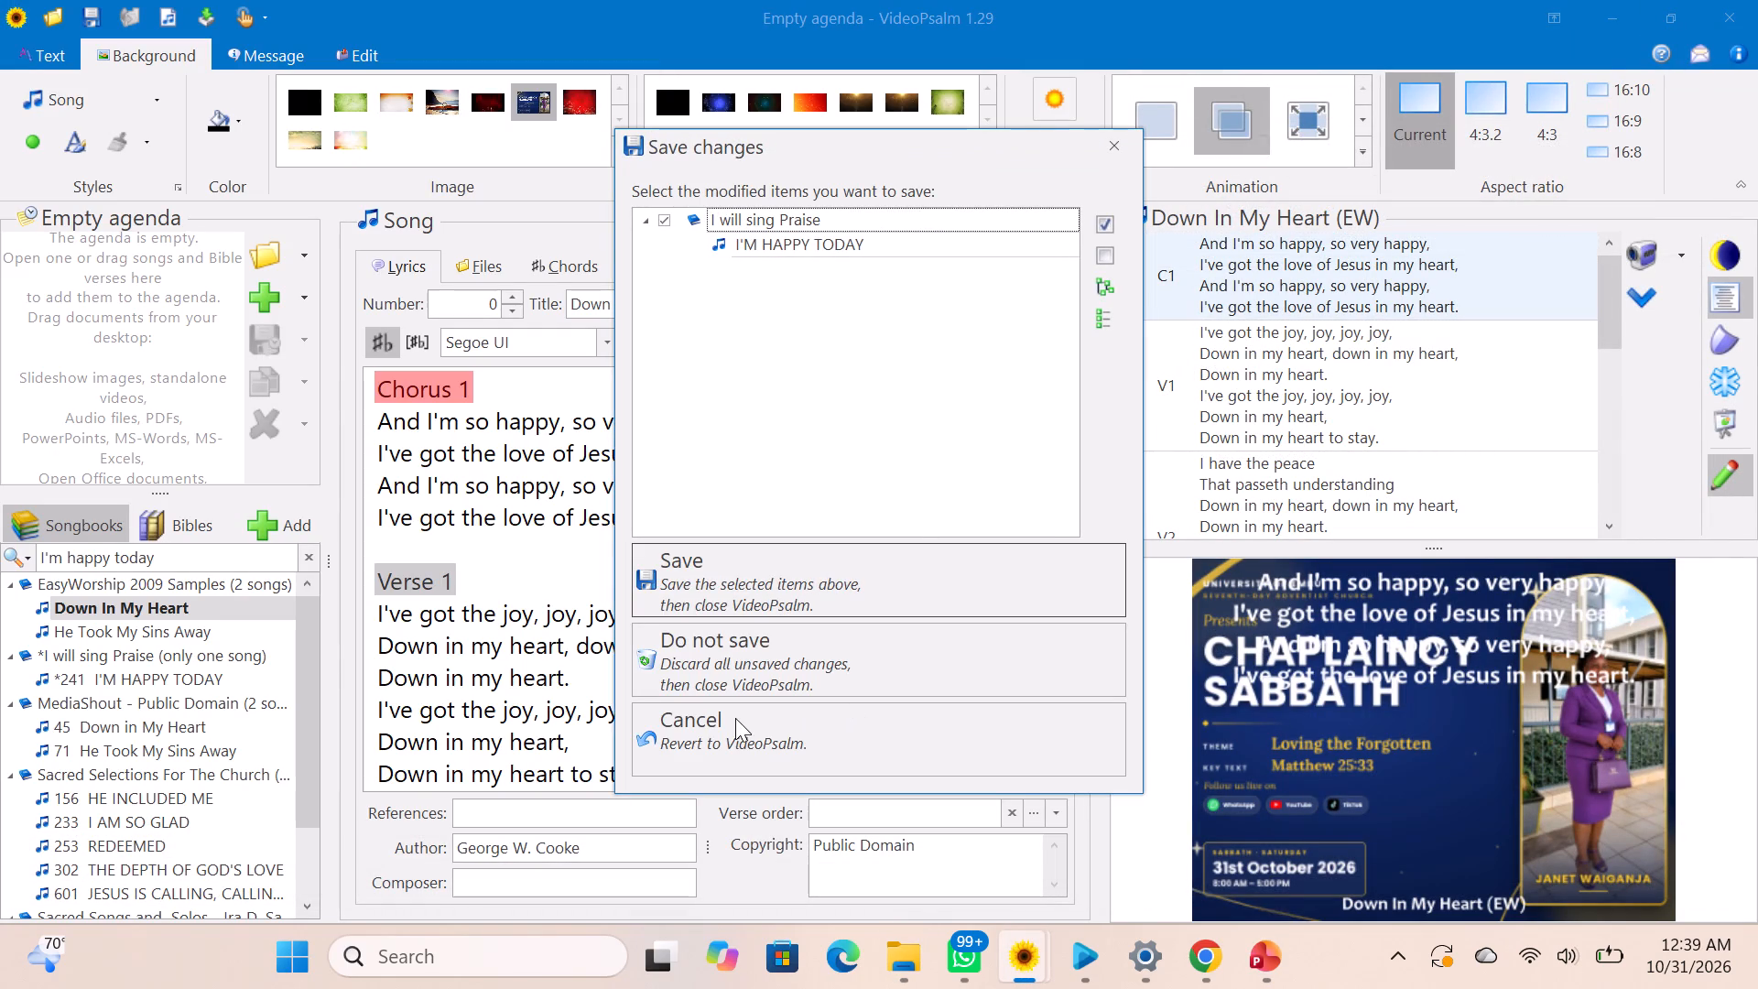
click(738, 662)
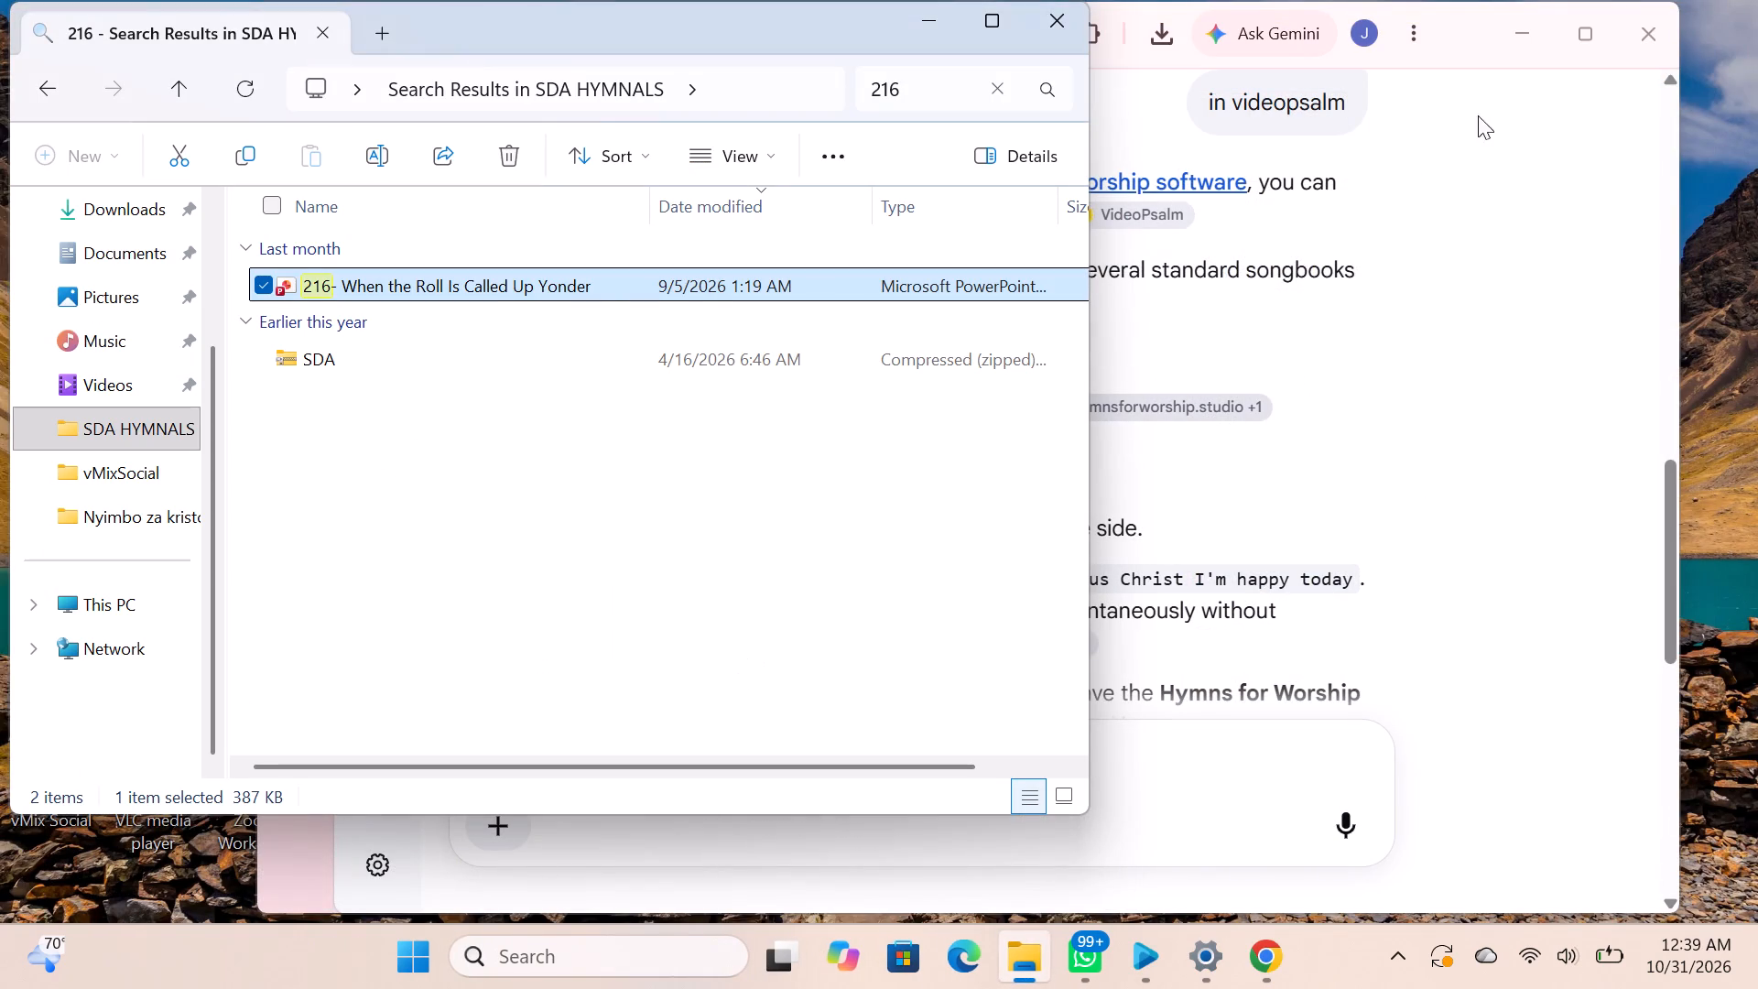
Clear the desktop by closing the browser window and minimising the File Explorer window.
click(1642, 45)
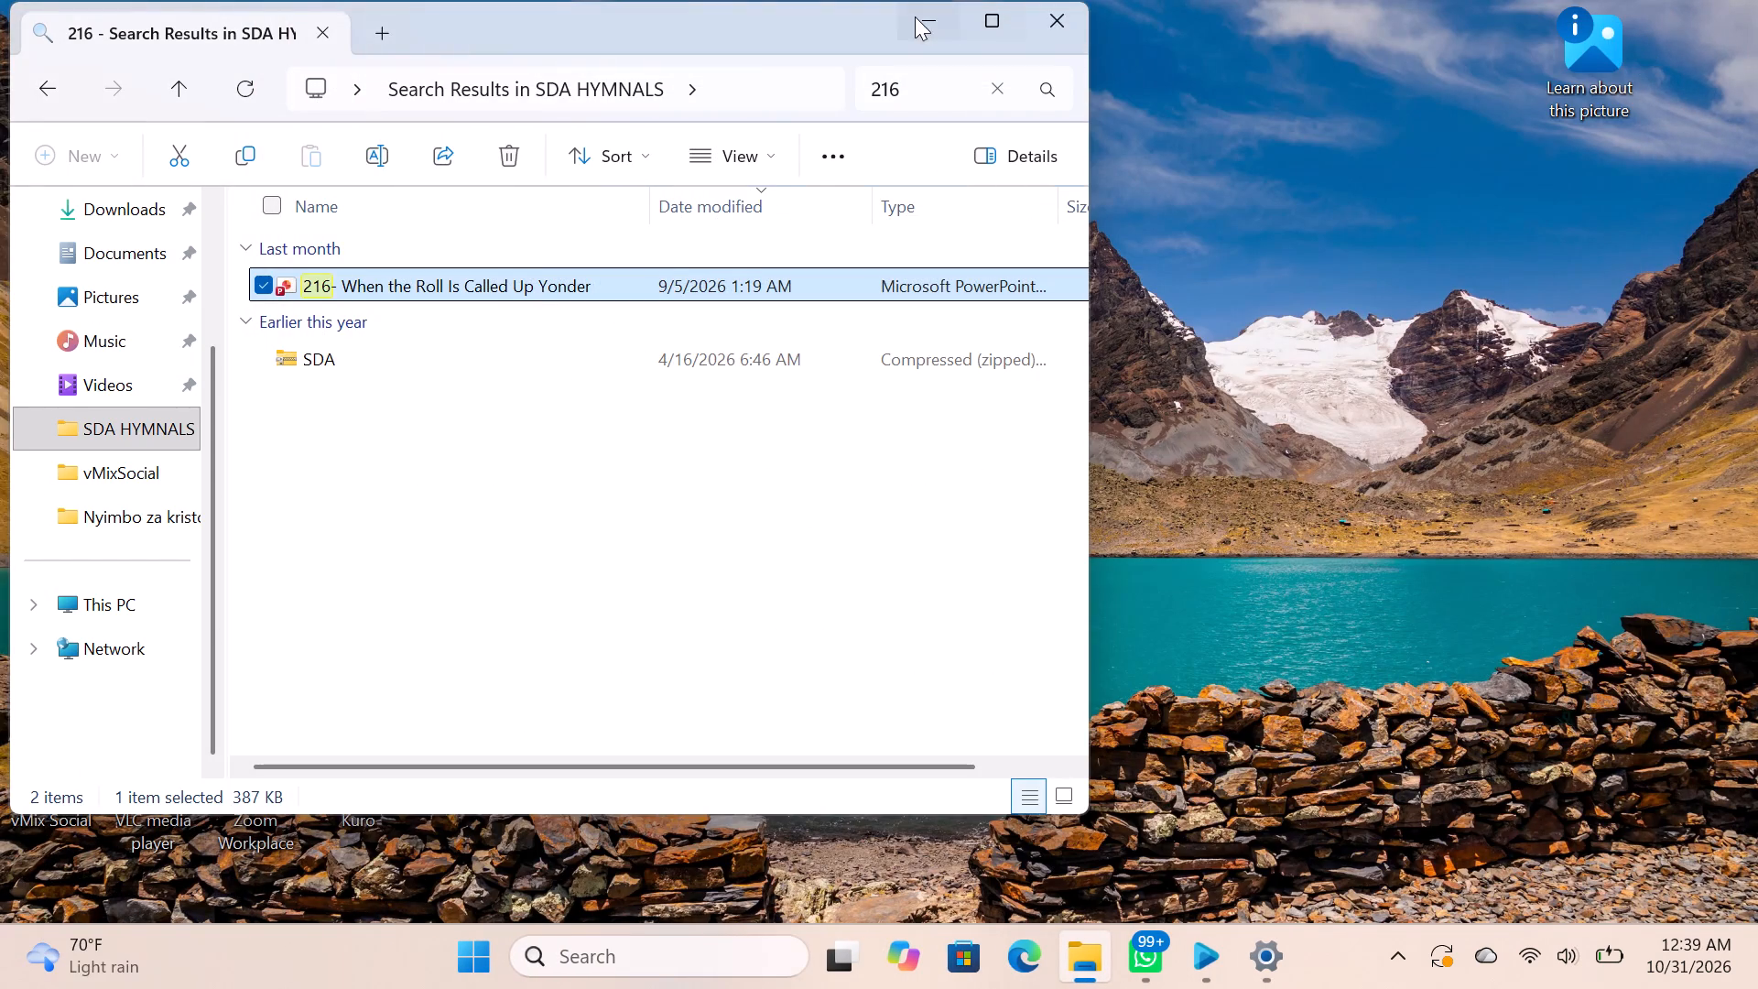
click(915, 16)
Launch OBS Studio from the desktop and postpone its update with a later reminder.
triple_click(166, 323)
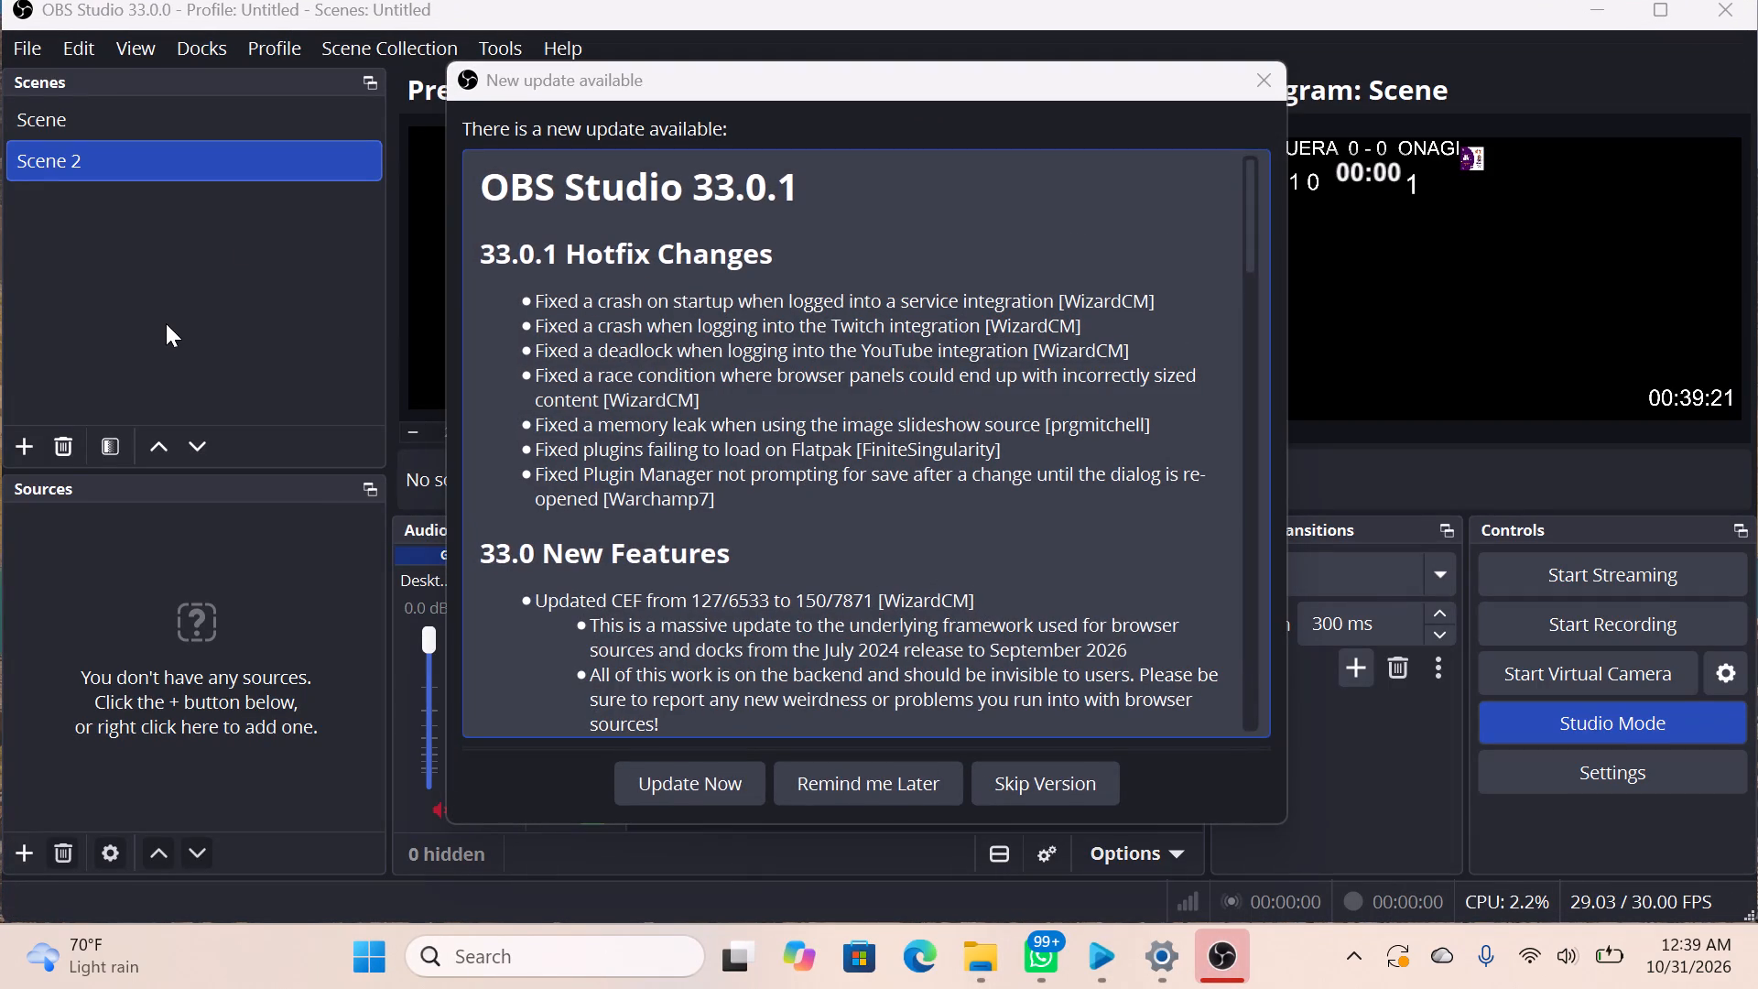
click(850, 782)
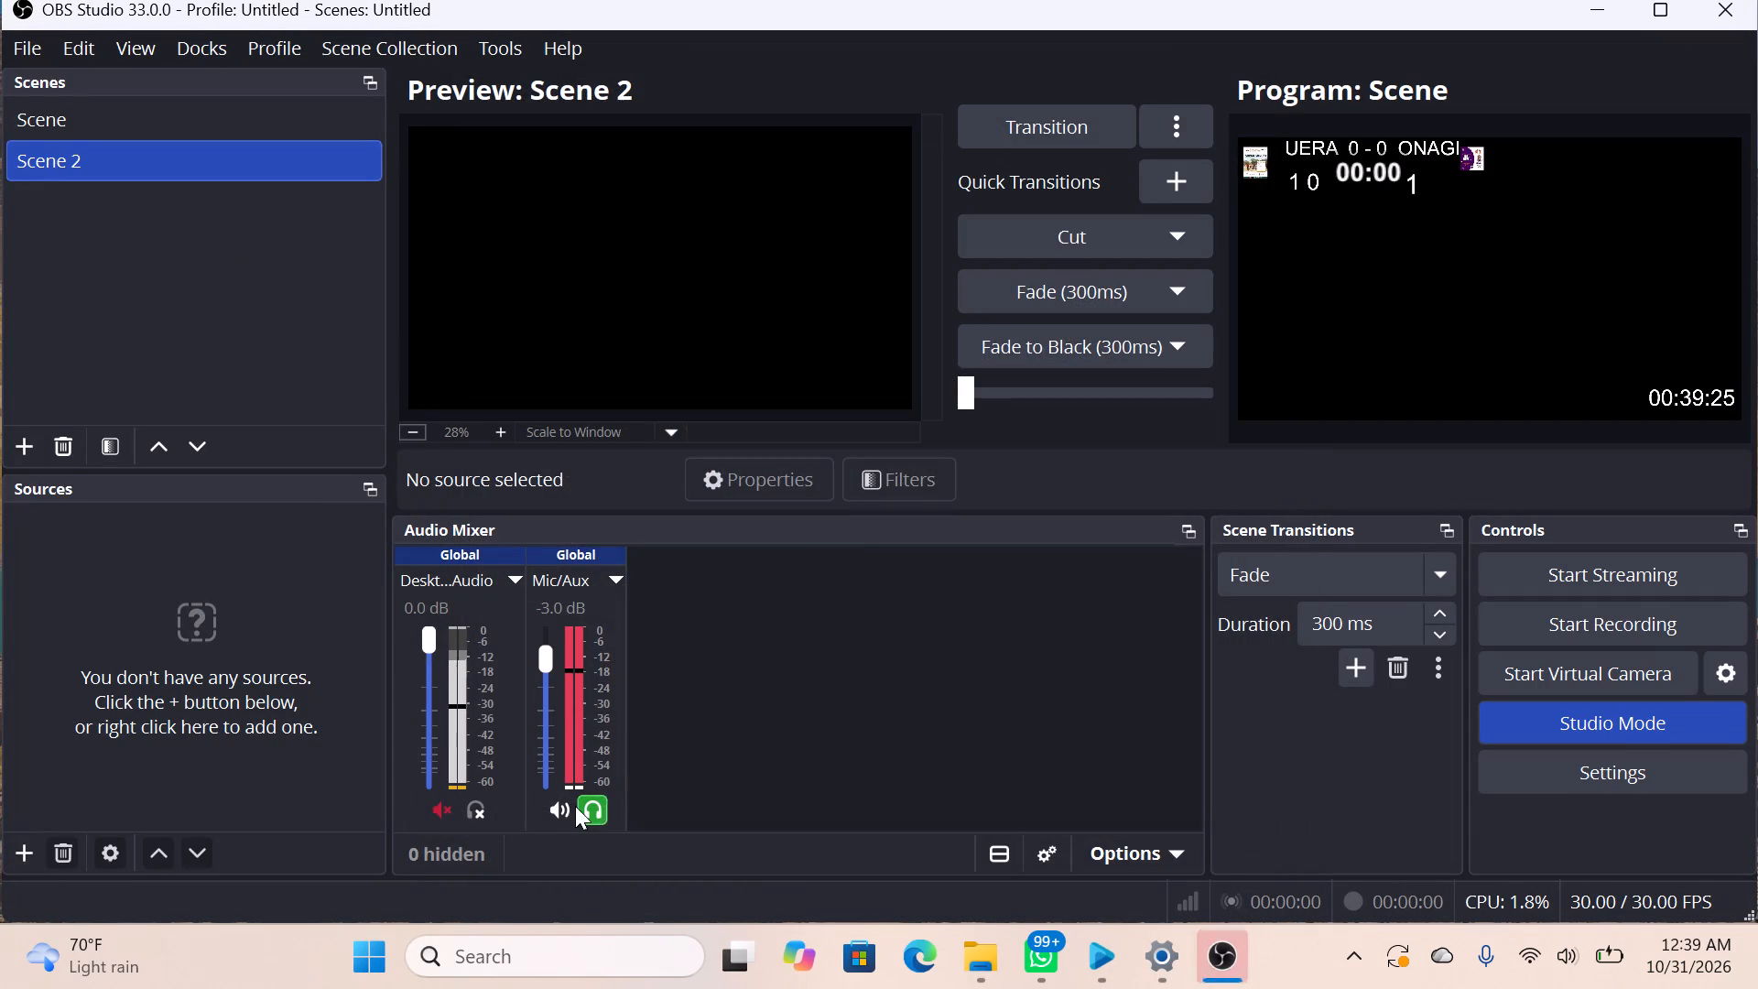
Mute the Mic/Aux audio channel and turn off its monitoring.
click(564, 810)
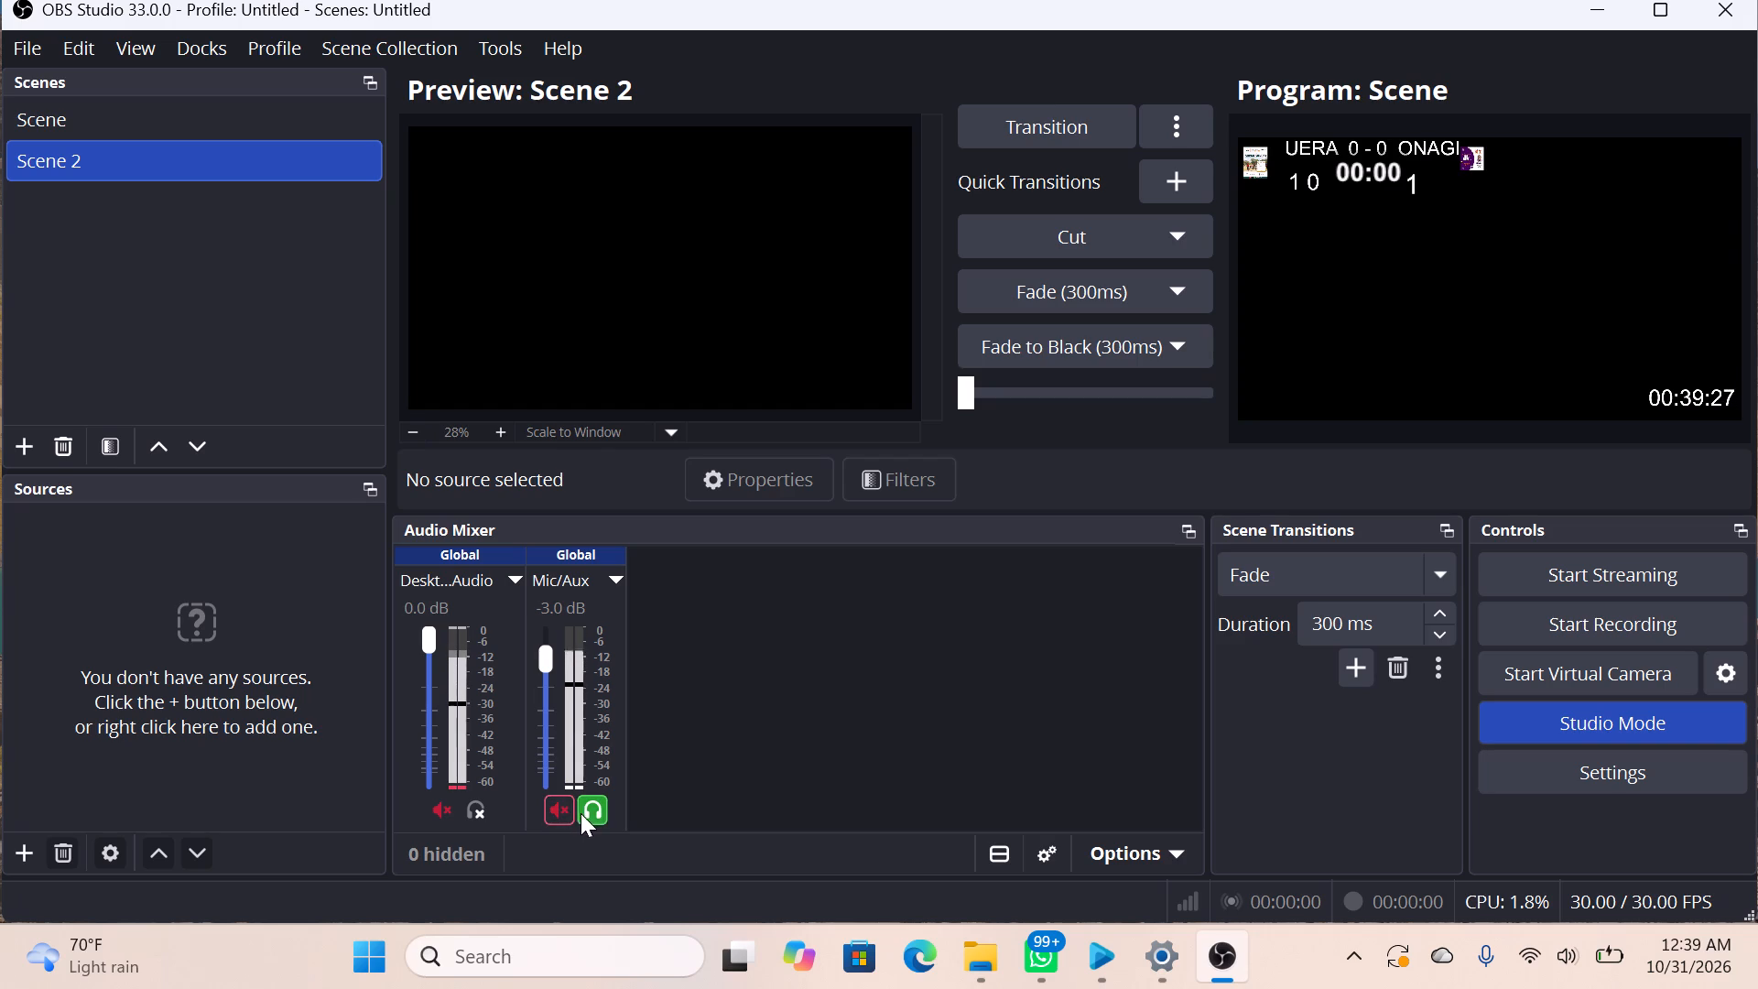
click(587, 812)
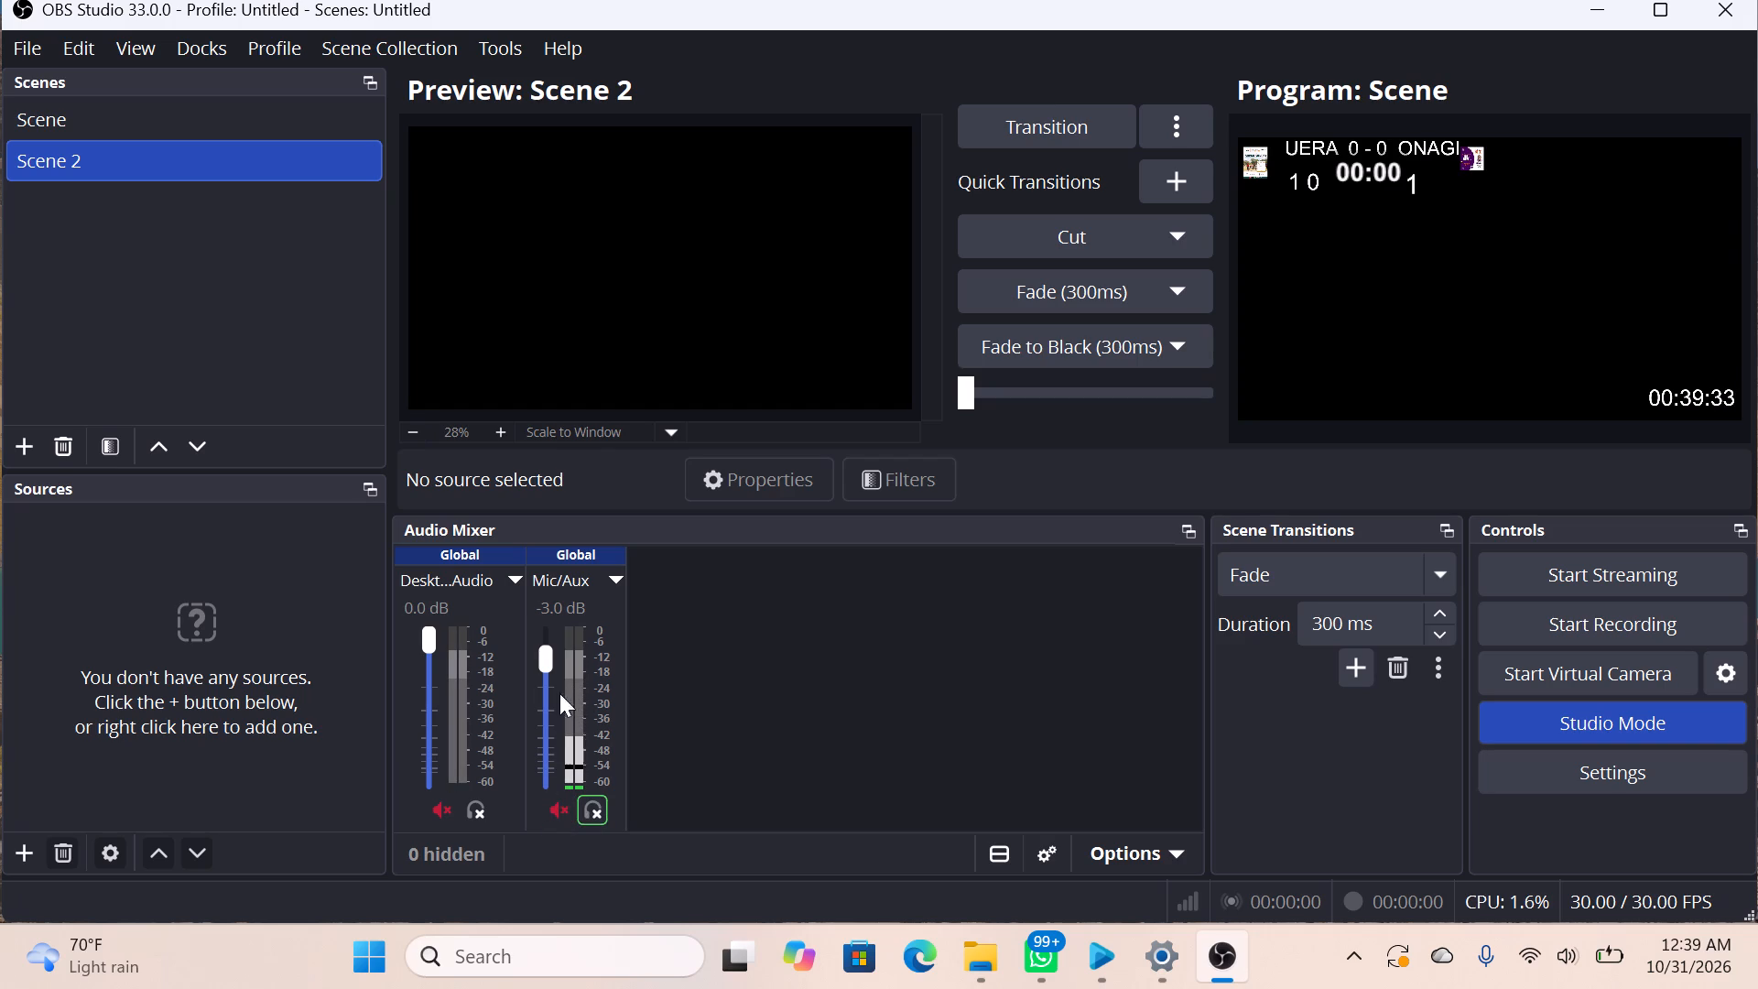
Add a new NDI Source to Scene 2 with the source name set to Clock.
click(27, 845)
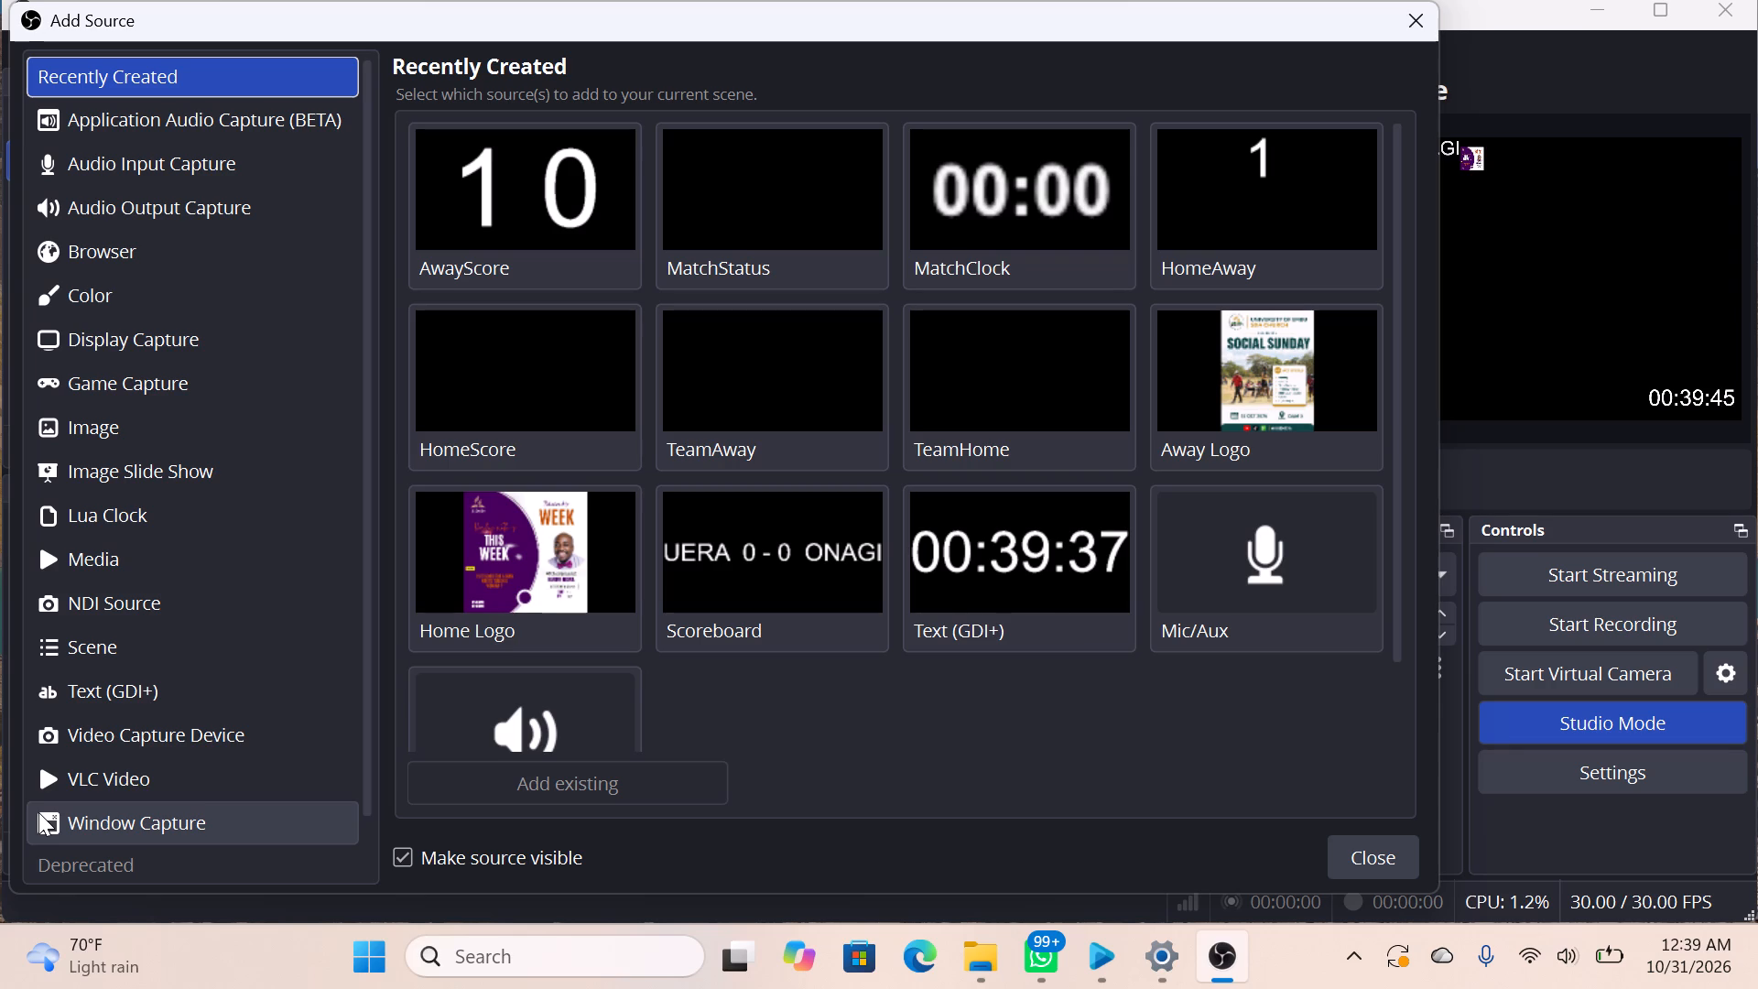
click(101, 527)
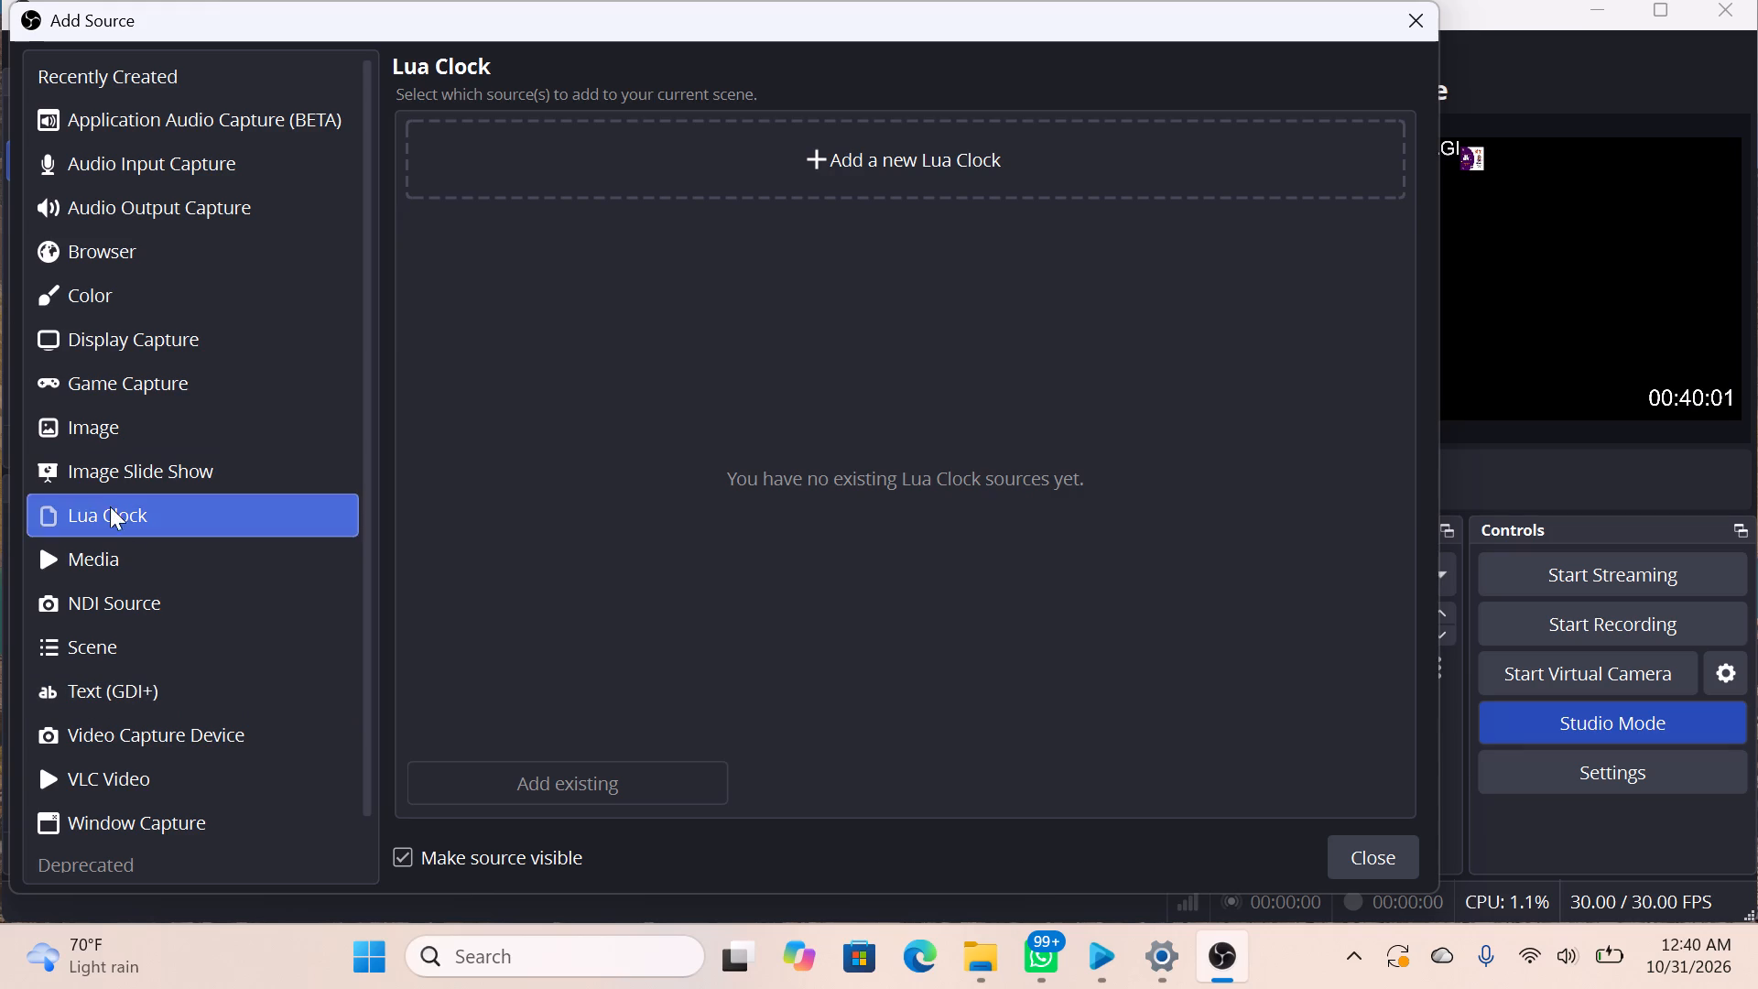
click(151, 596)
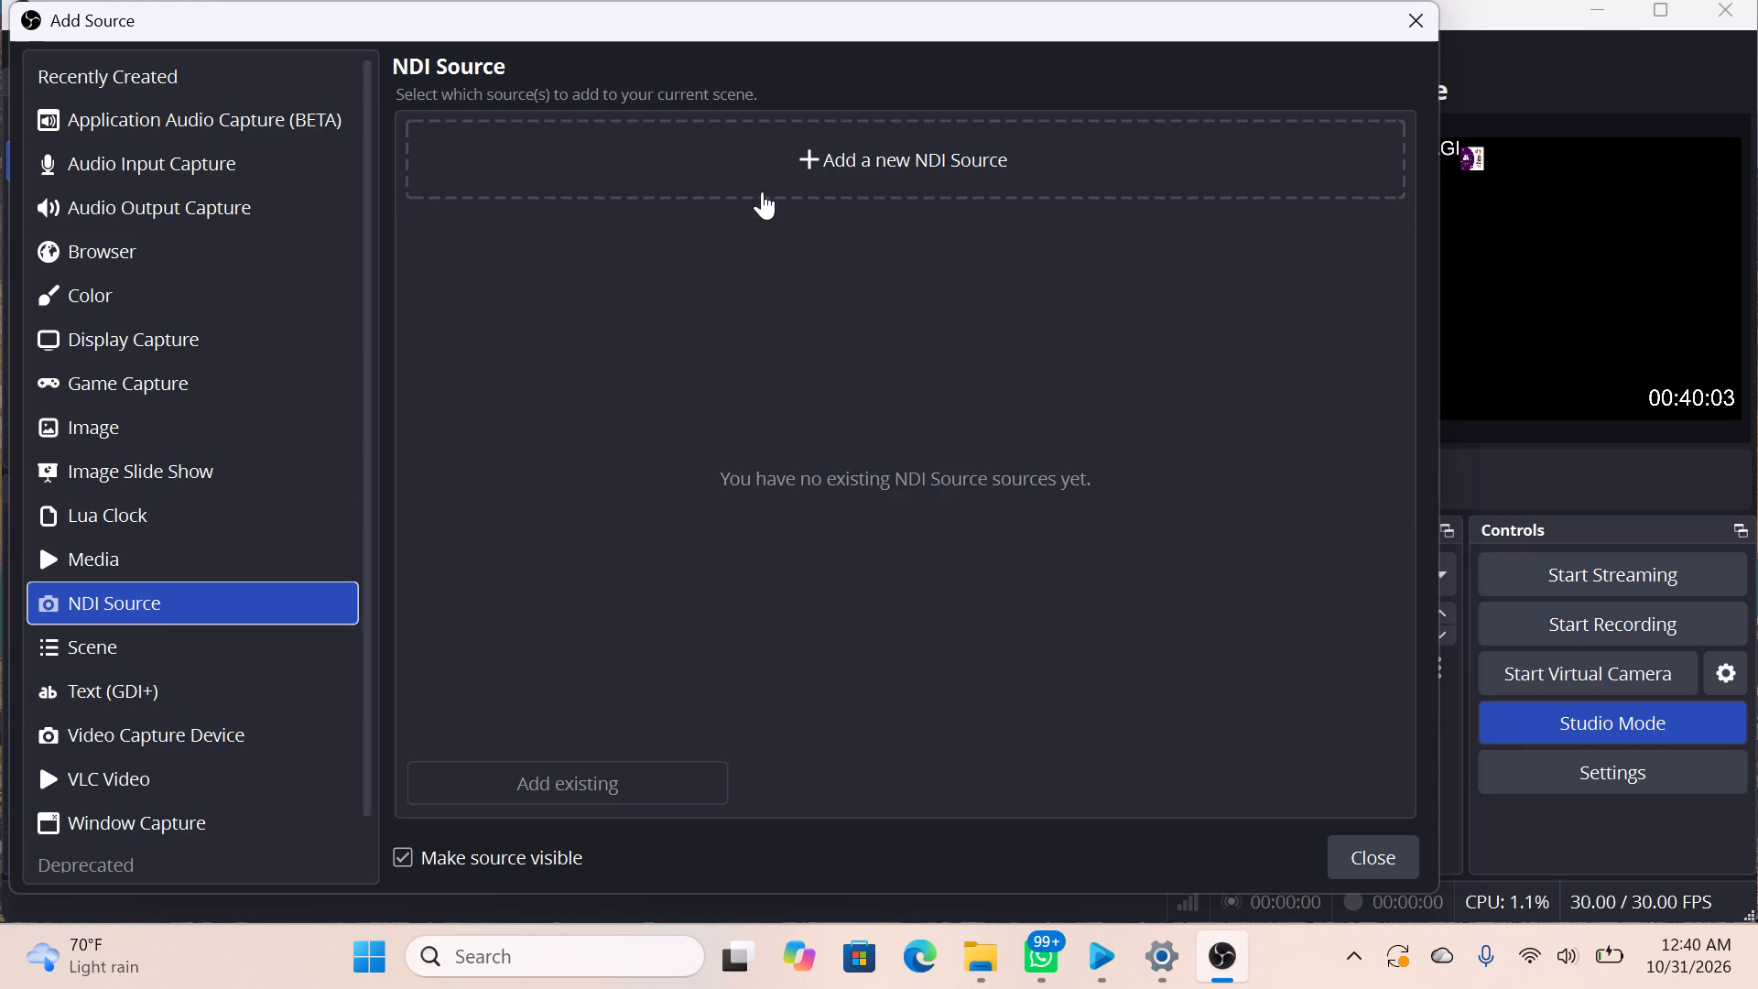
click(776, 167)
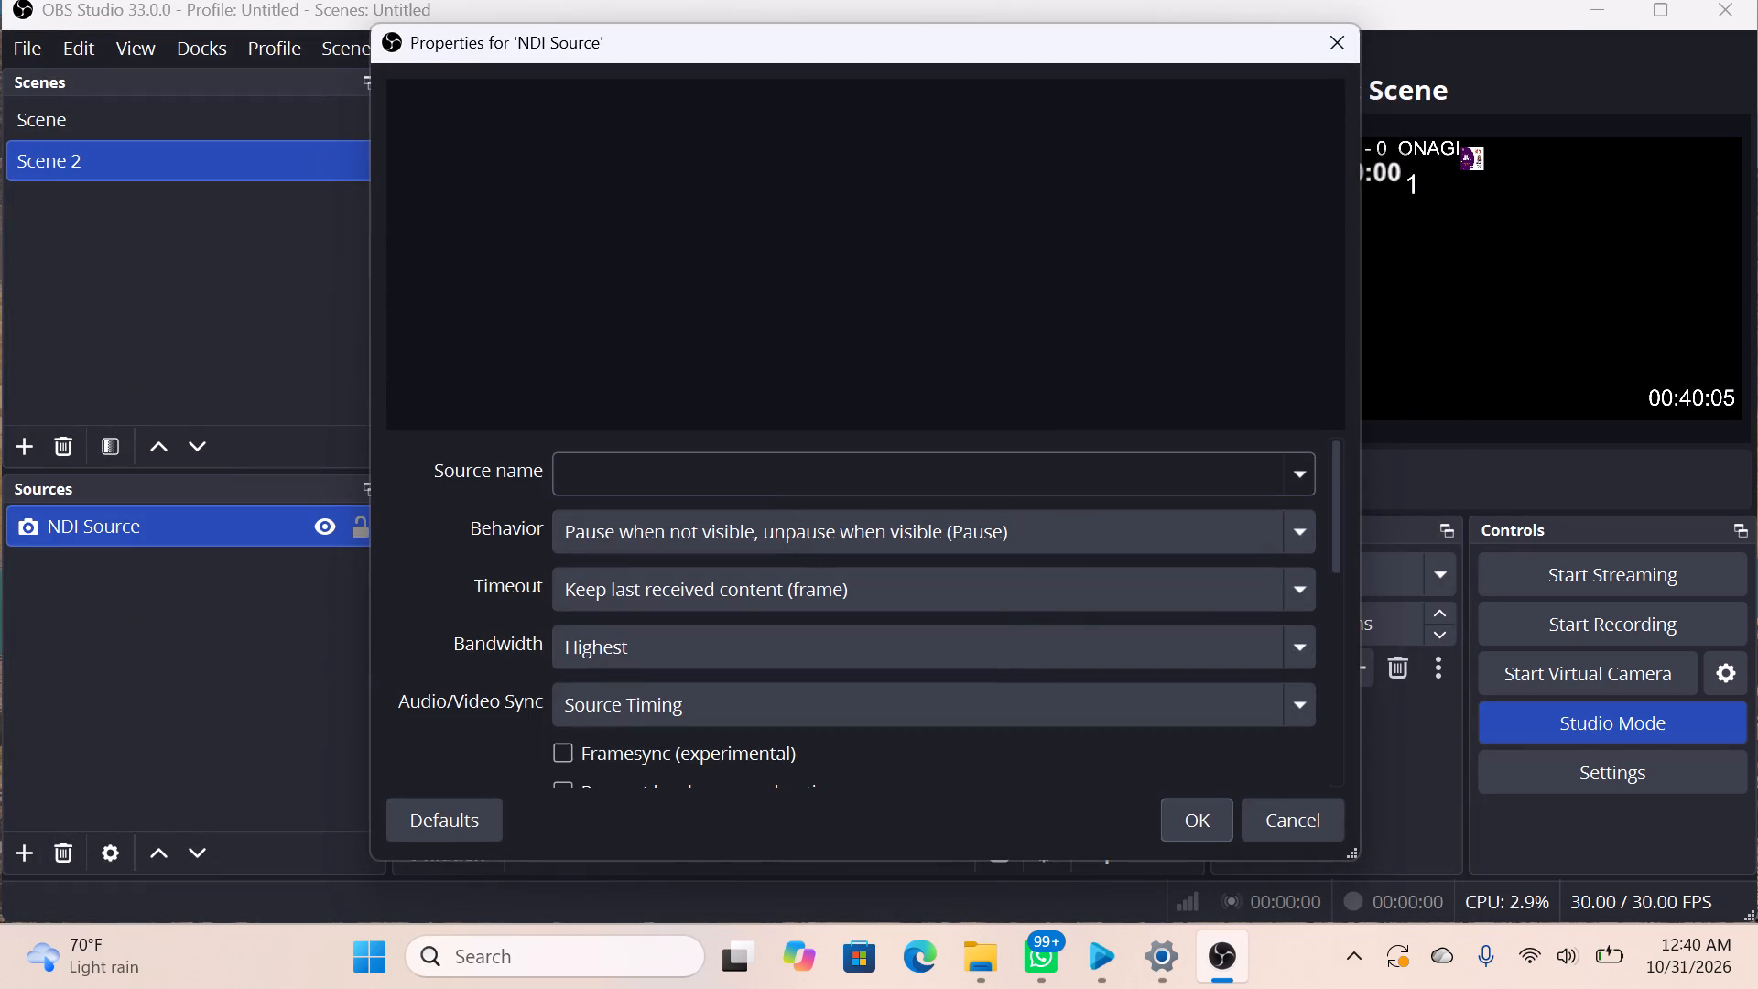
click(751, 477)
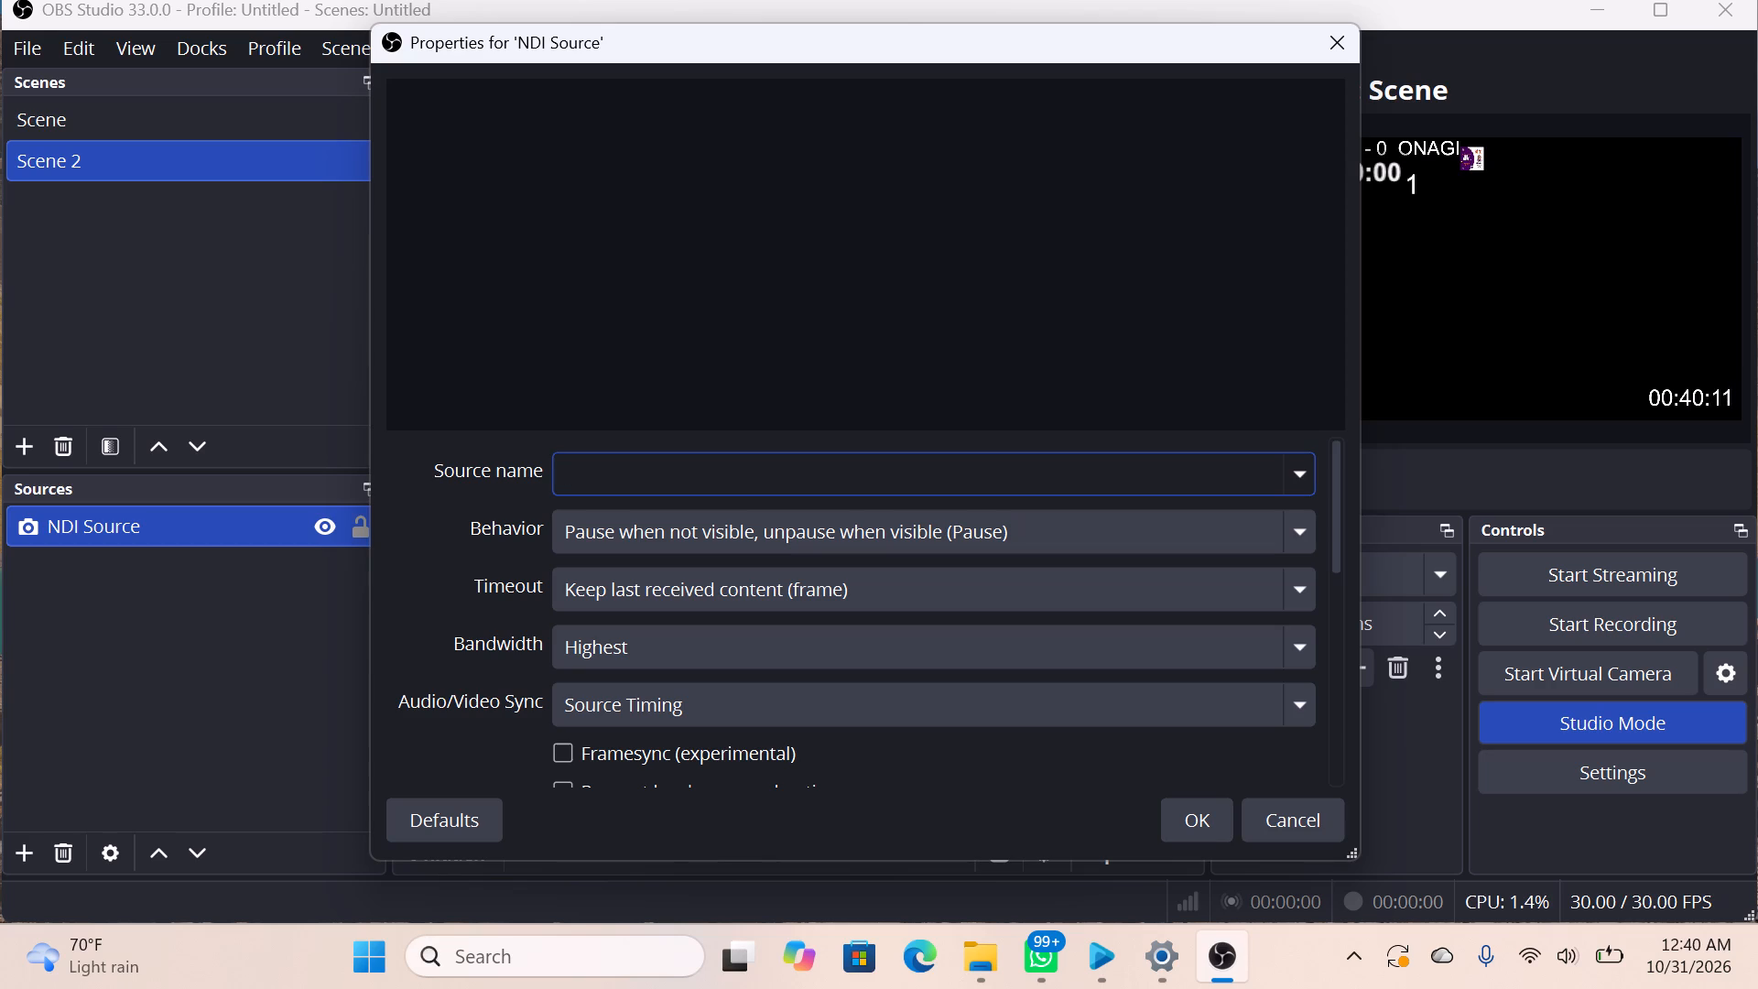
key(c)
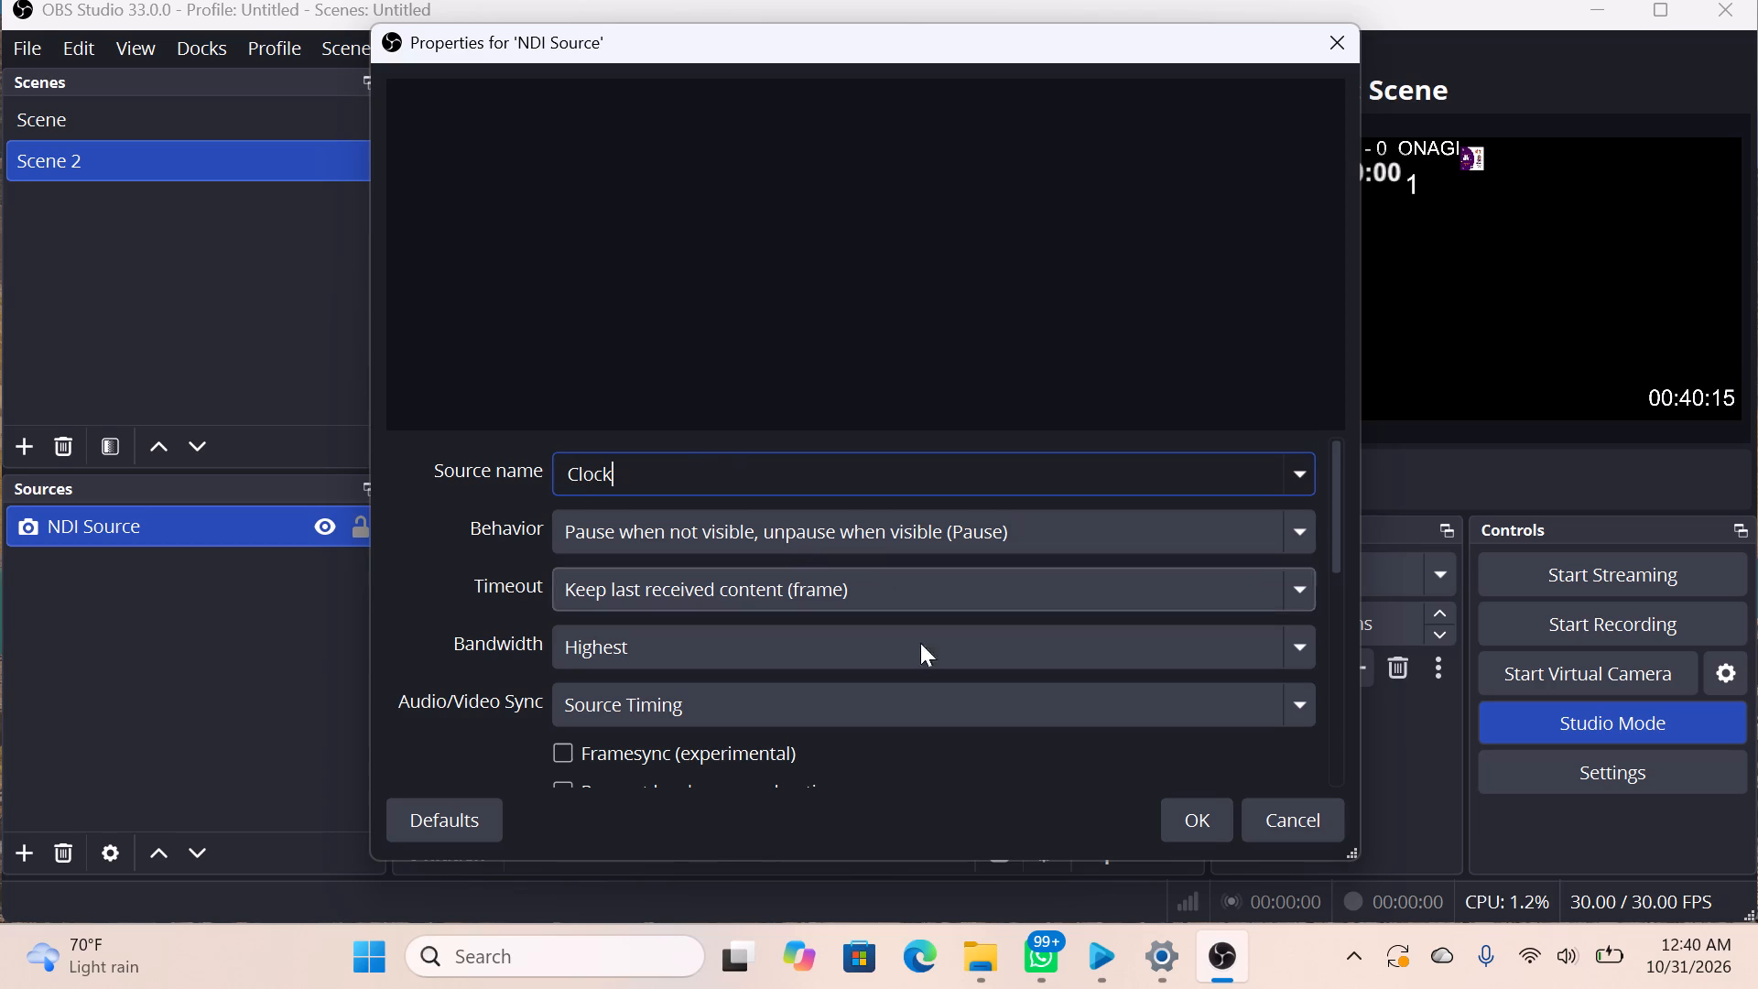
click(1200, 817)
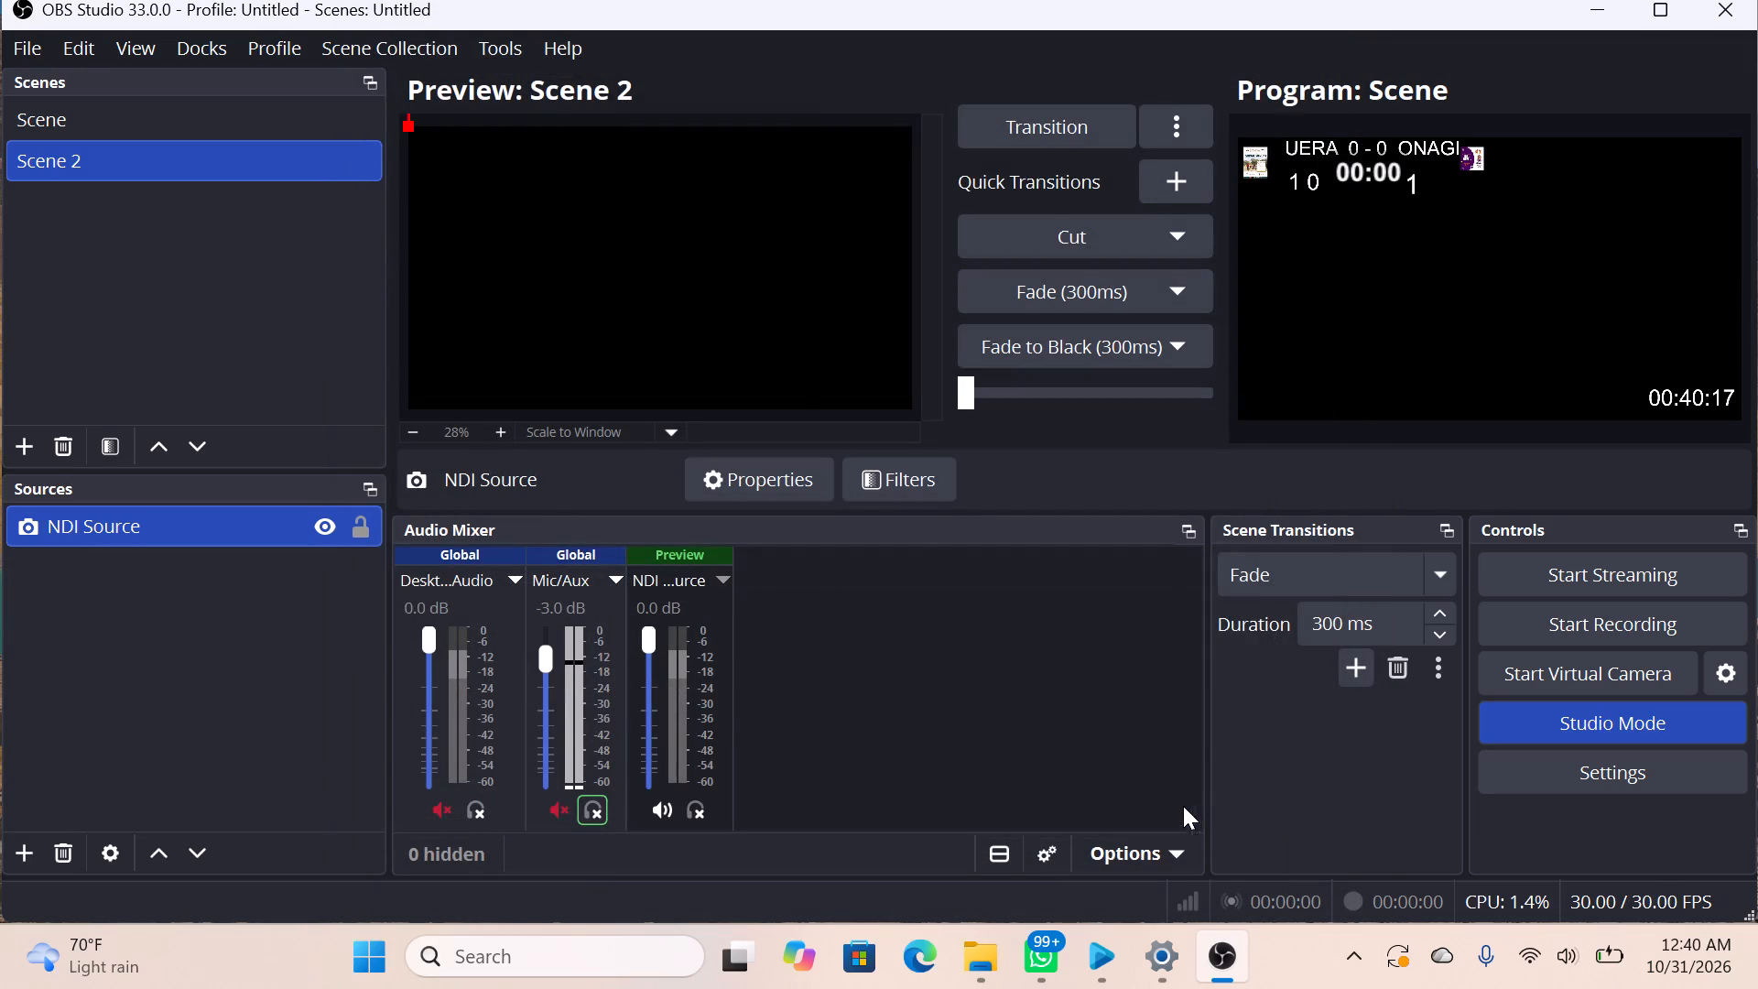
Review the property settings of the NDI source in Scene 2, leaving them as they are.
click(247, 527)
double_click(247, 527)
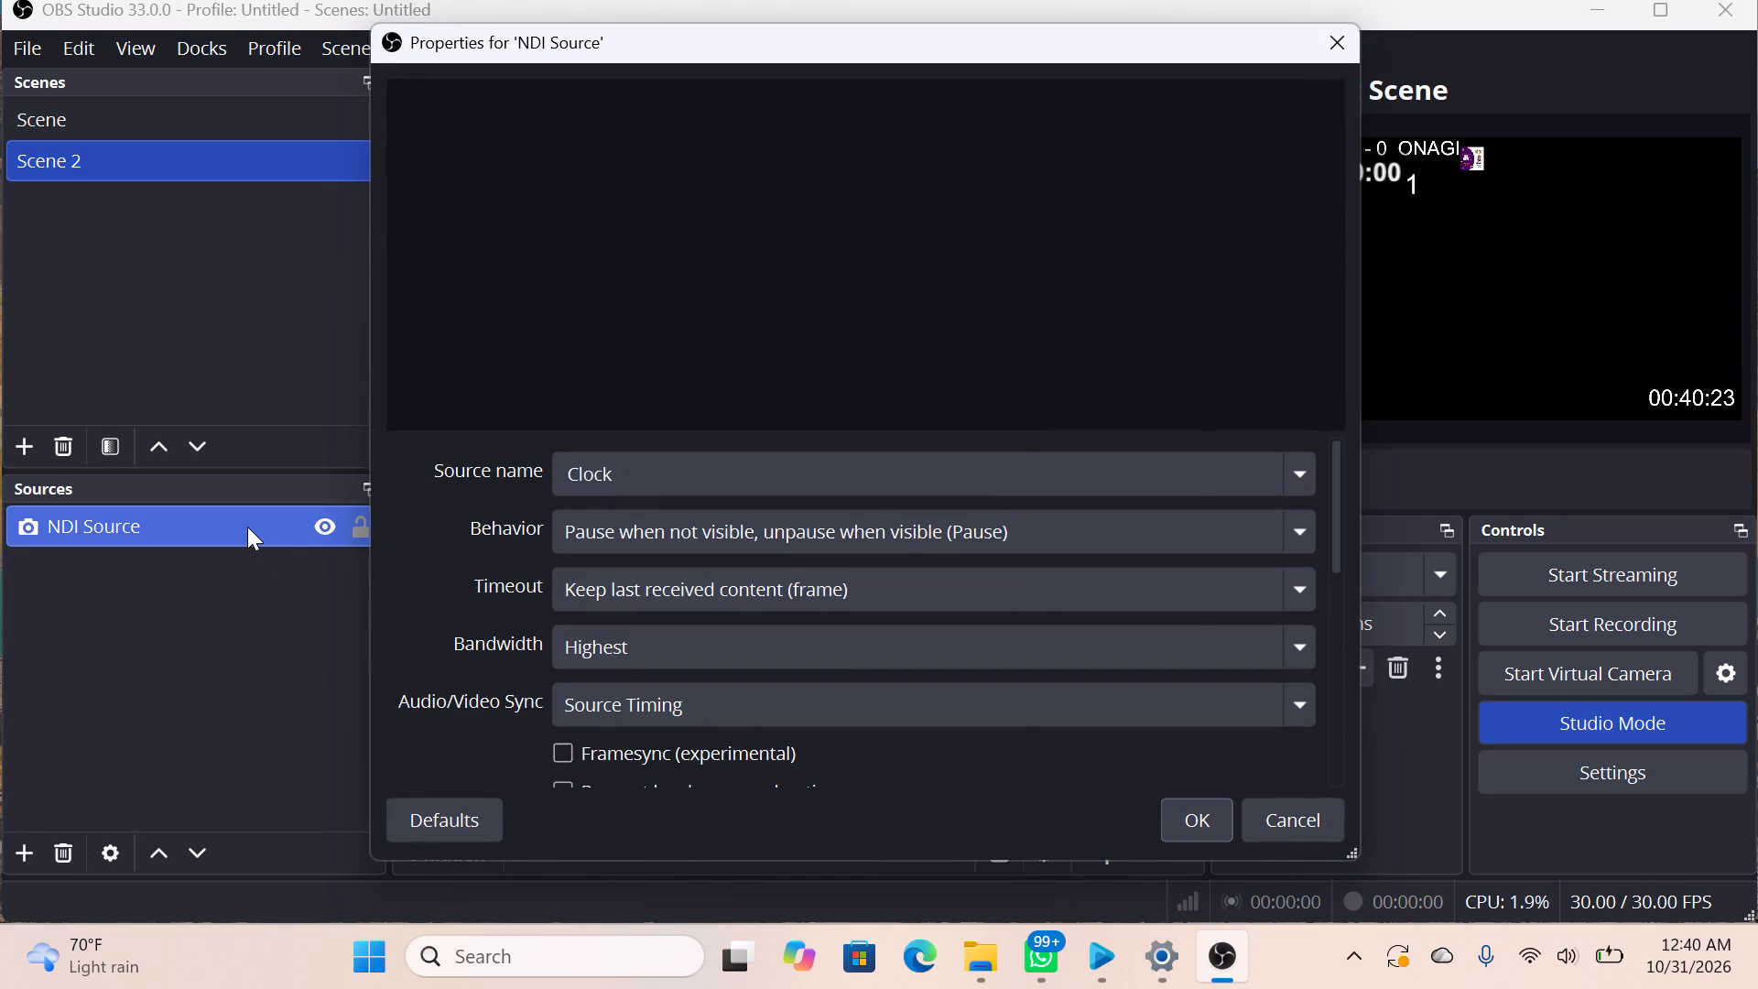
scroll(694, 622, down, 5)
scroll(698, 626, up, 2)
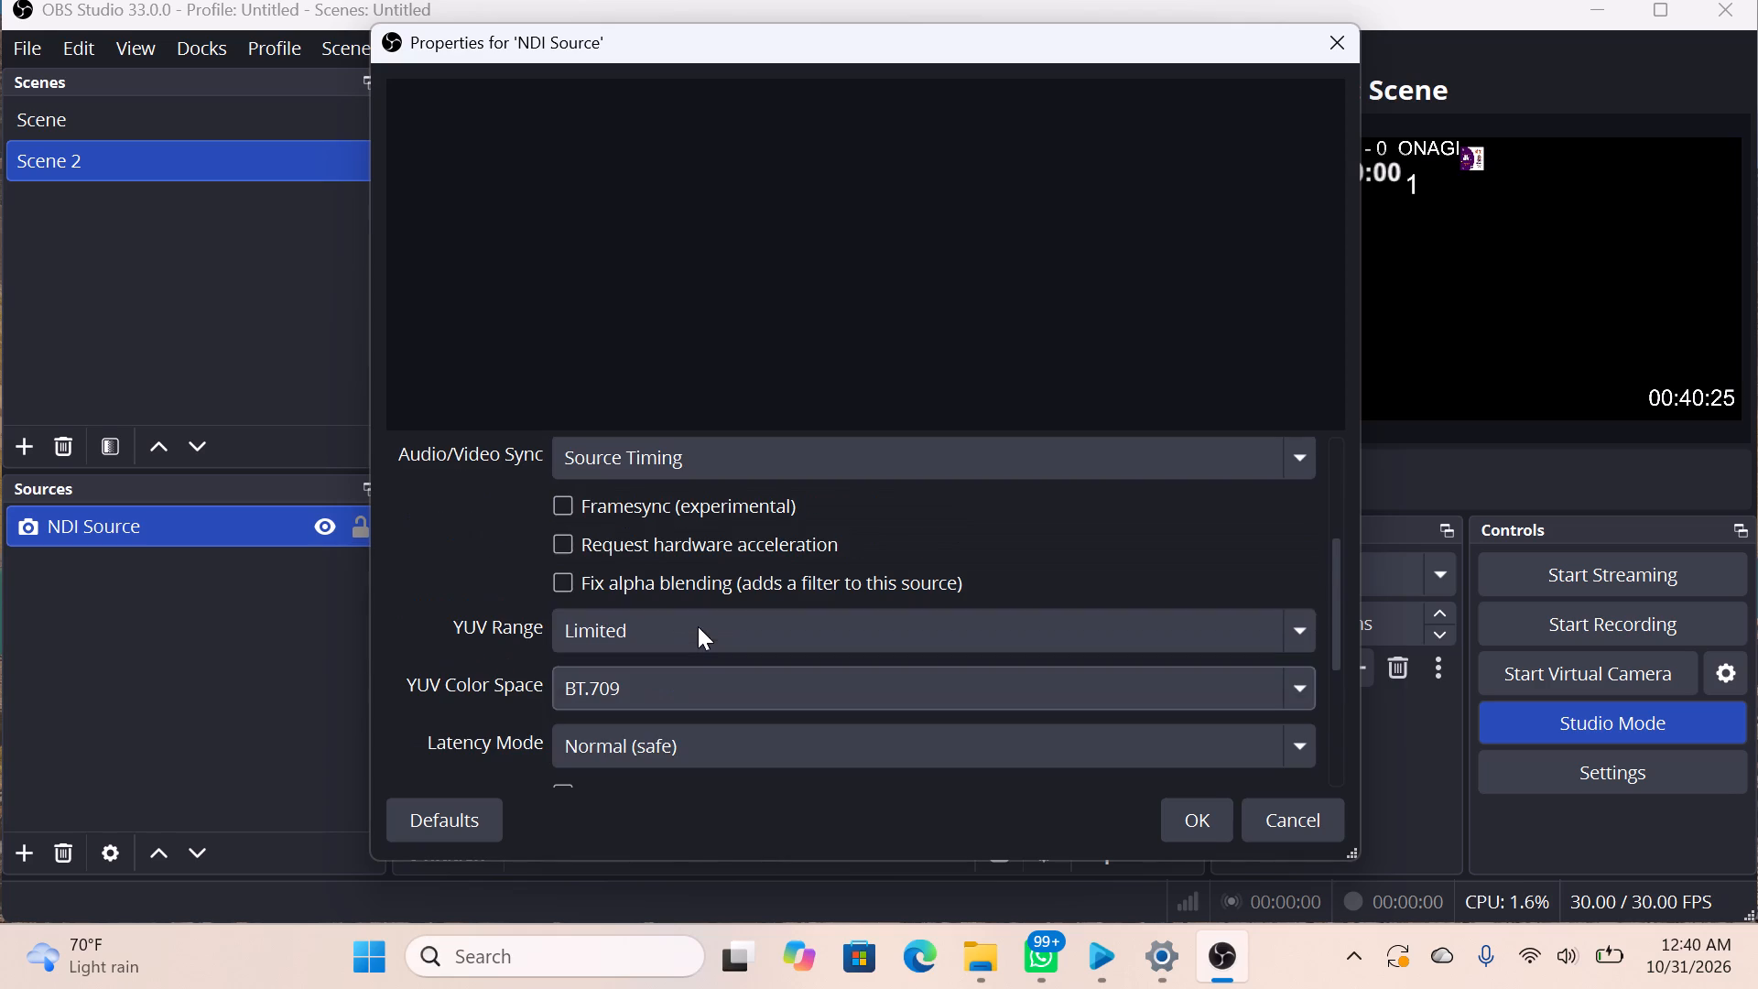
click(305, 627)
click(1329, 49)
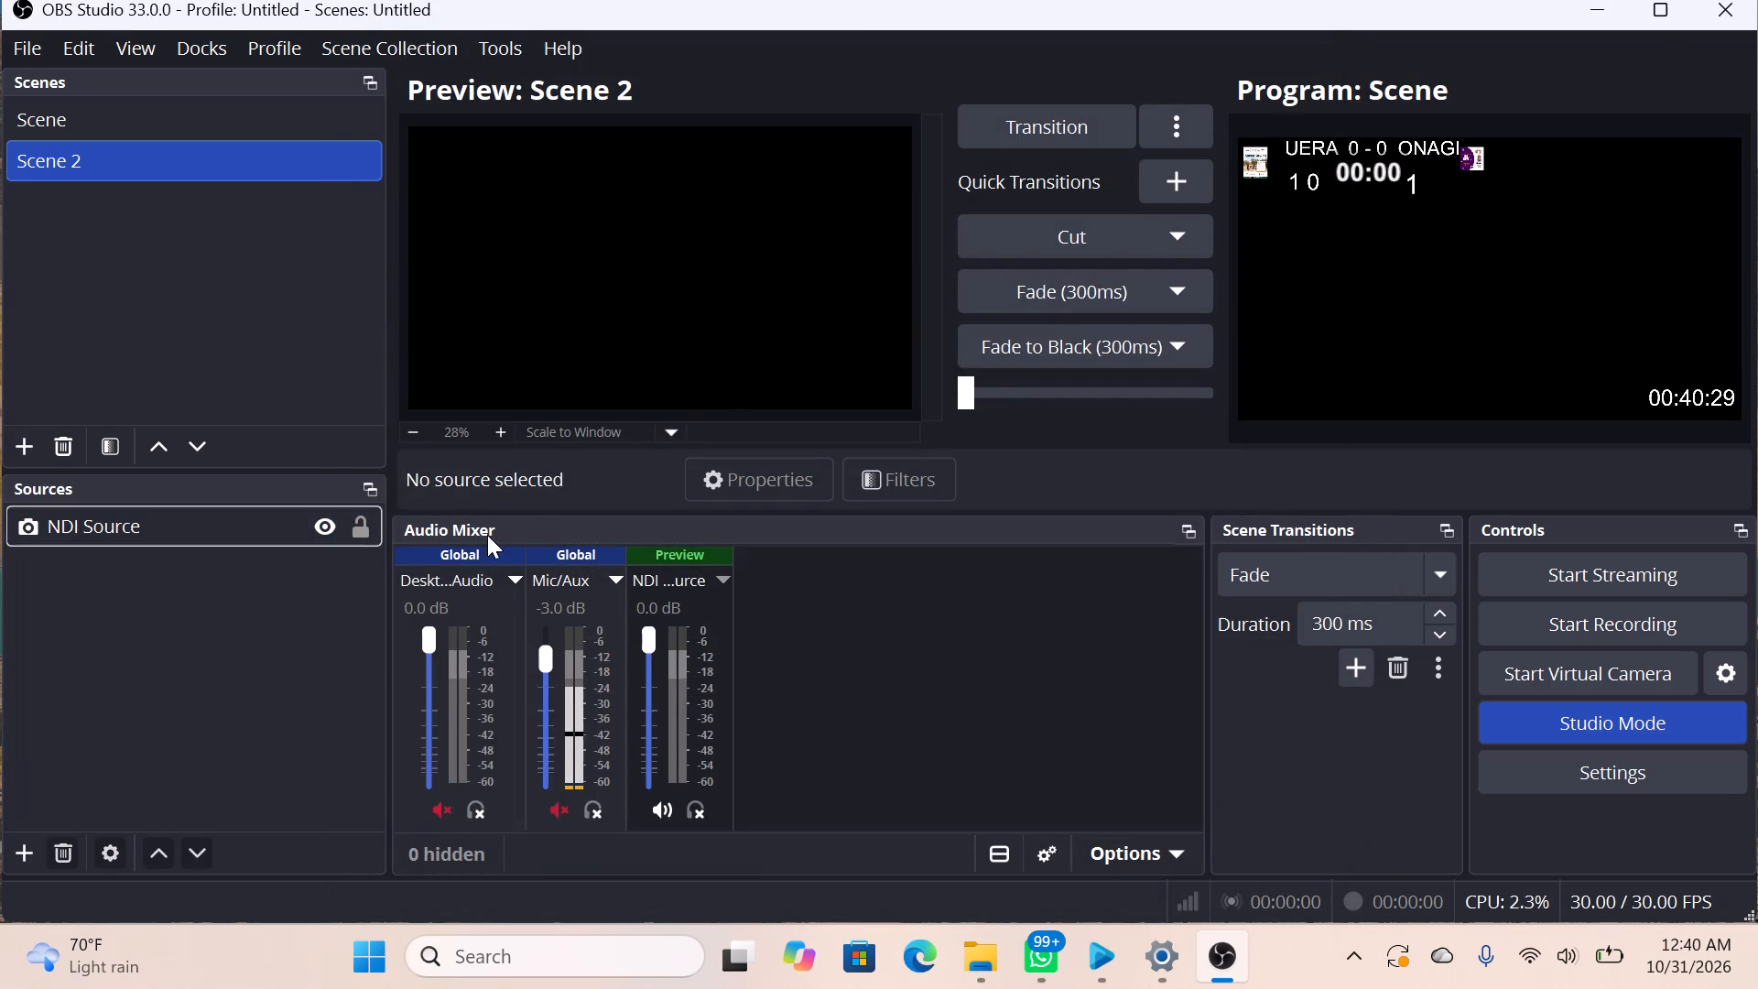
click(276, 526)
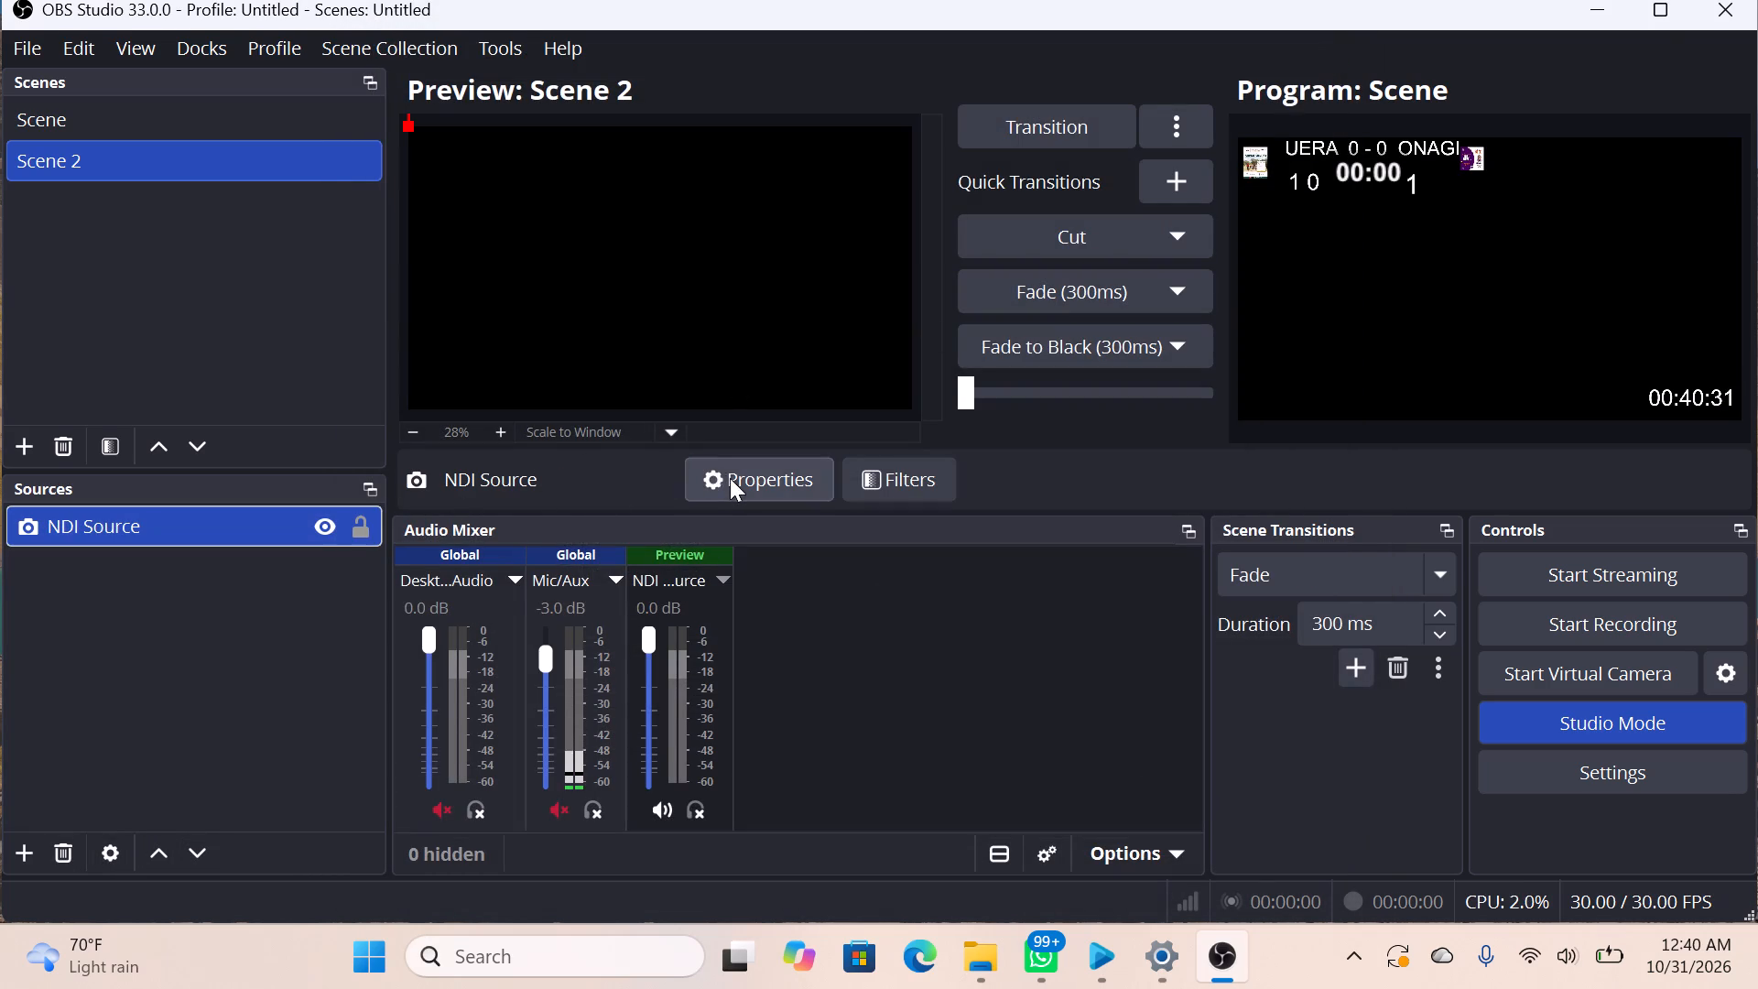
click(730, 478)
scroll(723, 638, down, 8)
scroll(725, 641, up, 4)
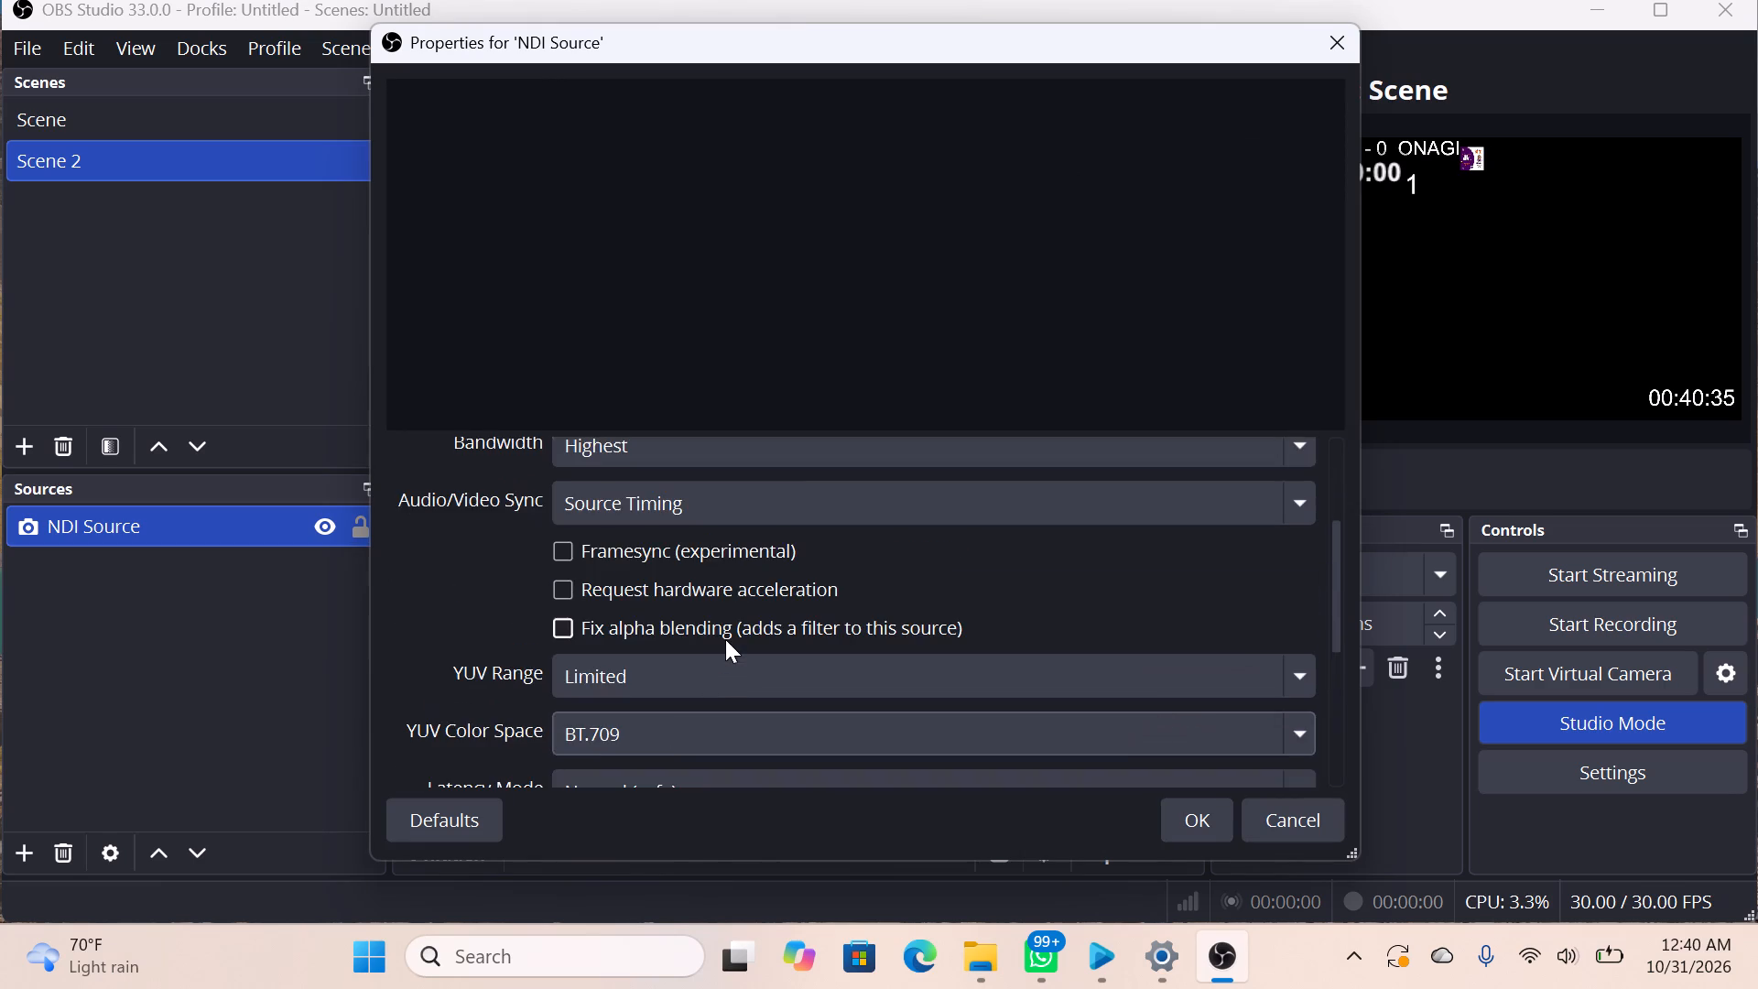
scroll(725, 639, up, 6)
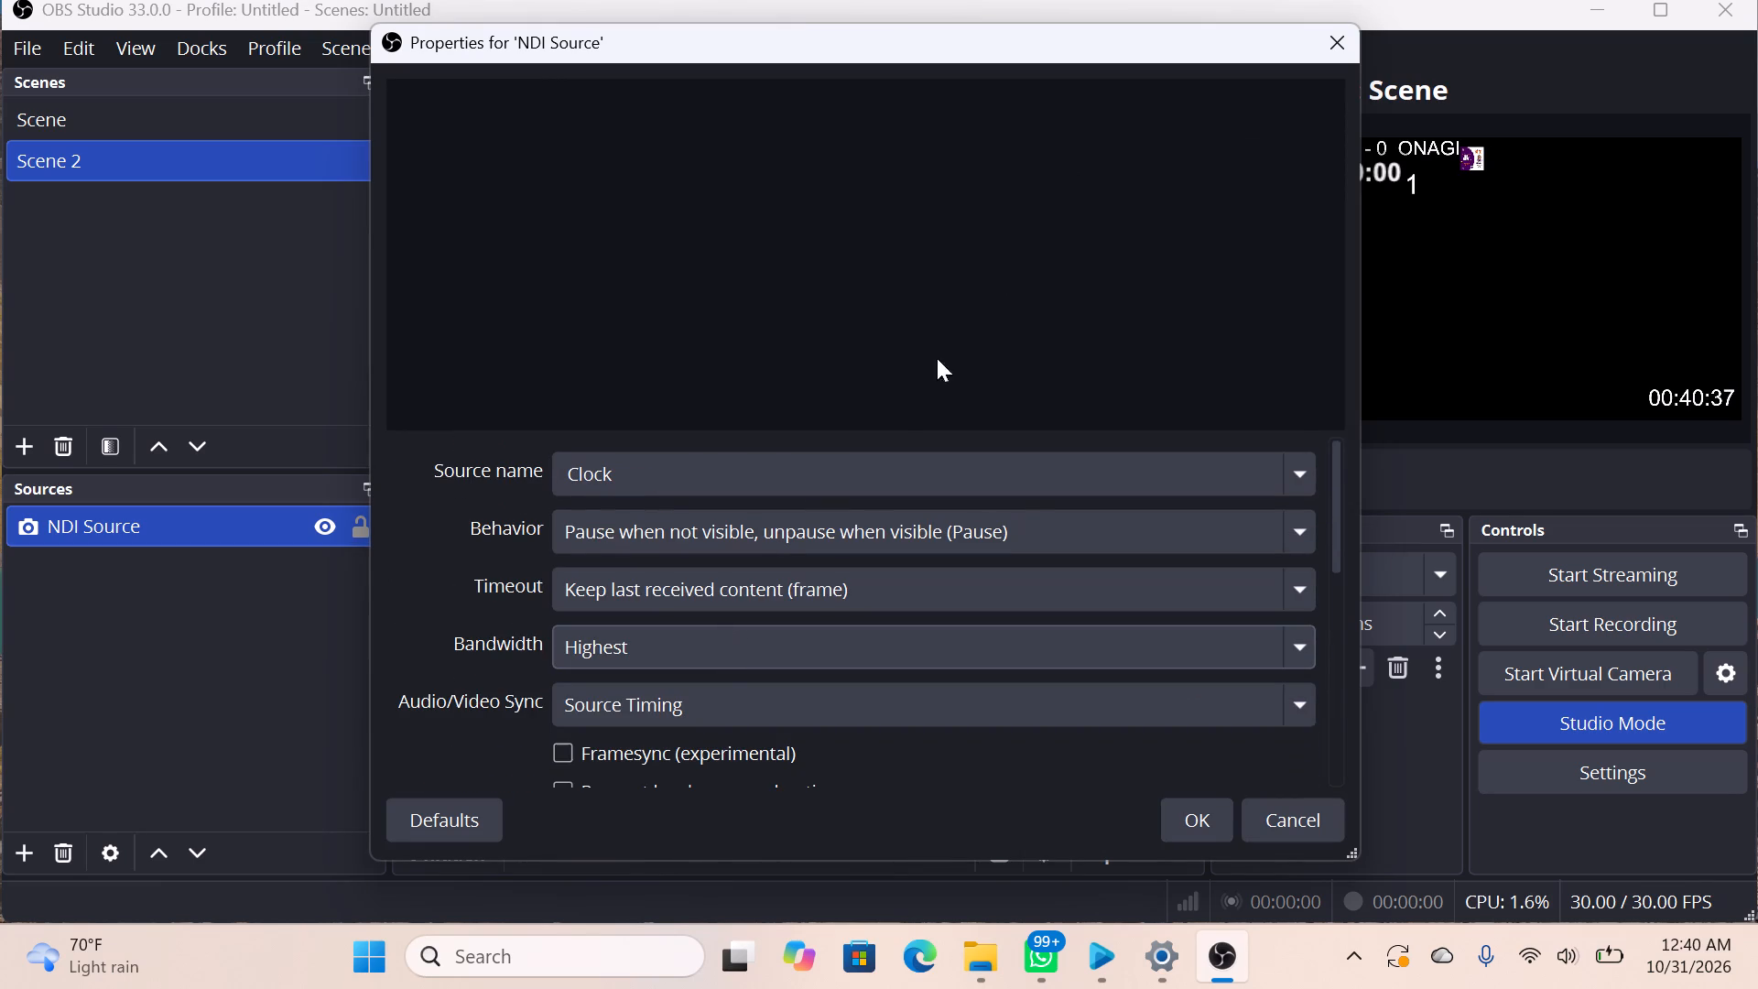
click(1351, 40)
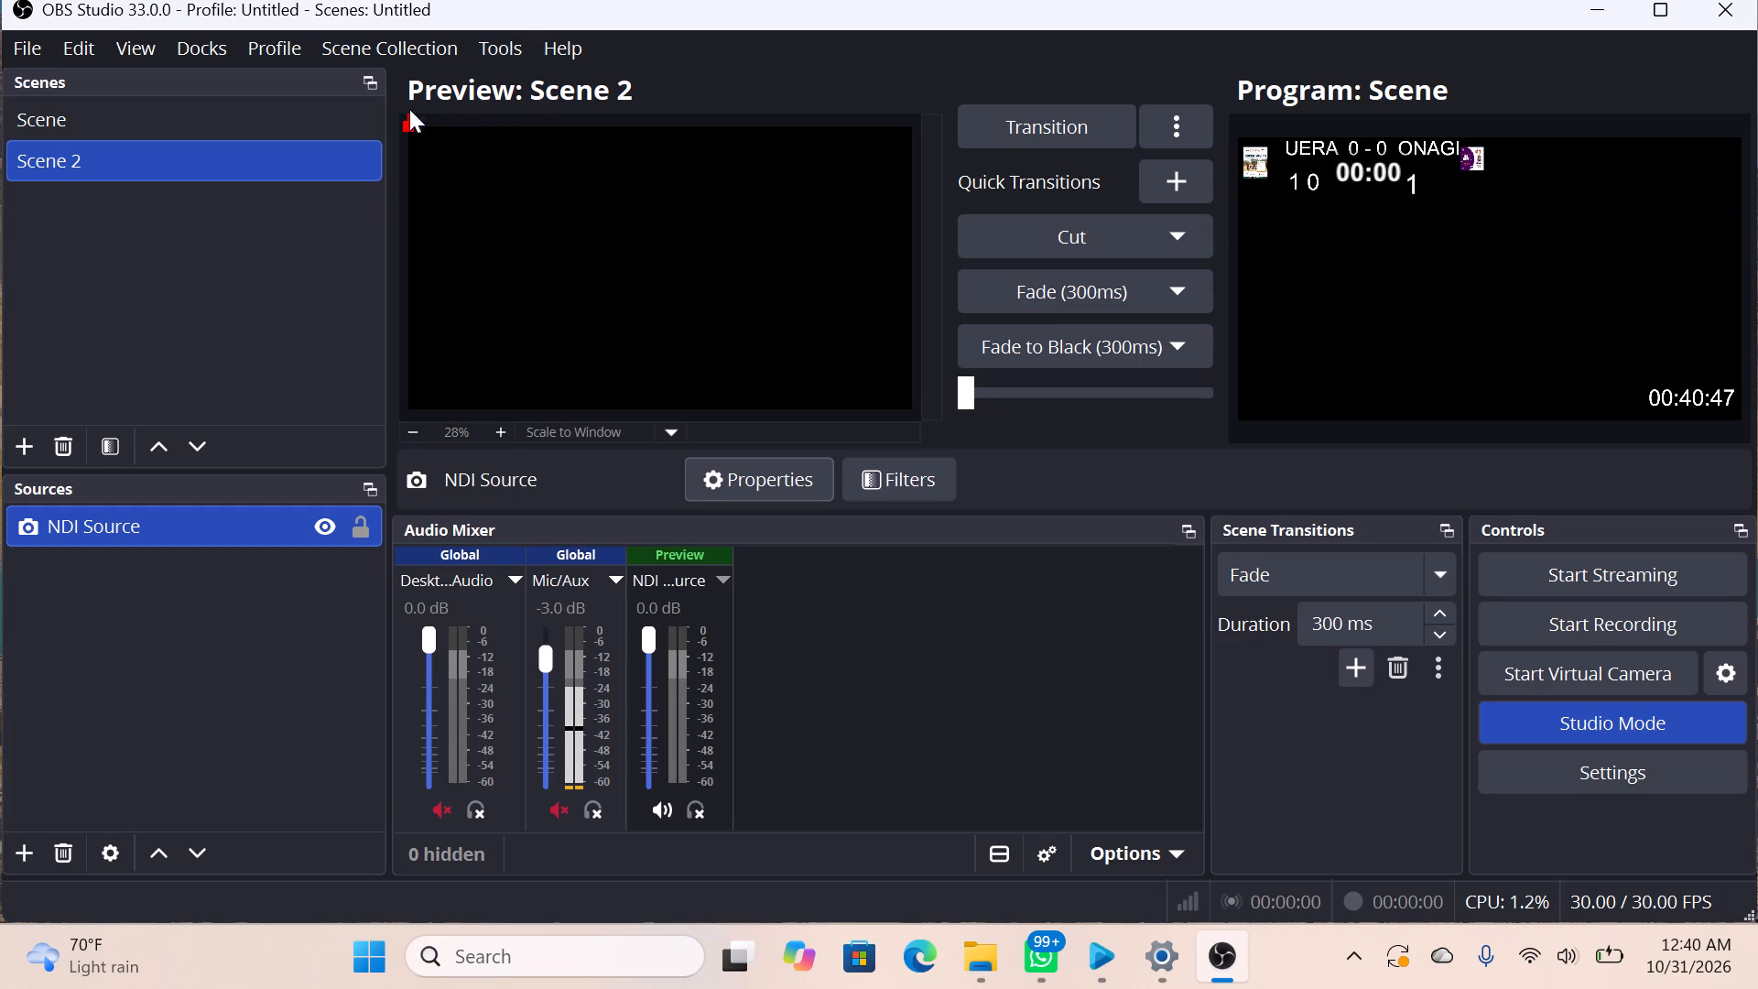
Open the loaded scripts and inspect the description and properties of clock-source.lua.
click(490, 49)
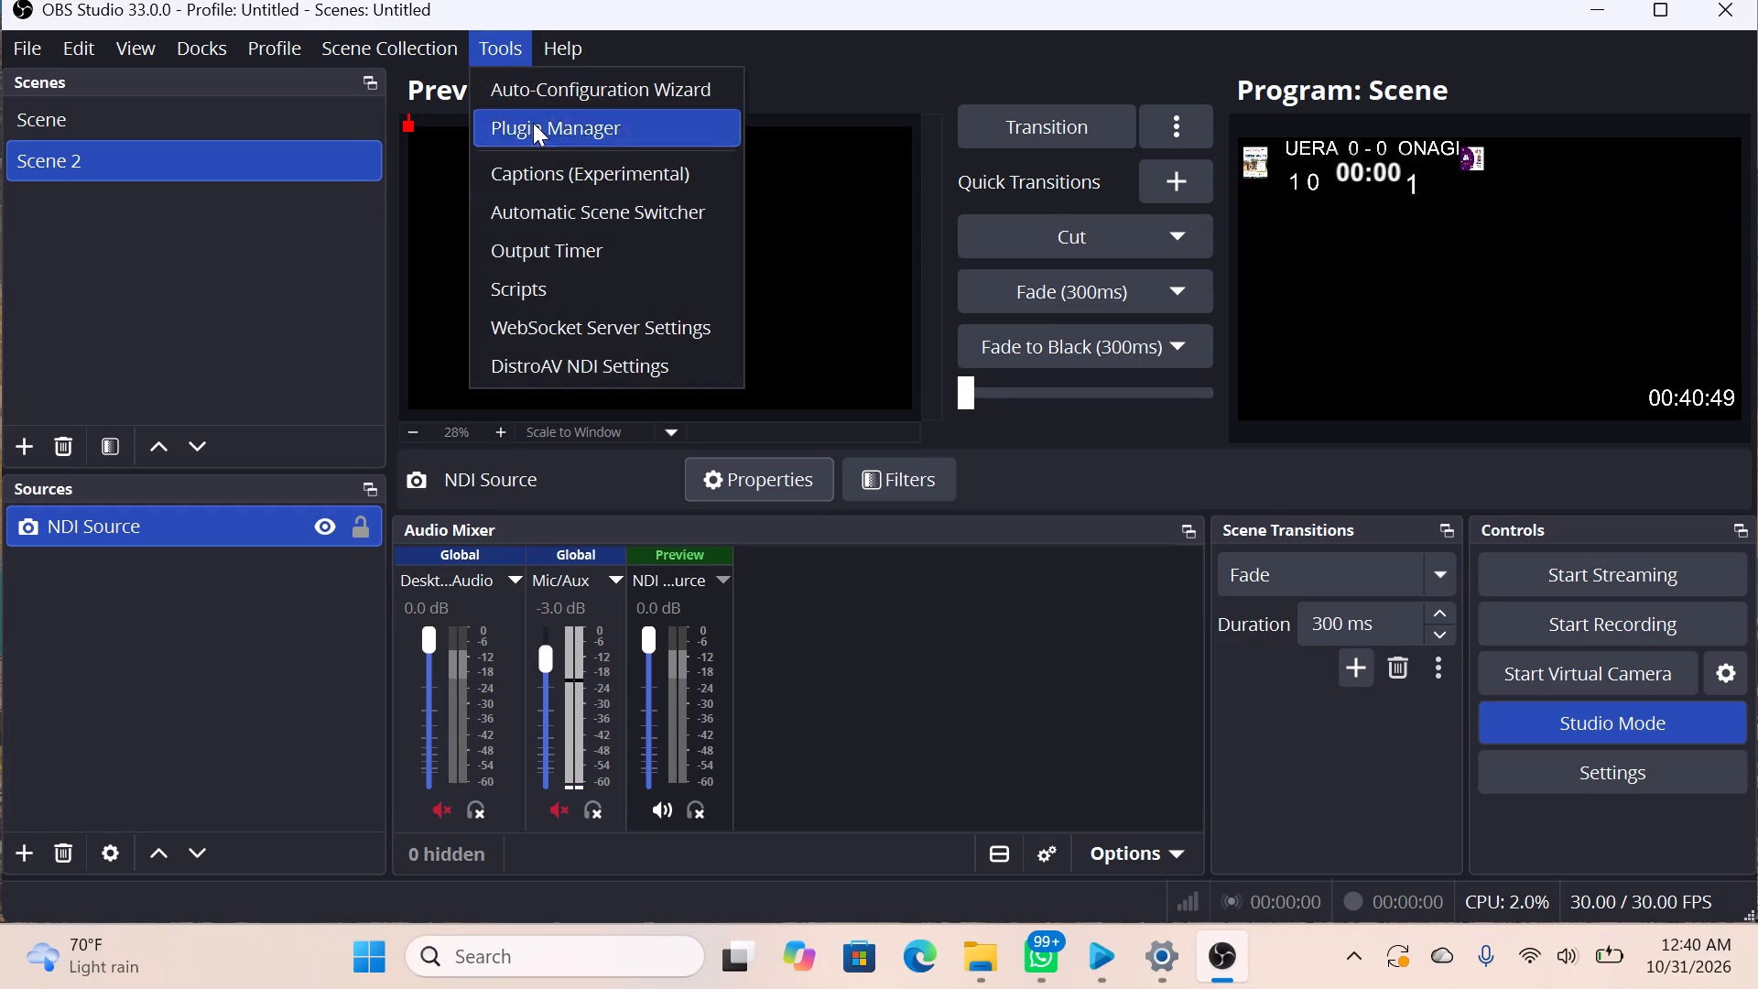
click(551, 285)
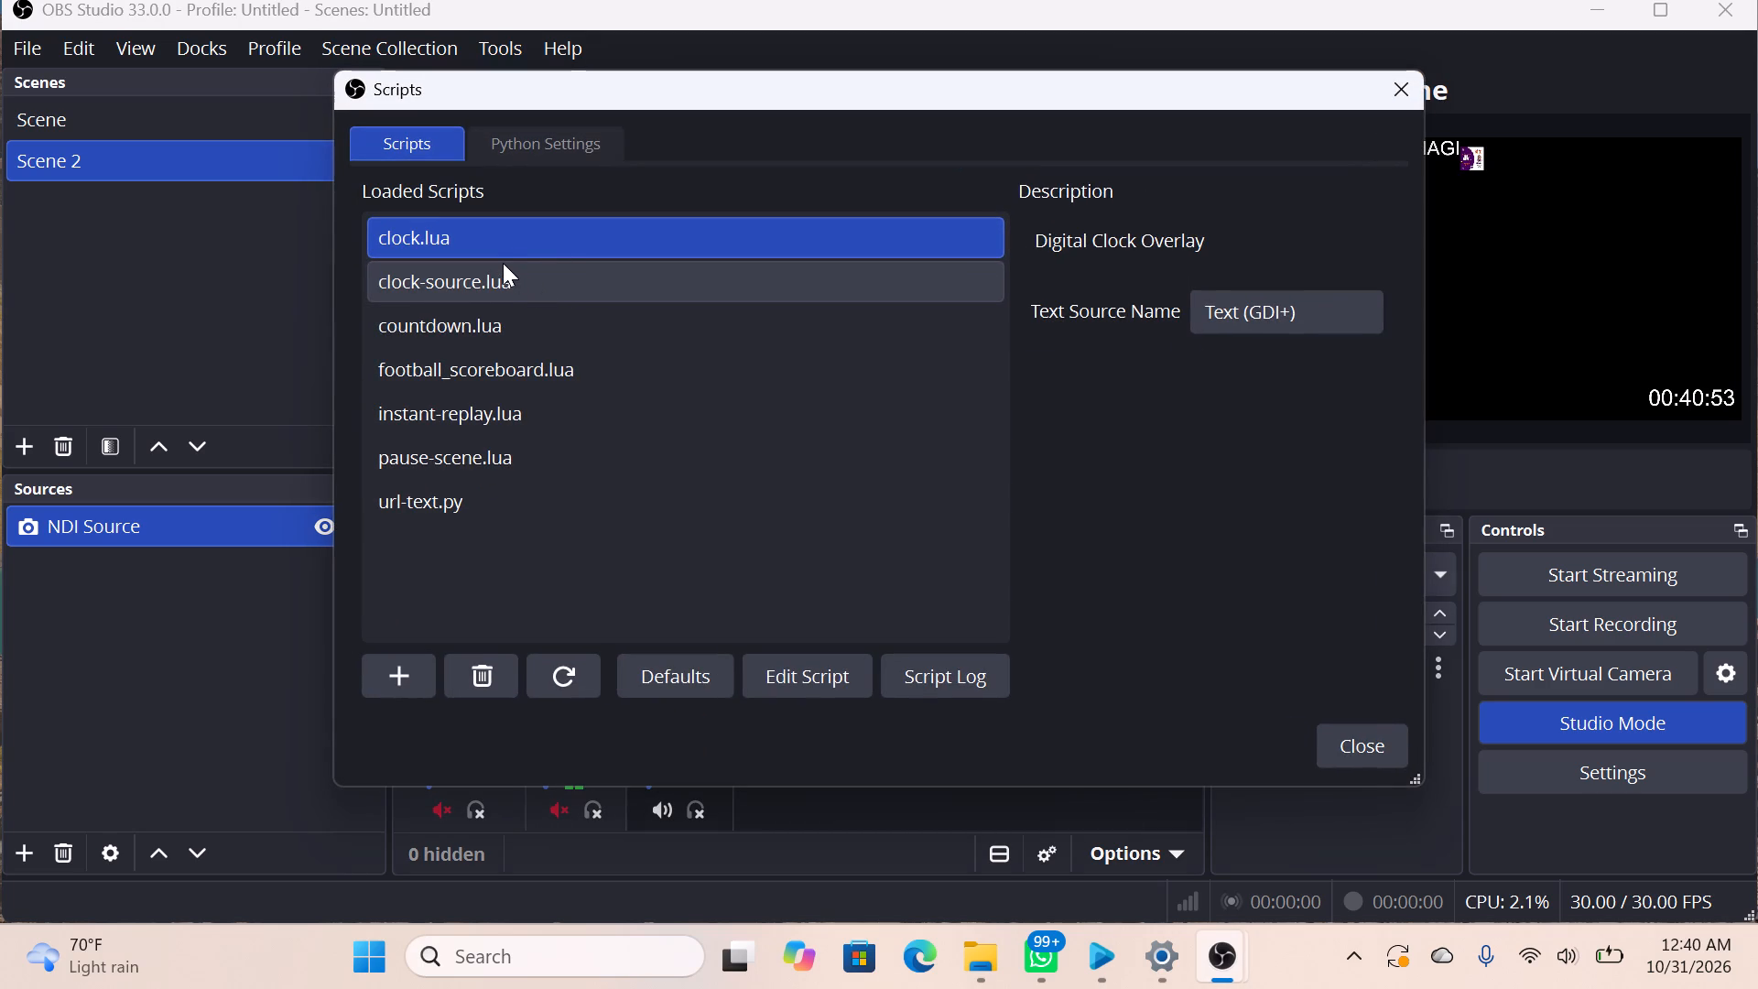
click(511, 279)
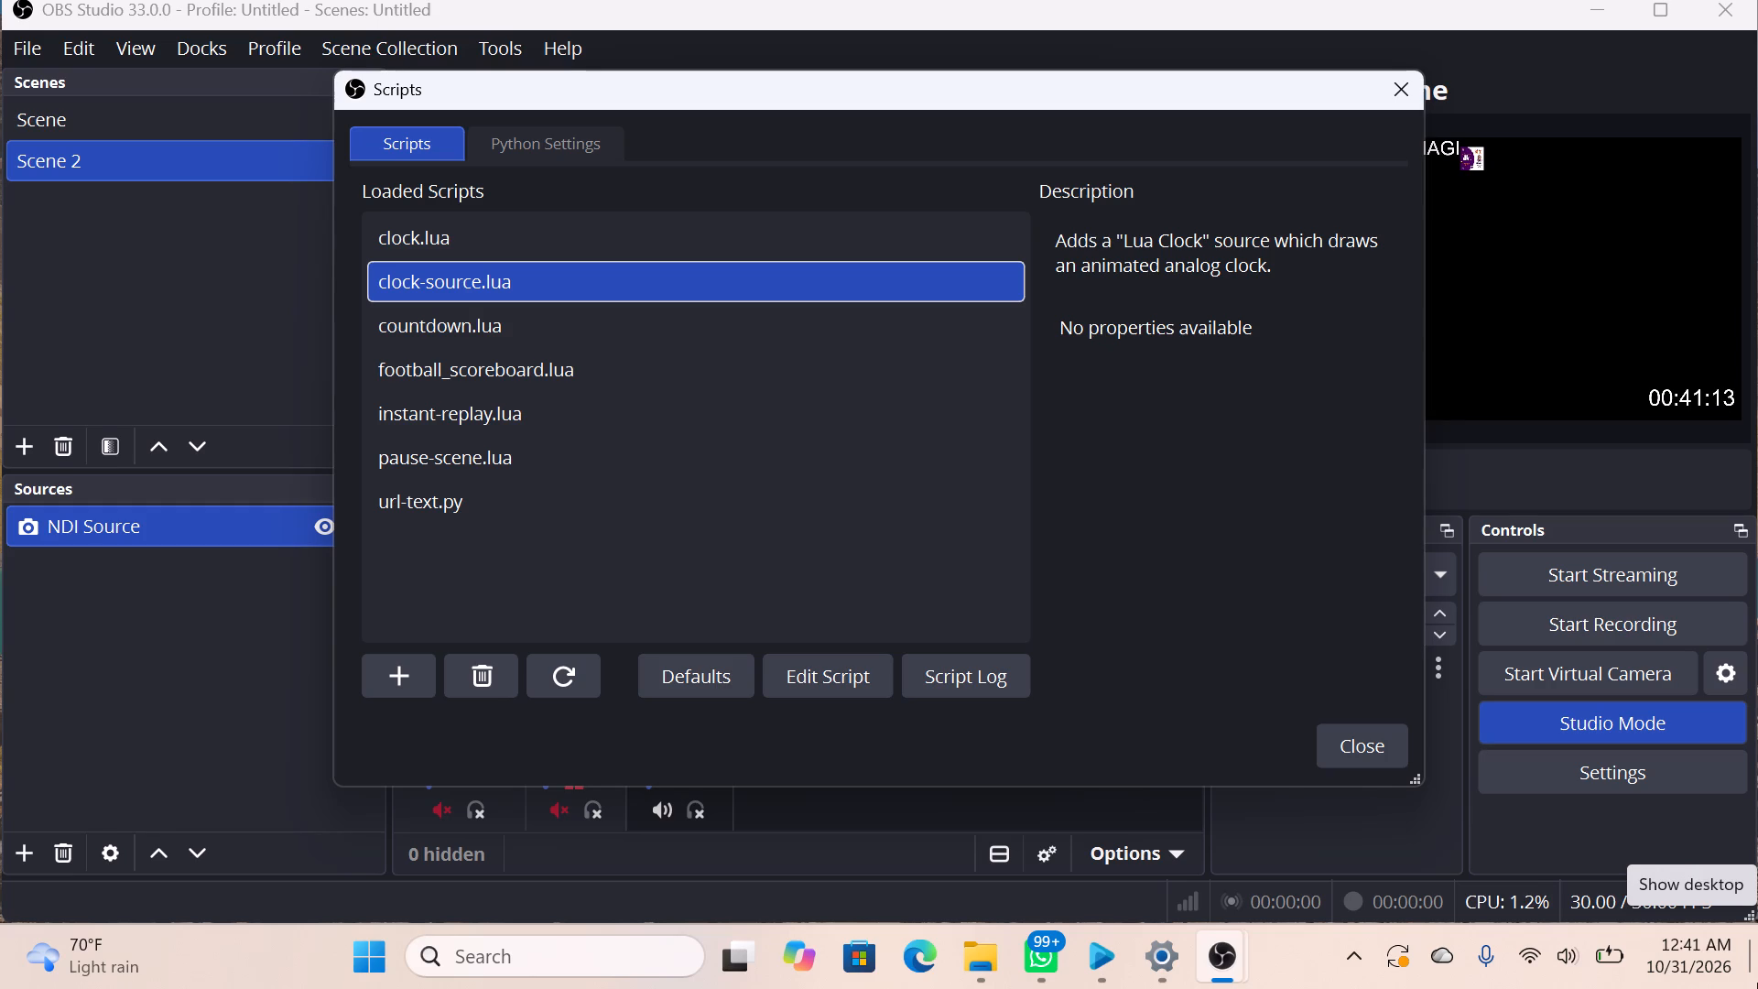
Open the system notifications and calendar flyout over the scripts window.
key(grave)
click(1658, 988)
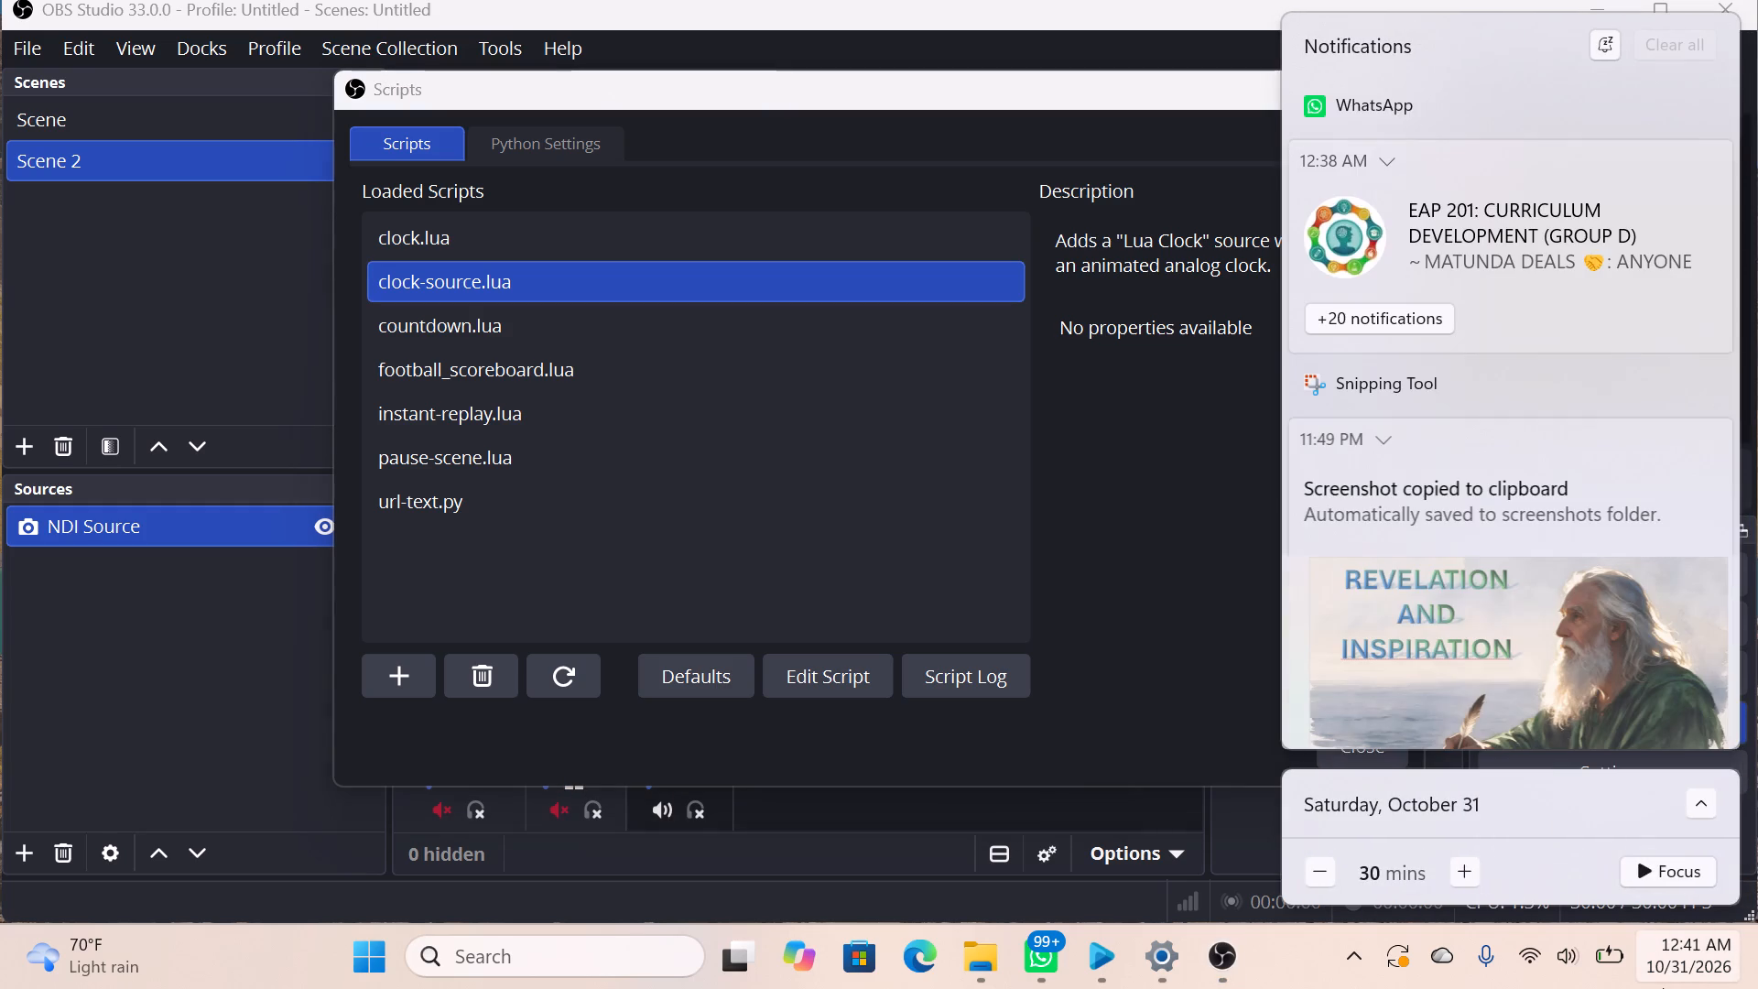
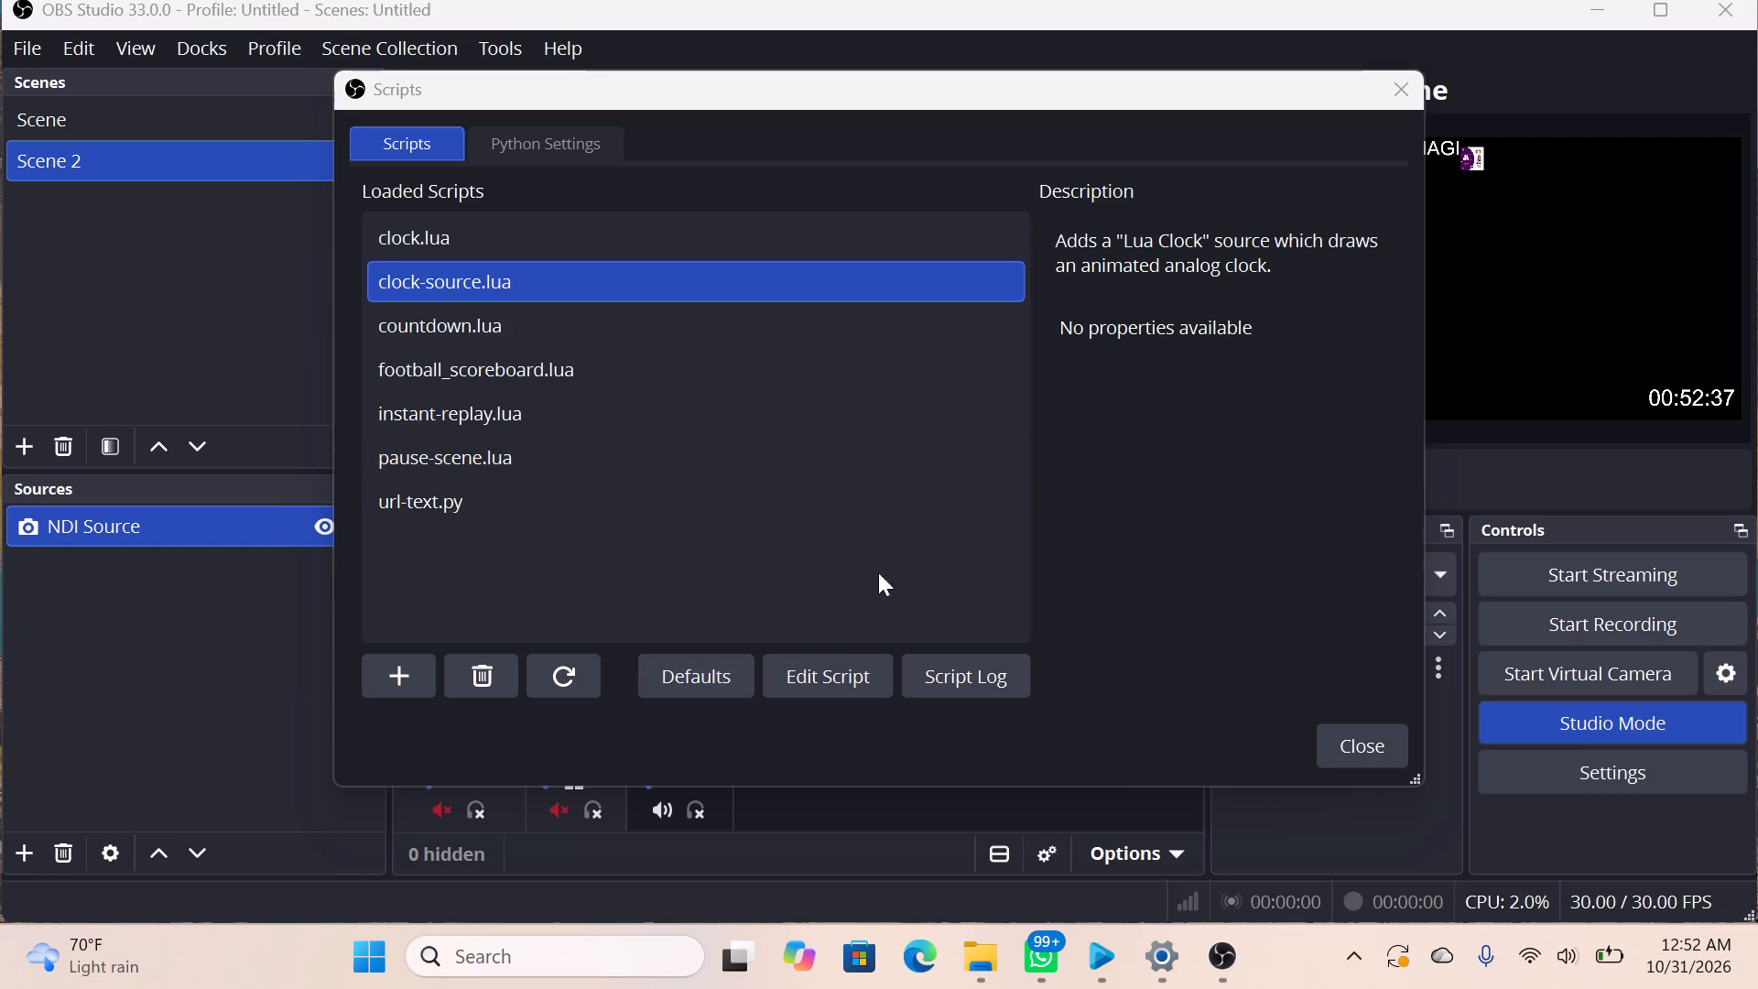
Inspect the descriptions and properties of the countdown.lua and clock.lua scripts, then close the scripts window.
click(446, 327)
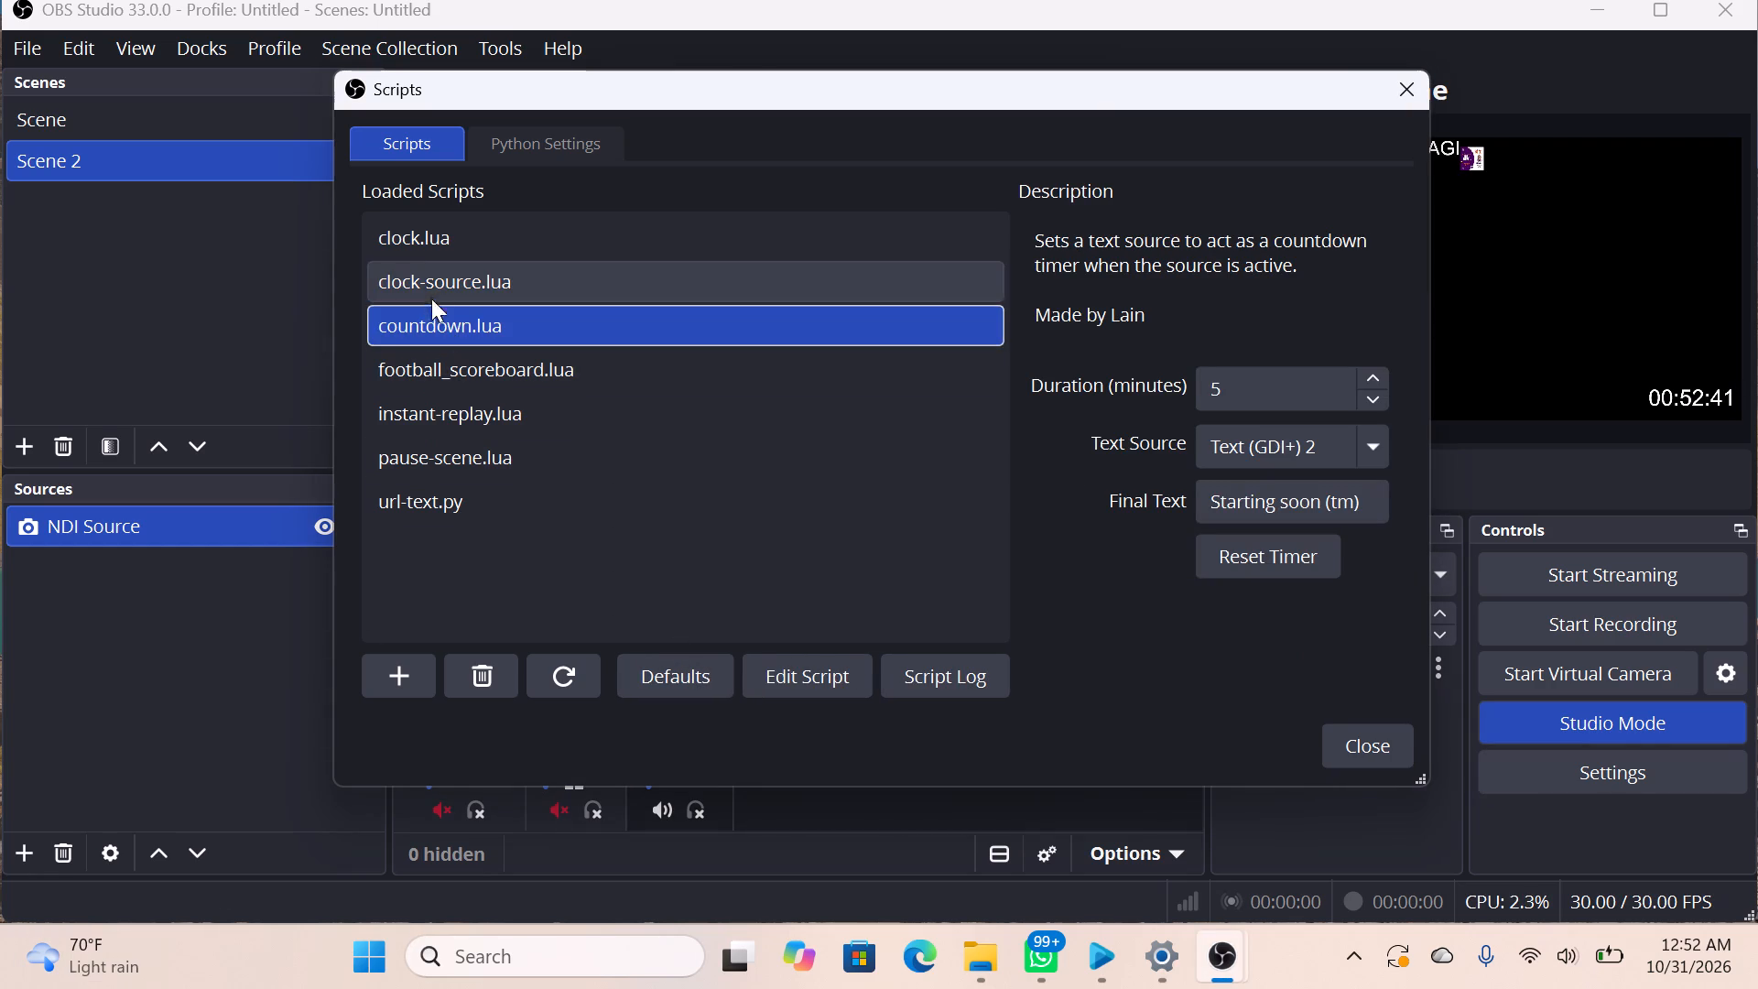
click(424, 249)
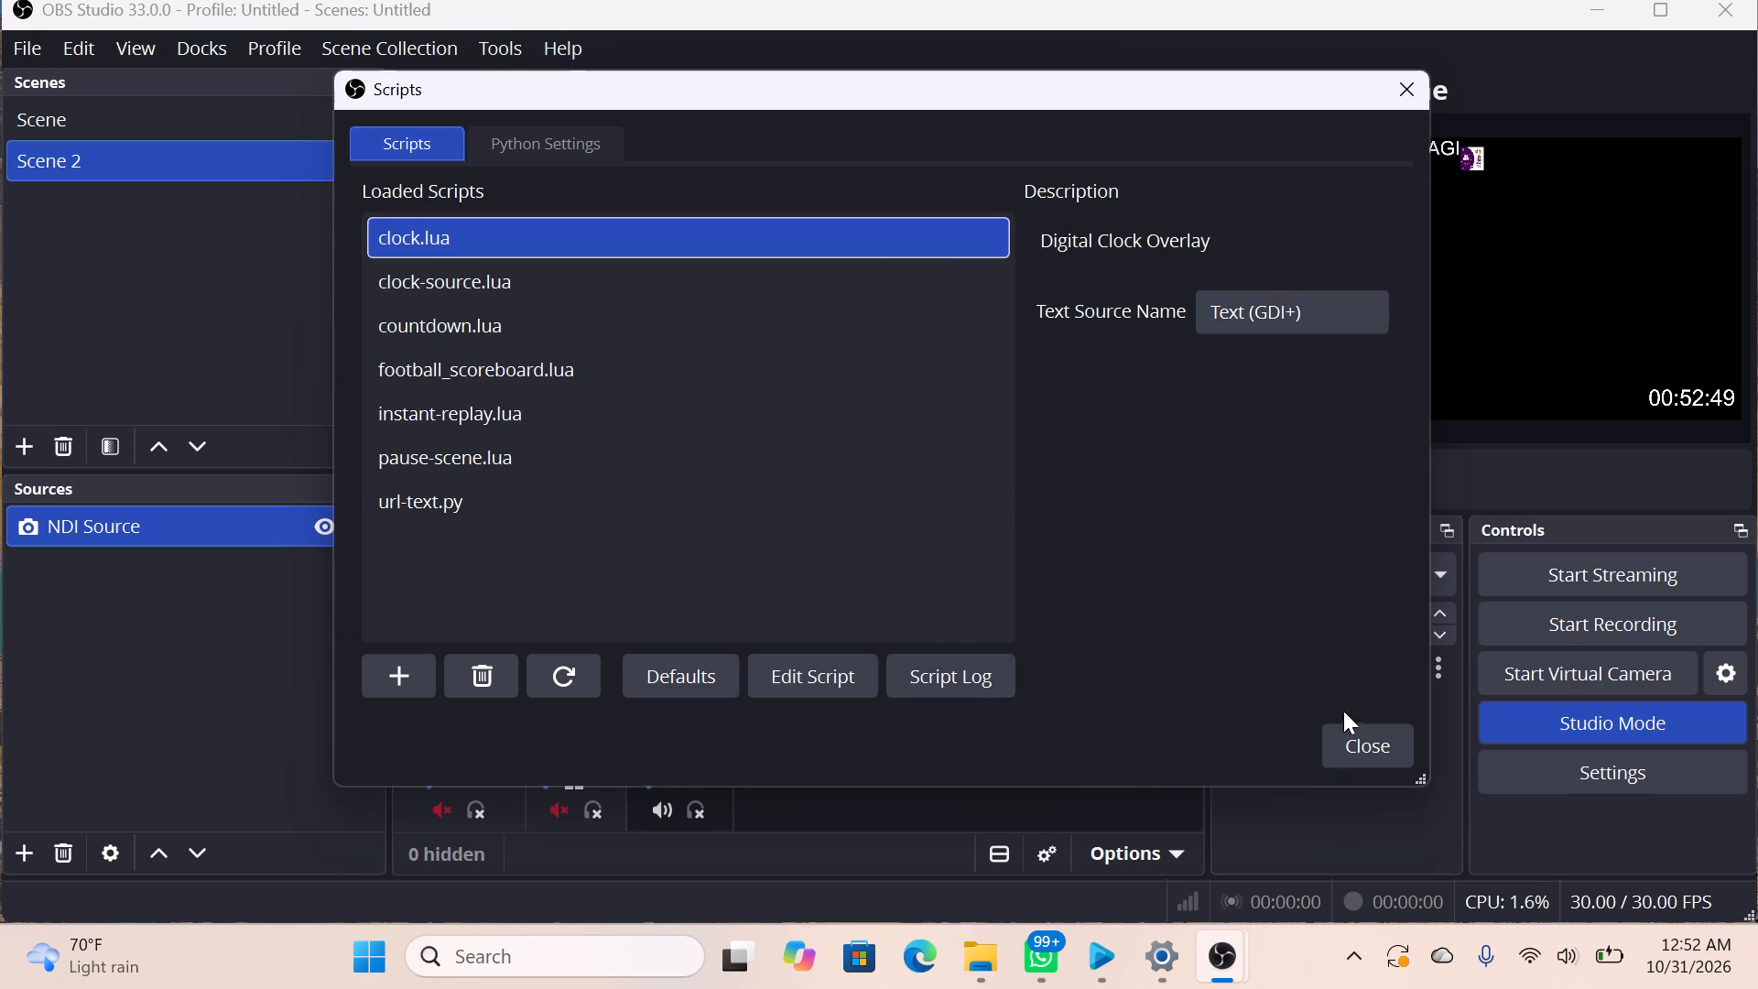
click(1360, 749)
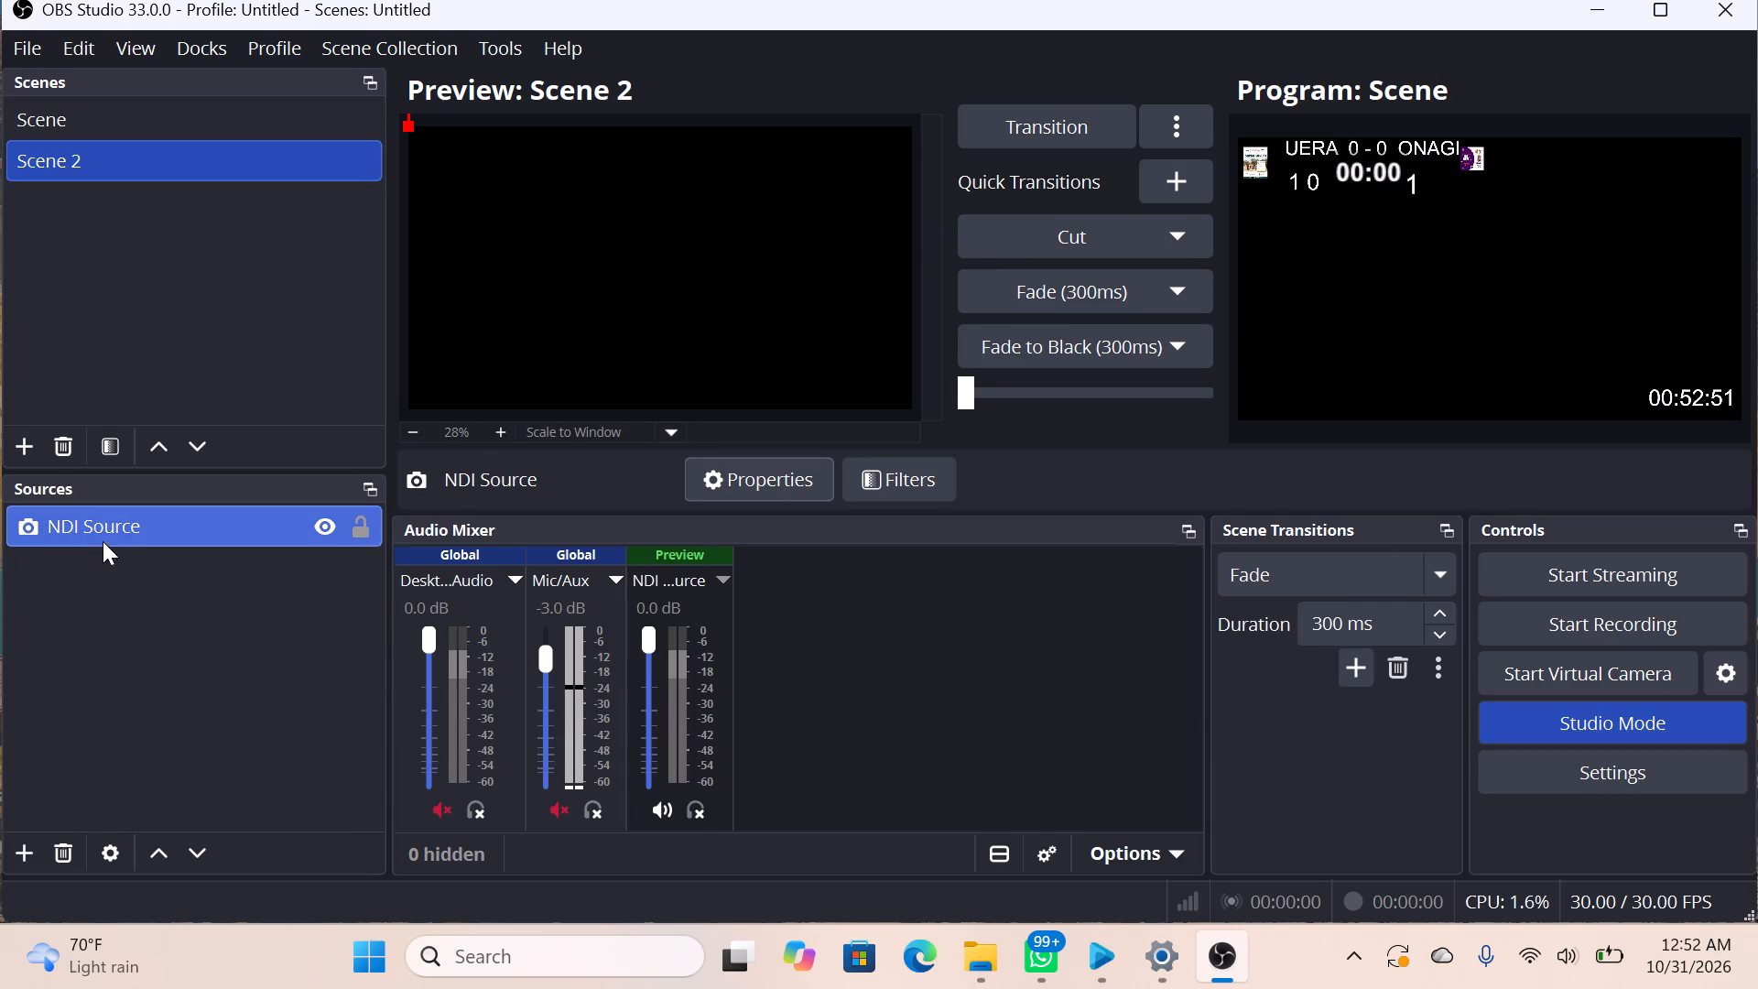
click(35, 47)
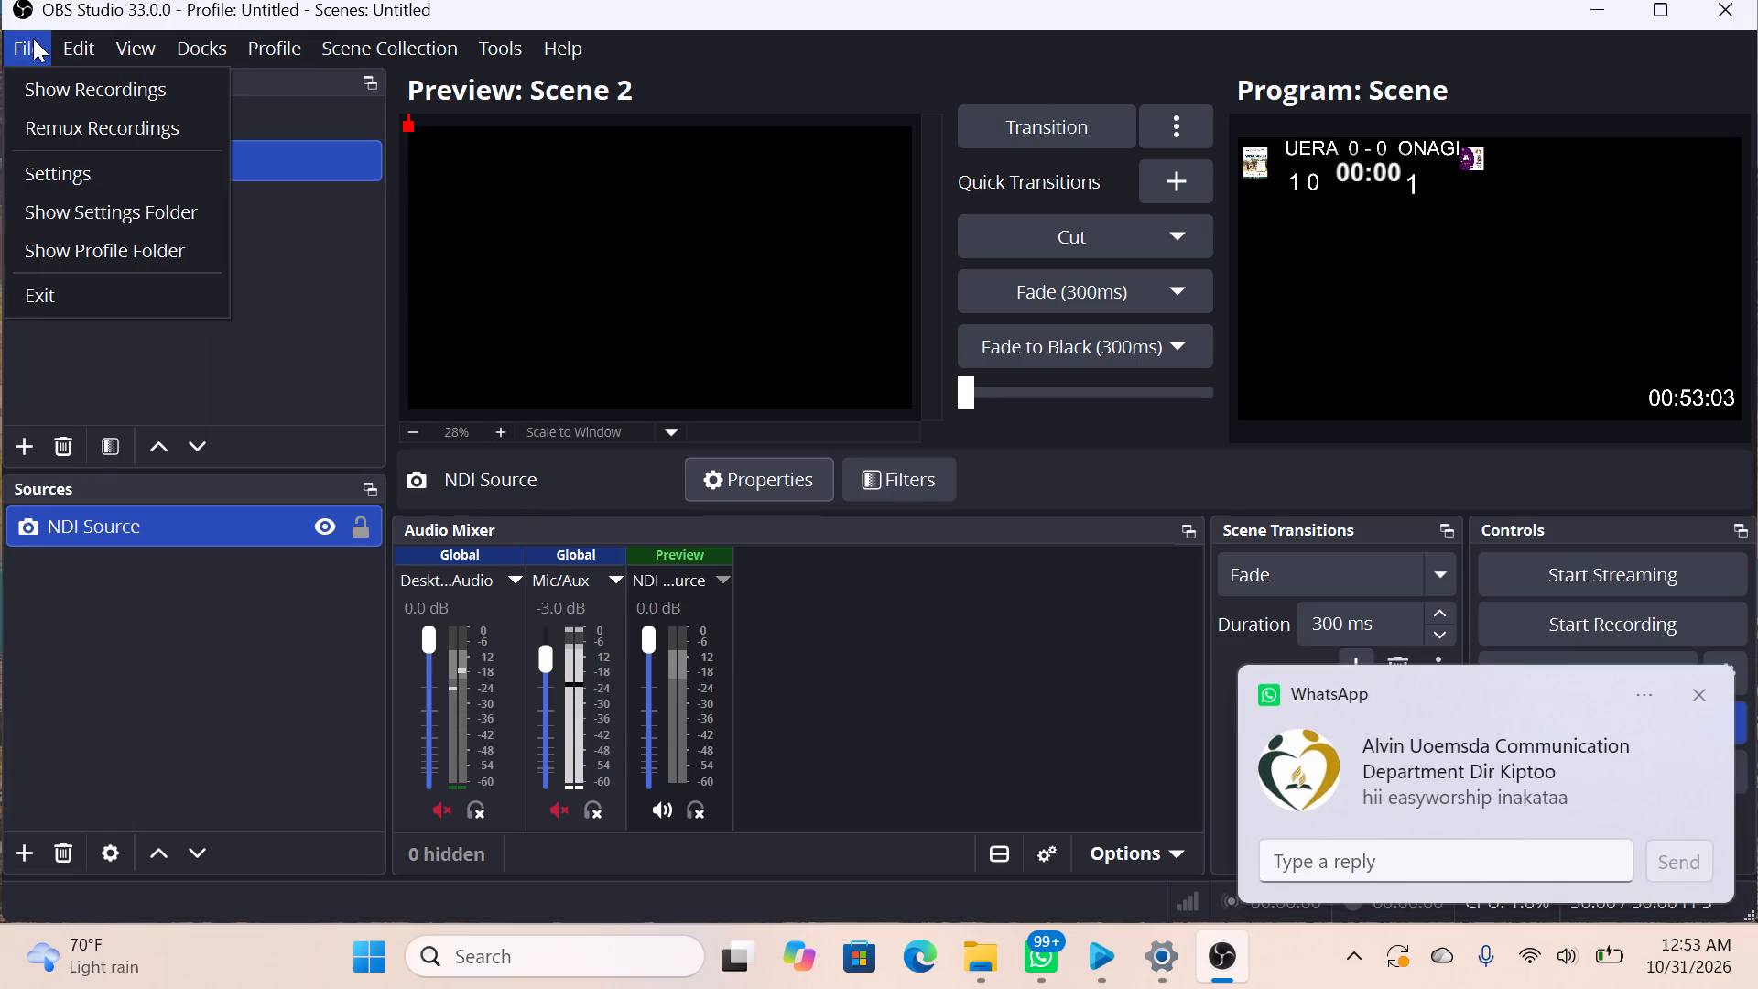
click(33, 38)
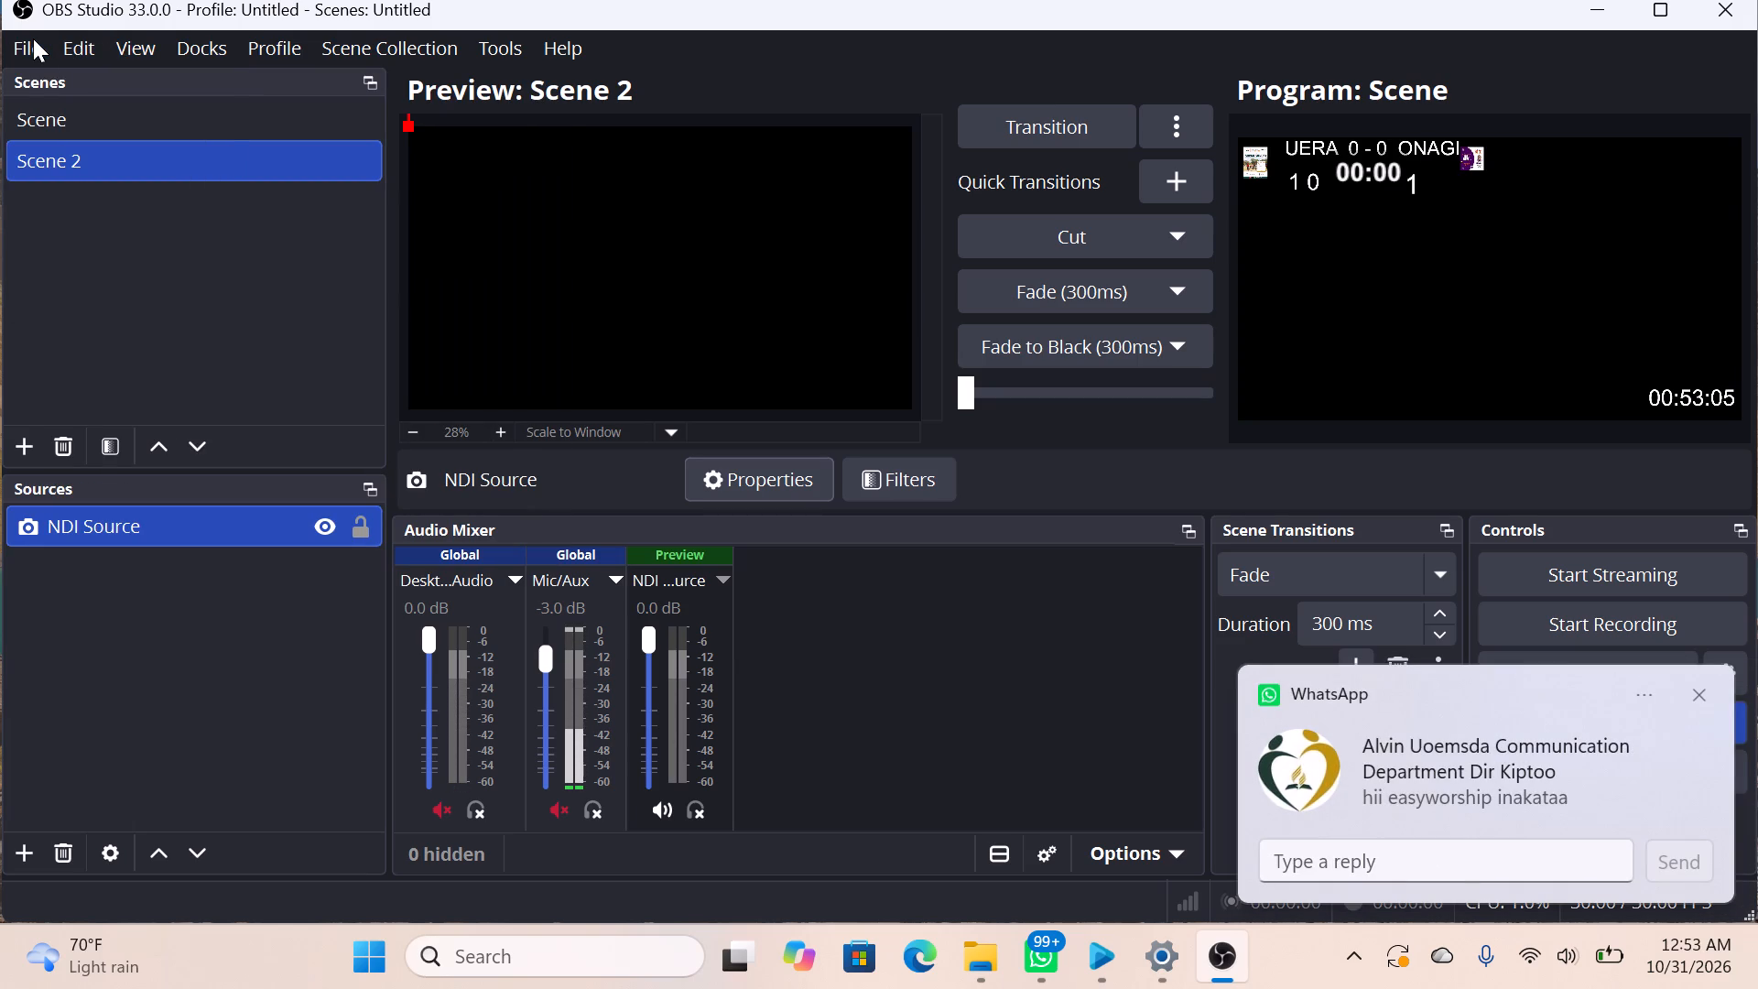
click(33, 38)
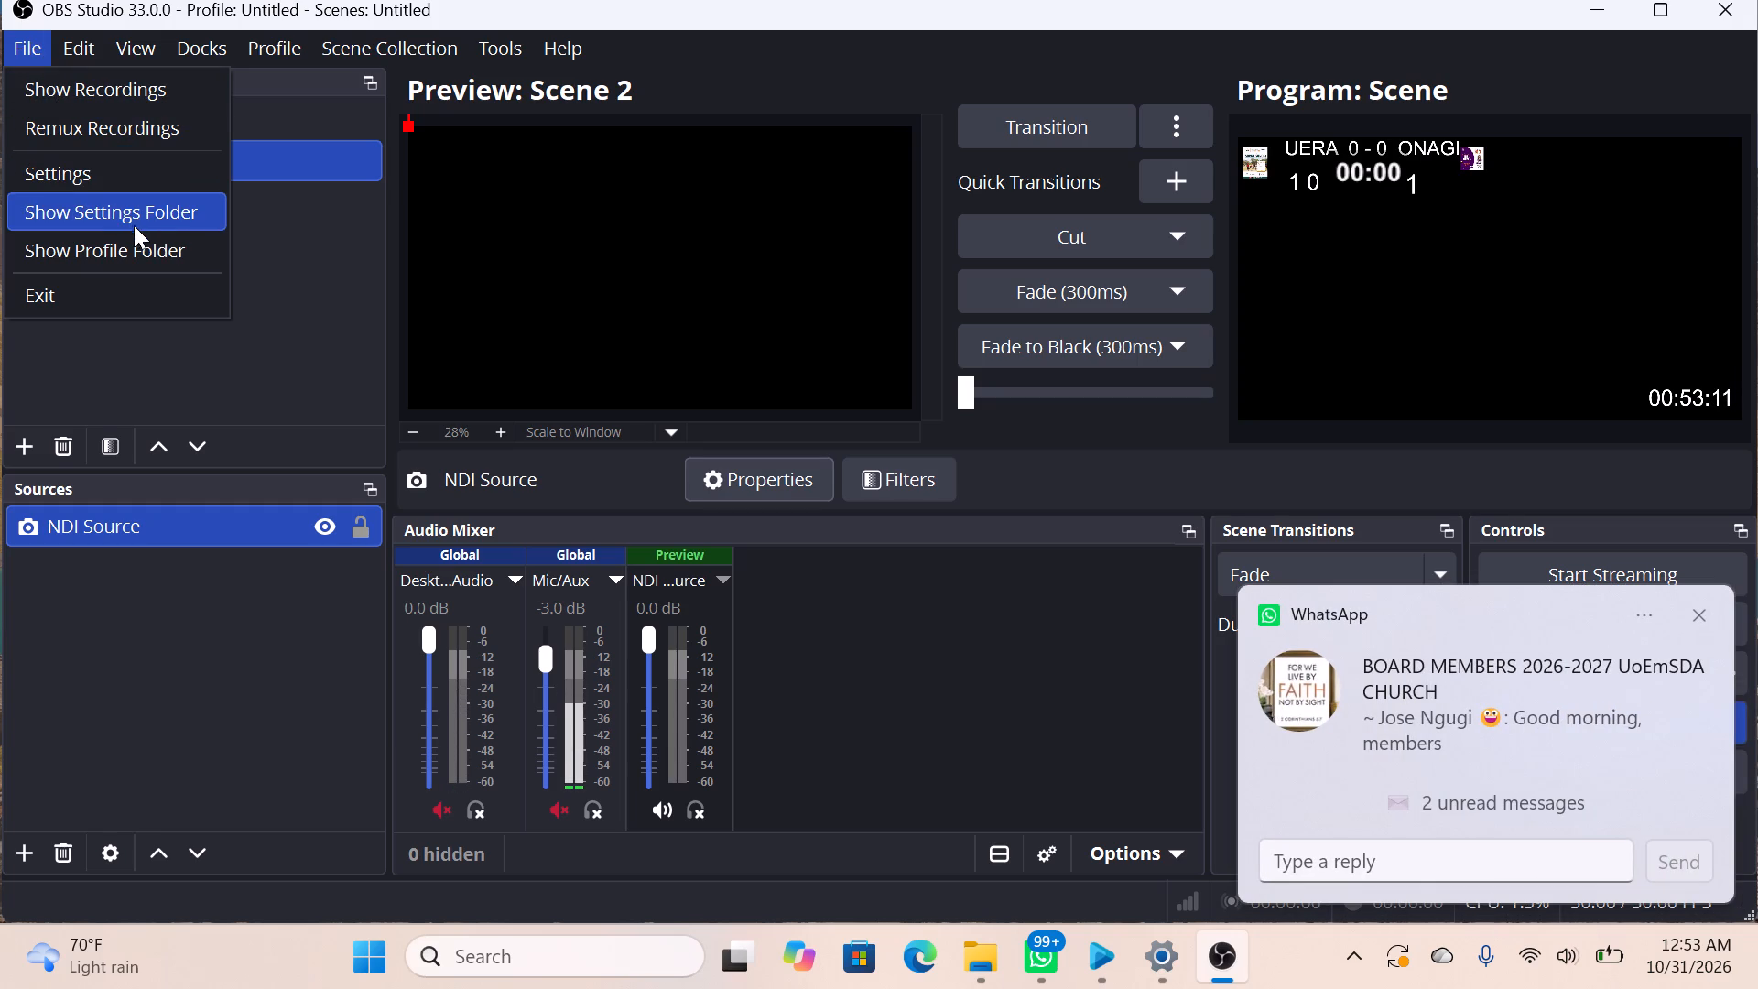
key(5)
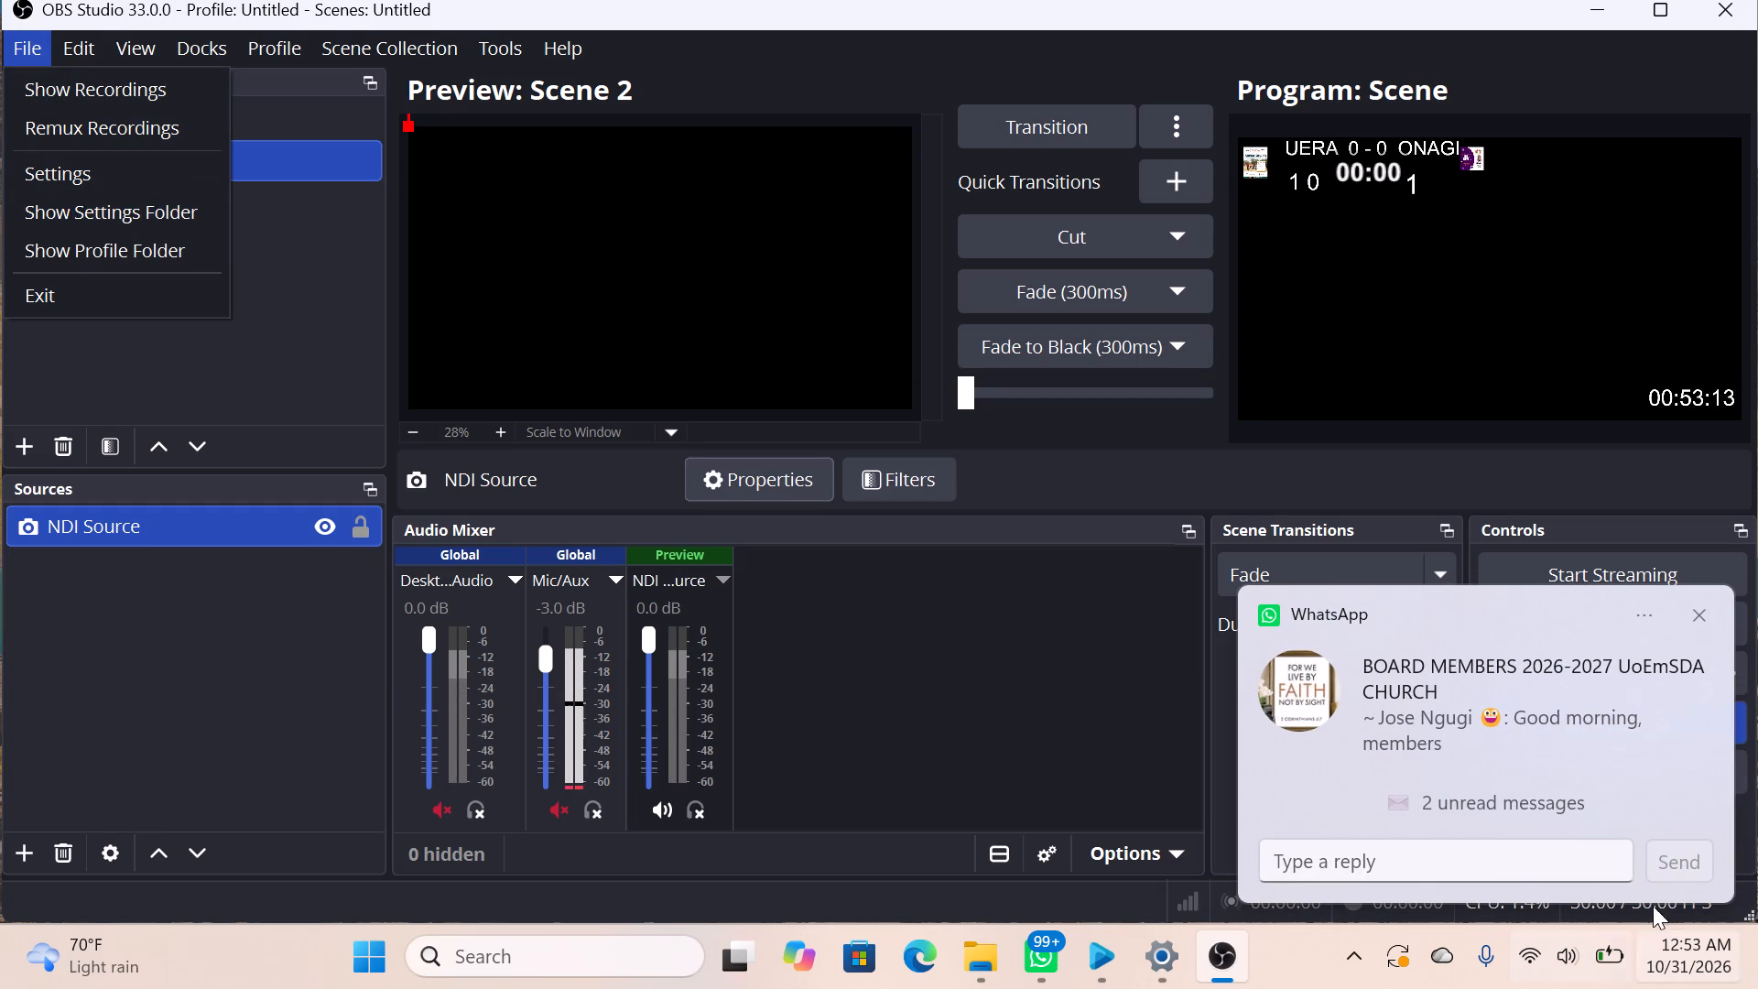
Mute the computer's system sound in the Windows quick settings.
click(1573, 955)
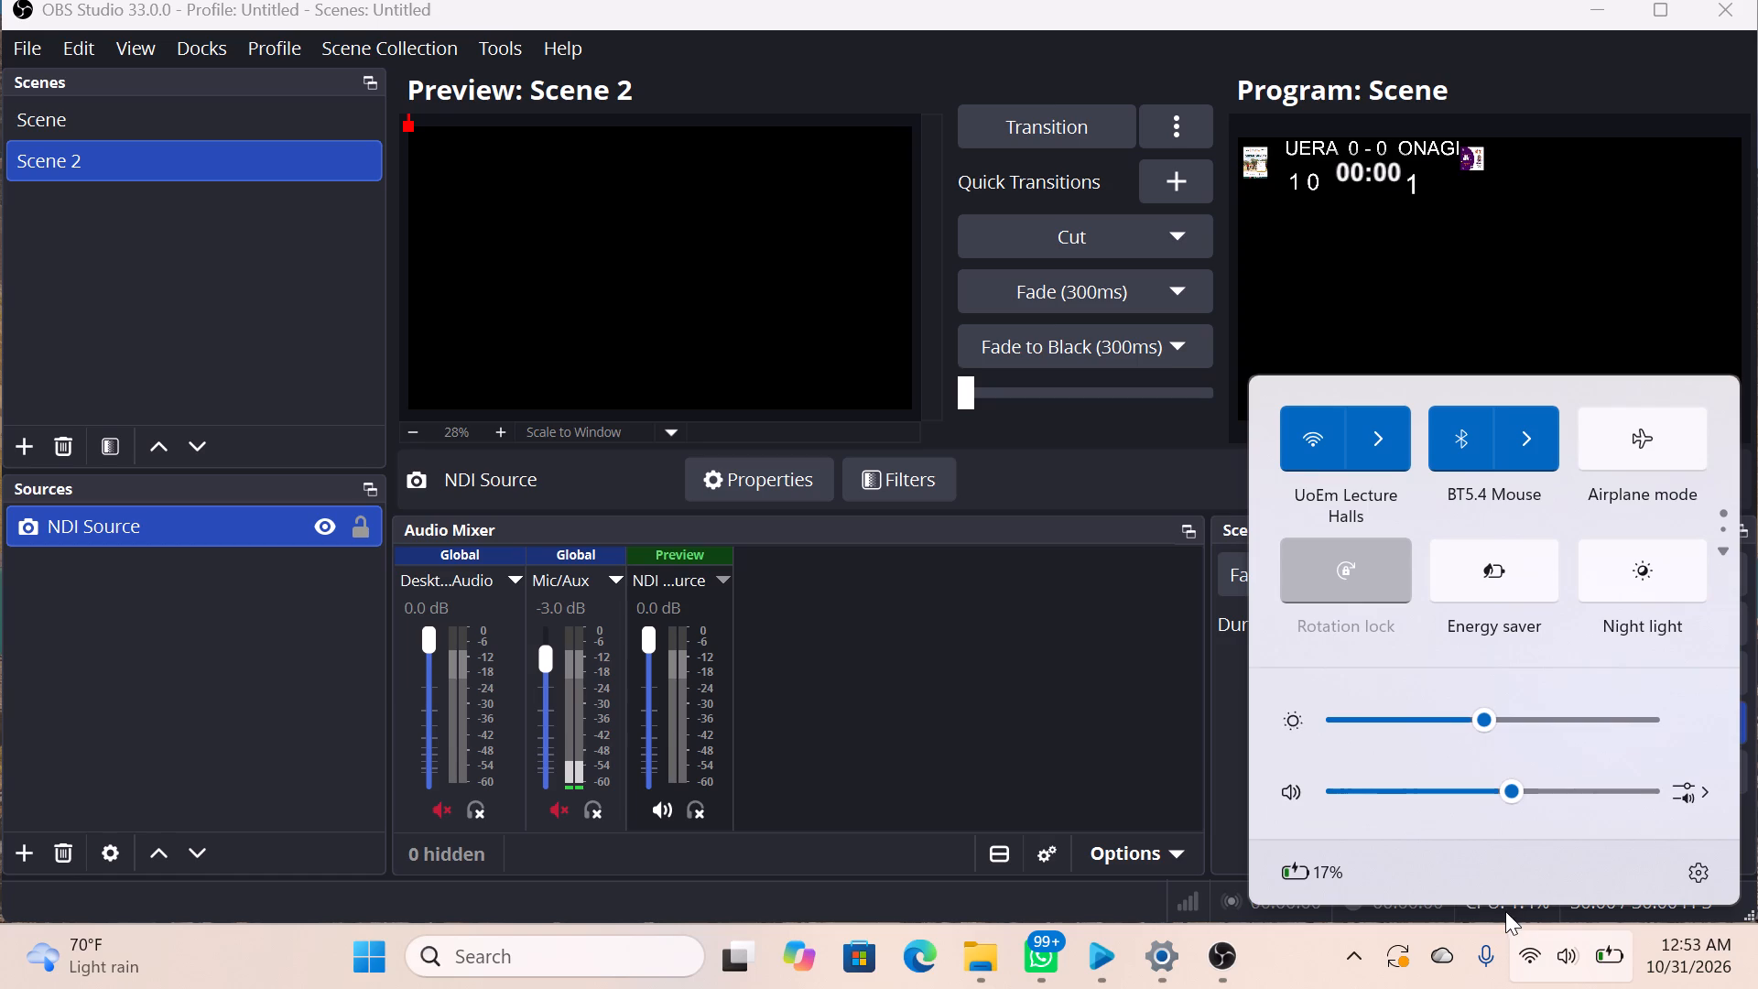
click(1285, 796)
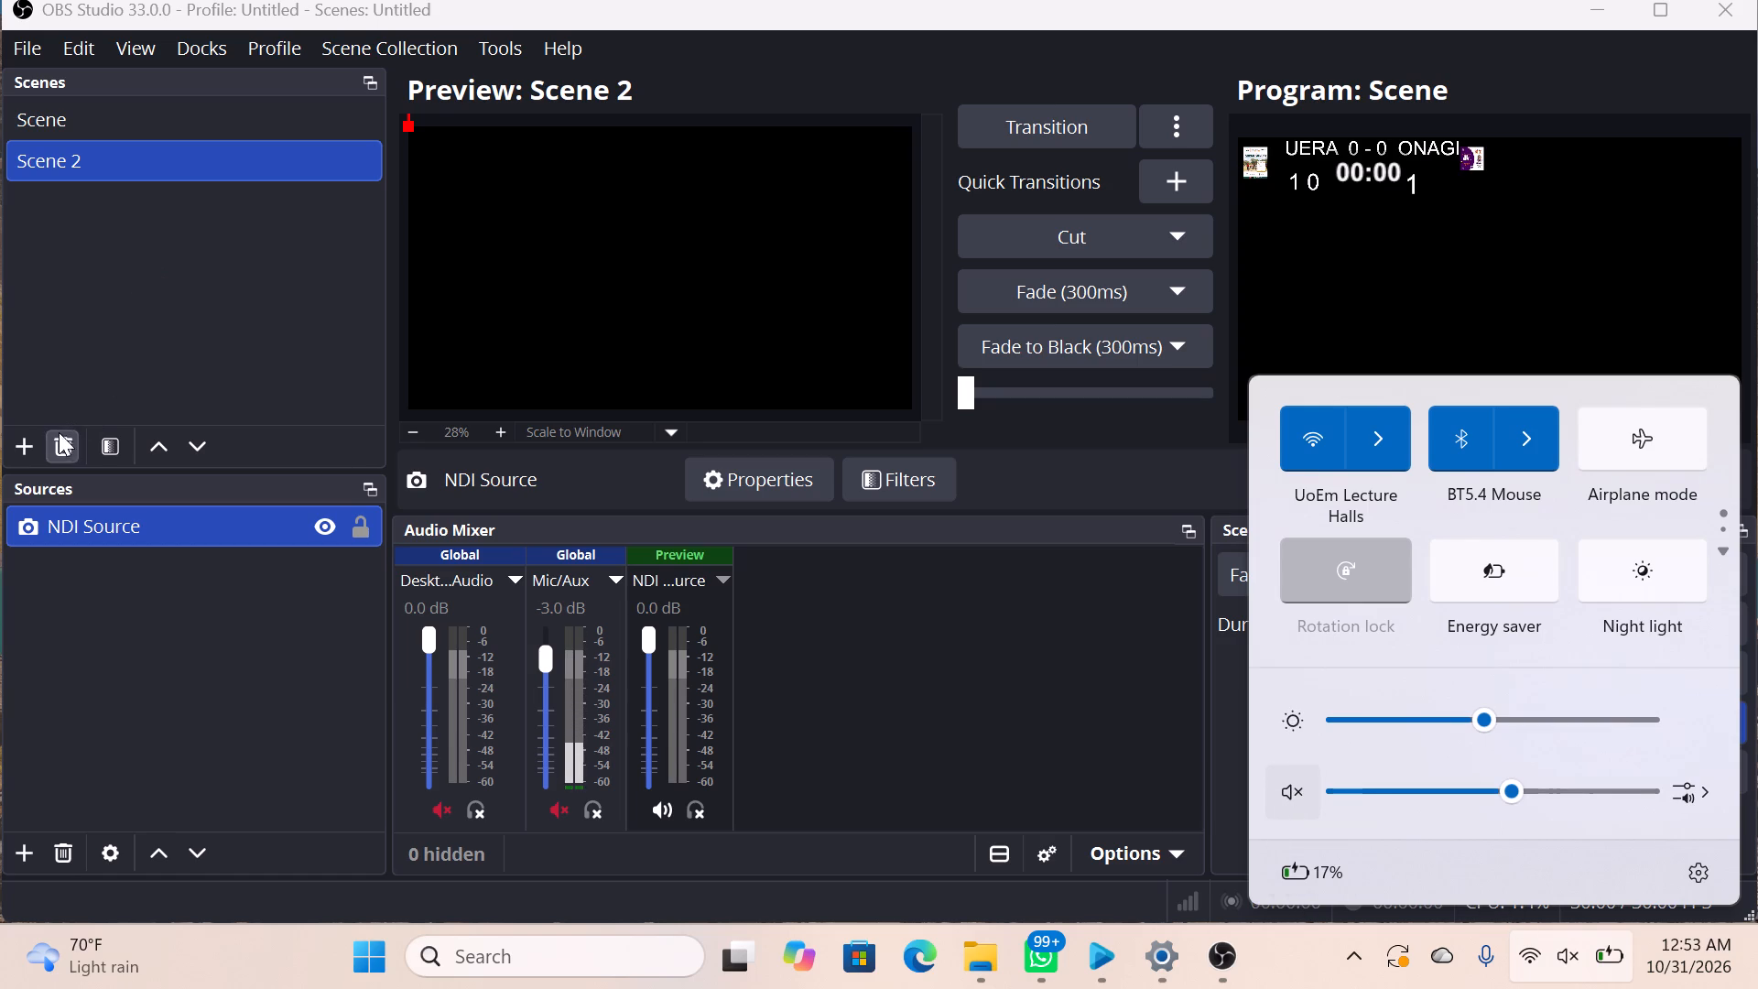
Glance at the first scene, then return to Scene 2 and start adding another source to it.
click(38, 122)
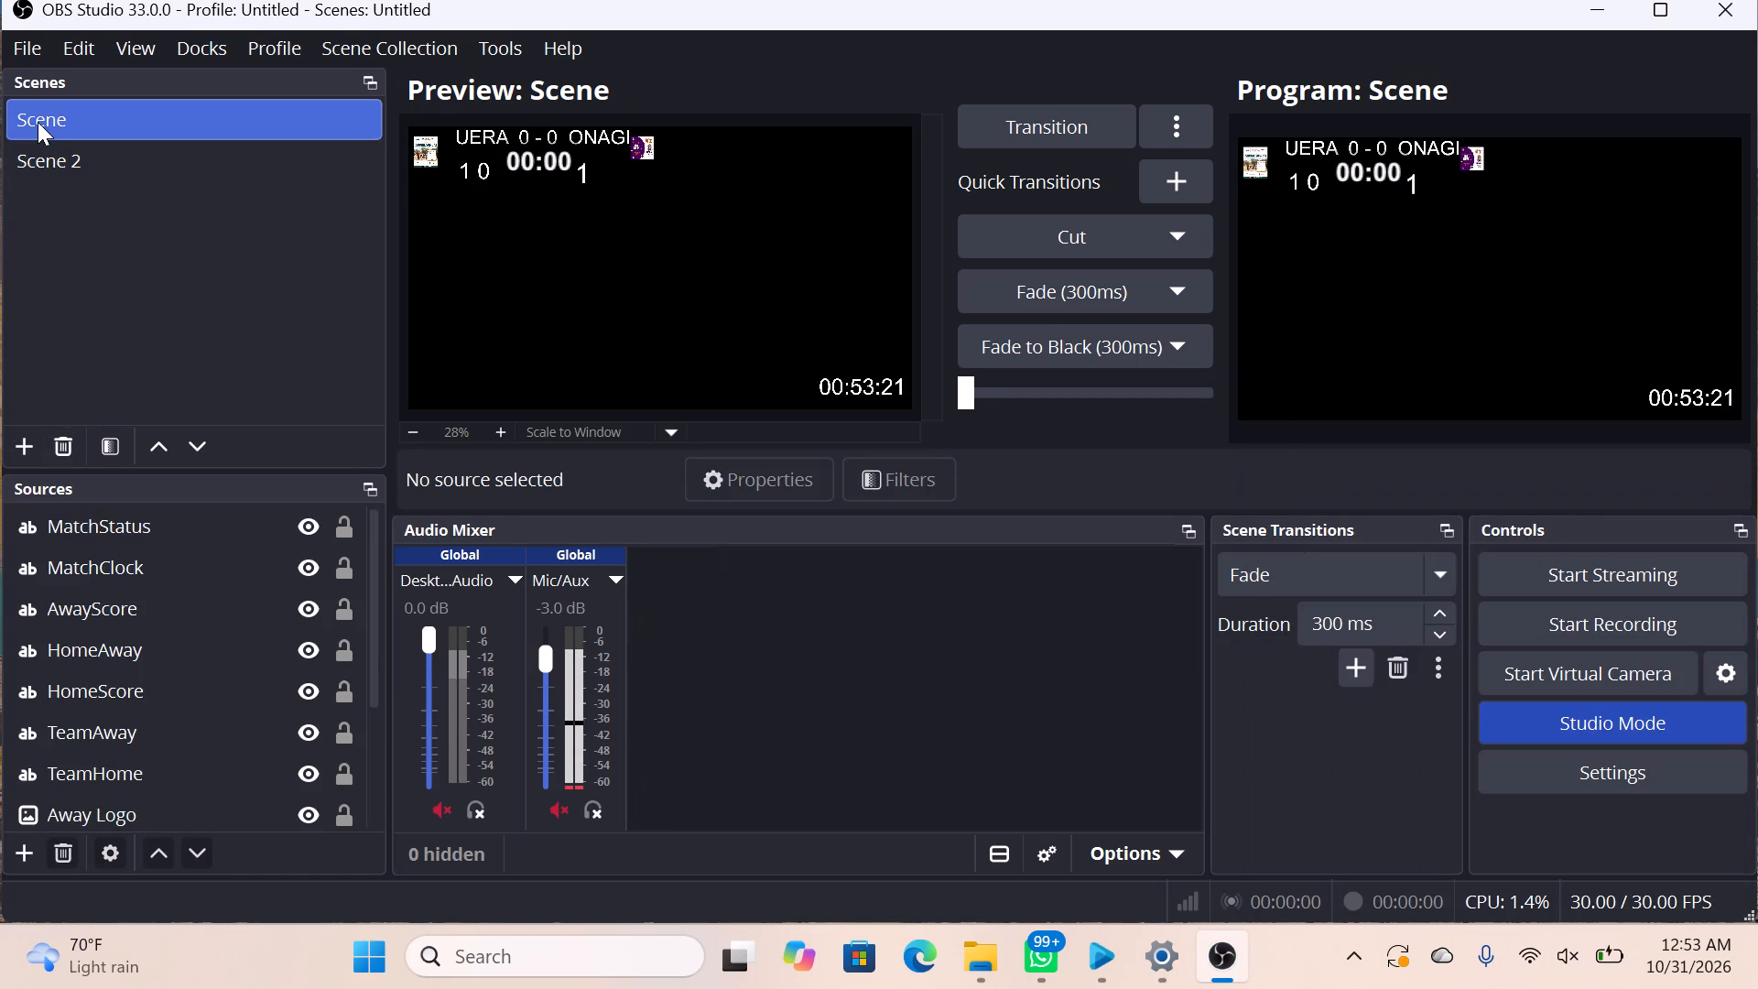
click(62, 152)
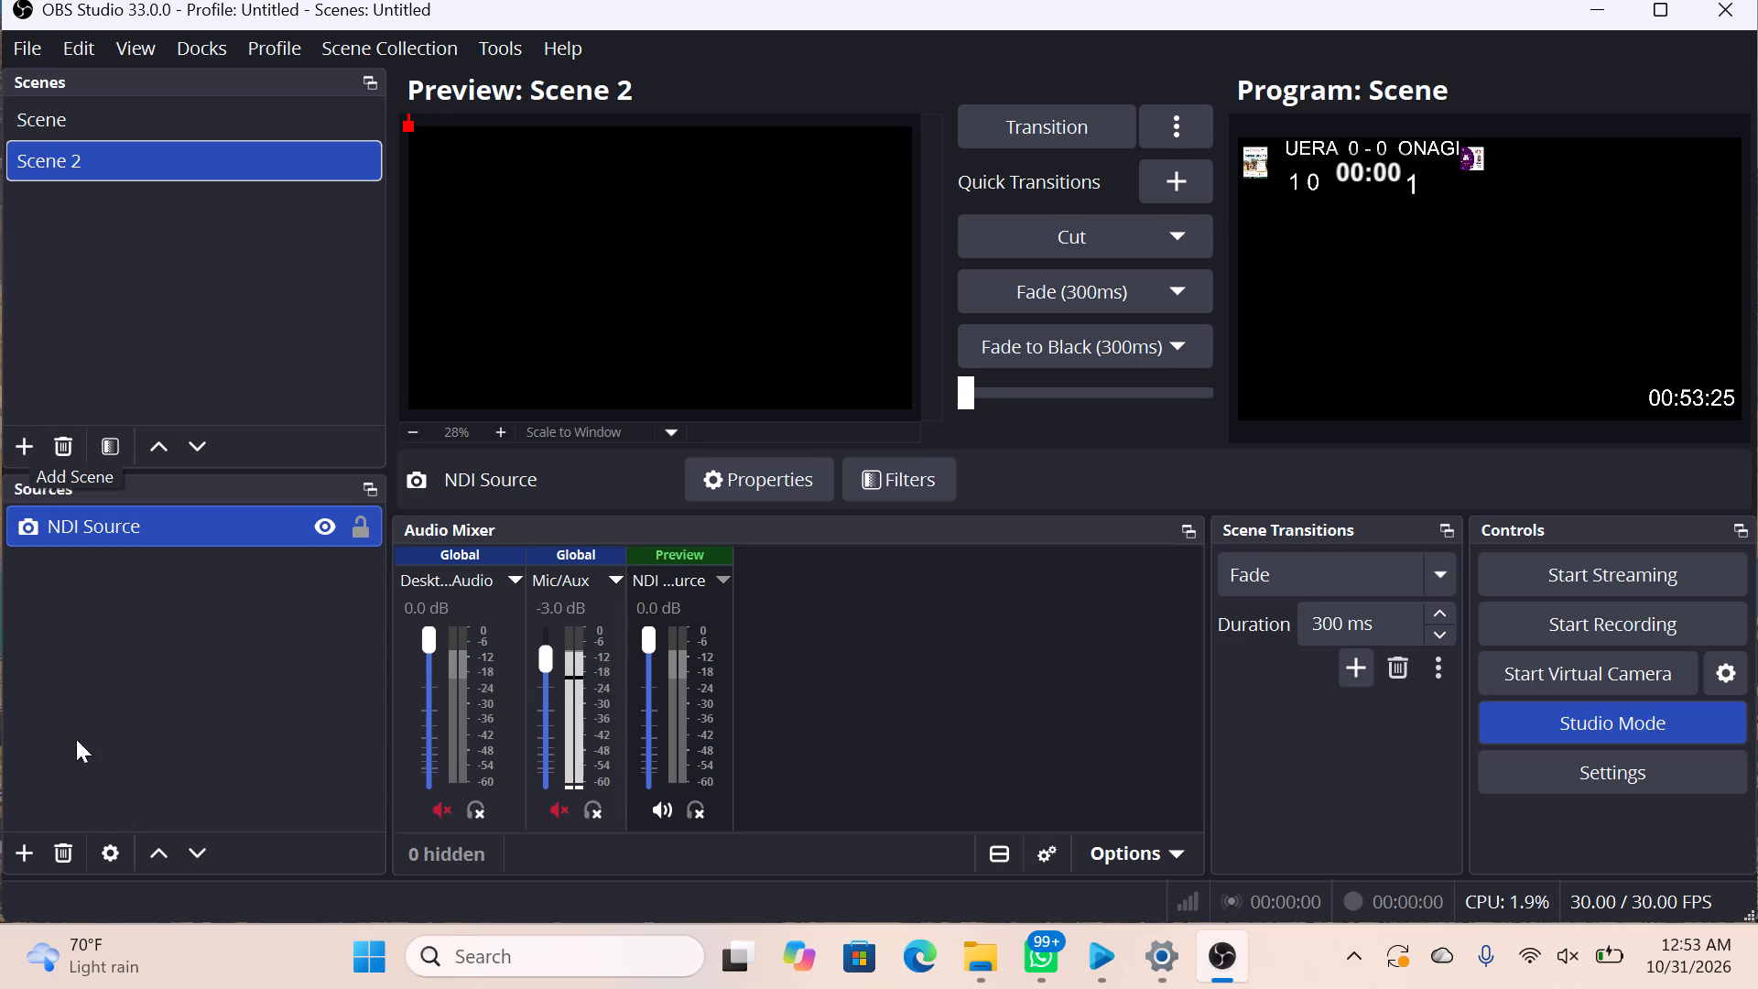
click(25, 868)
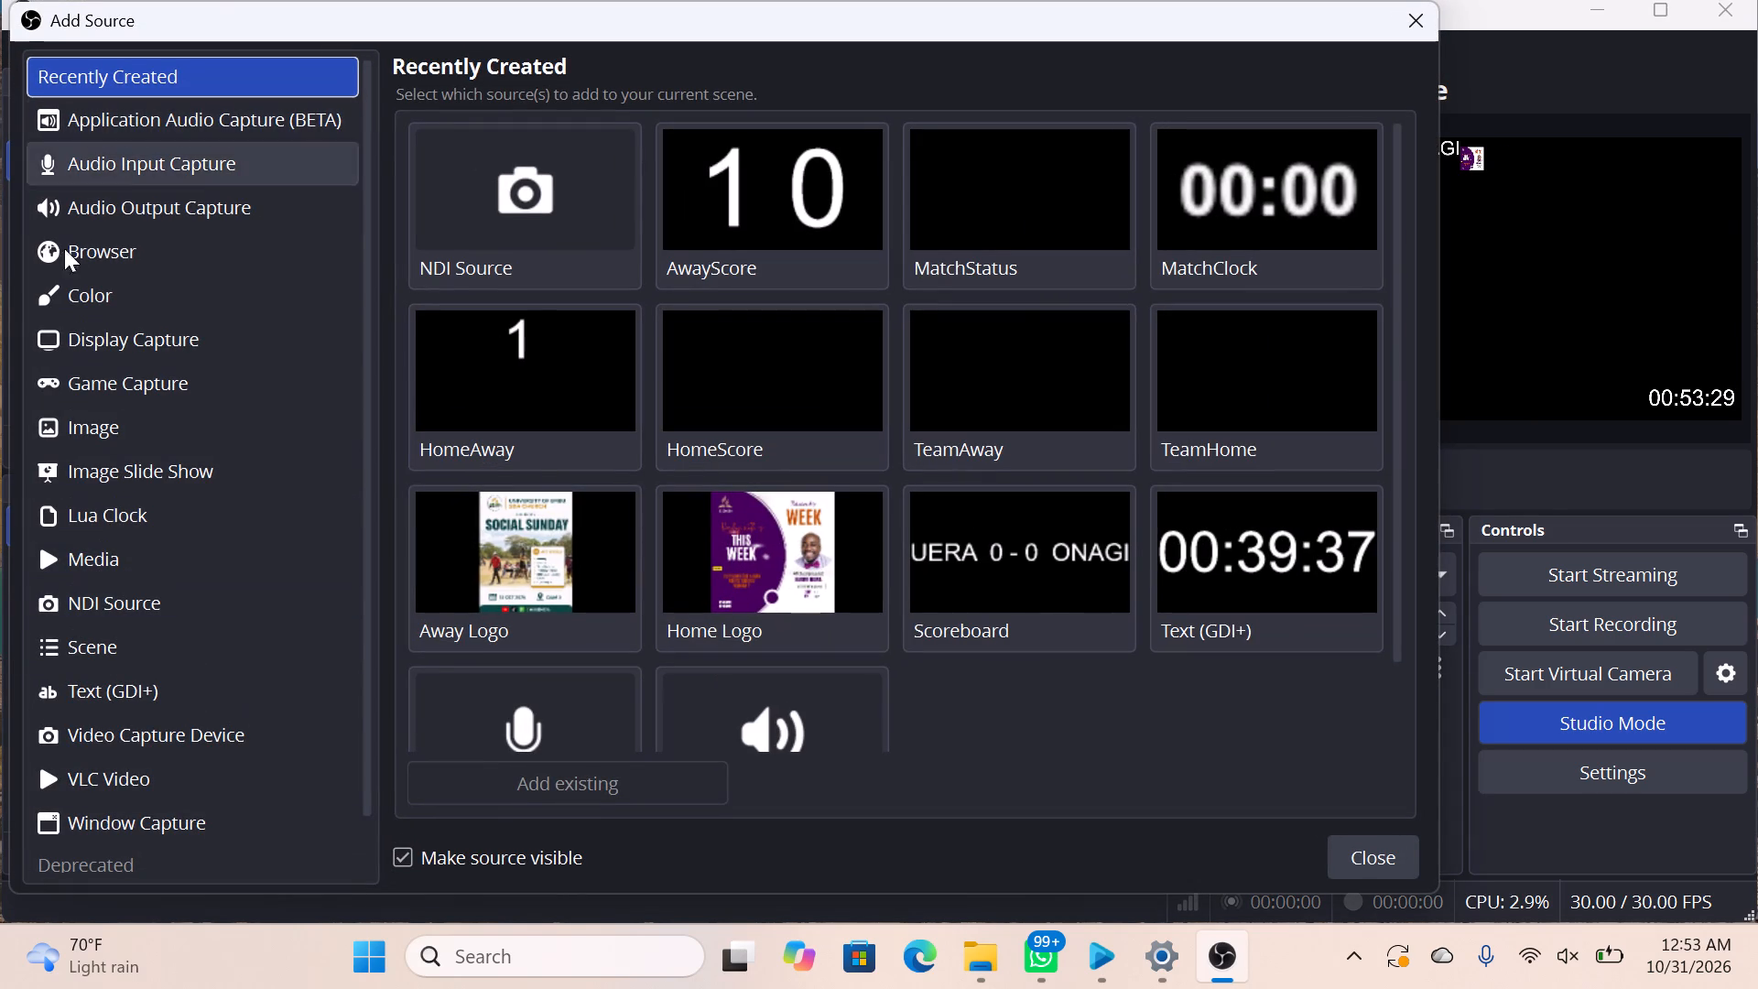
Add the existing Text (GDI+) clock source to Scene 2.
click(125, 899)
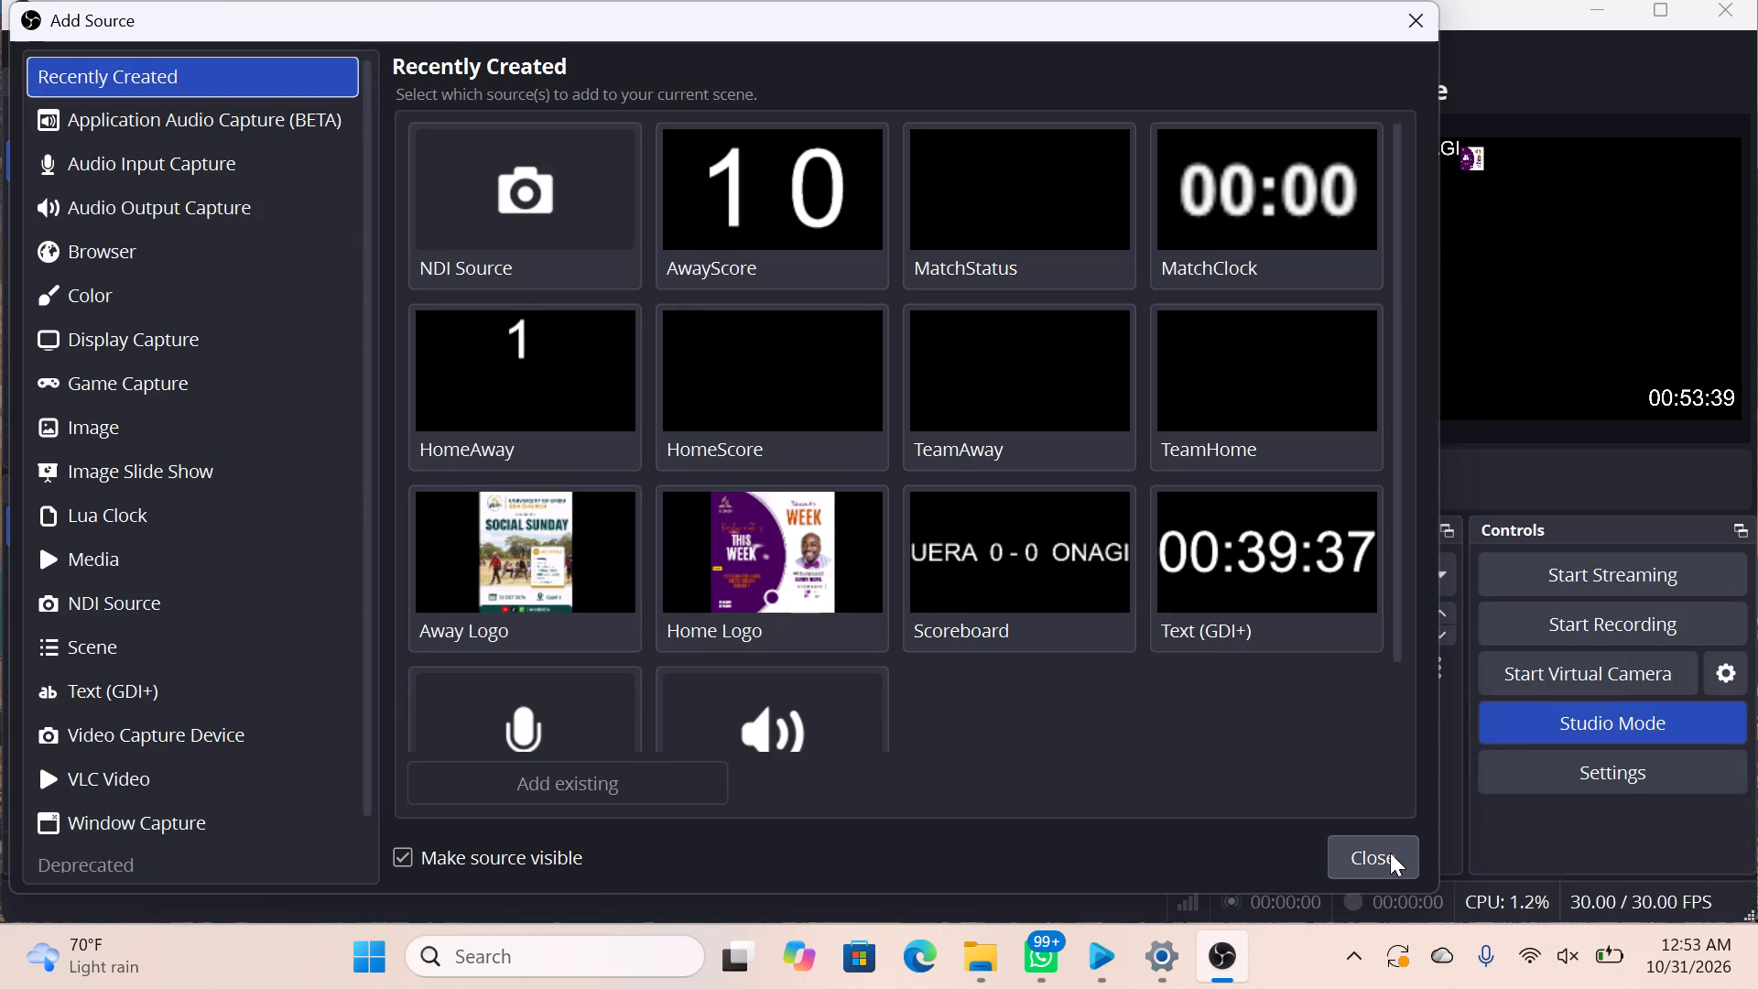
click(1259, 574)
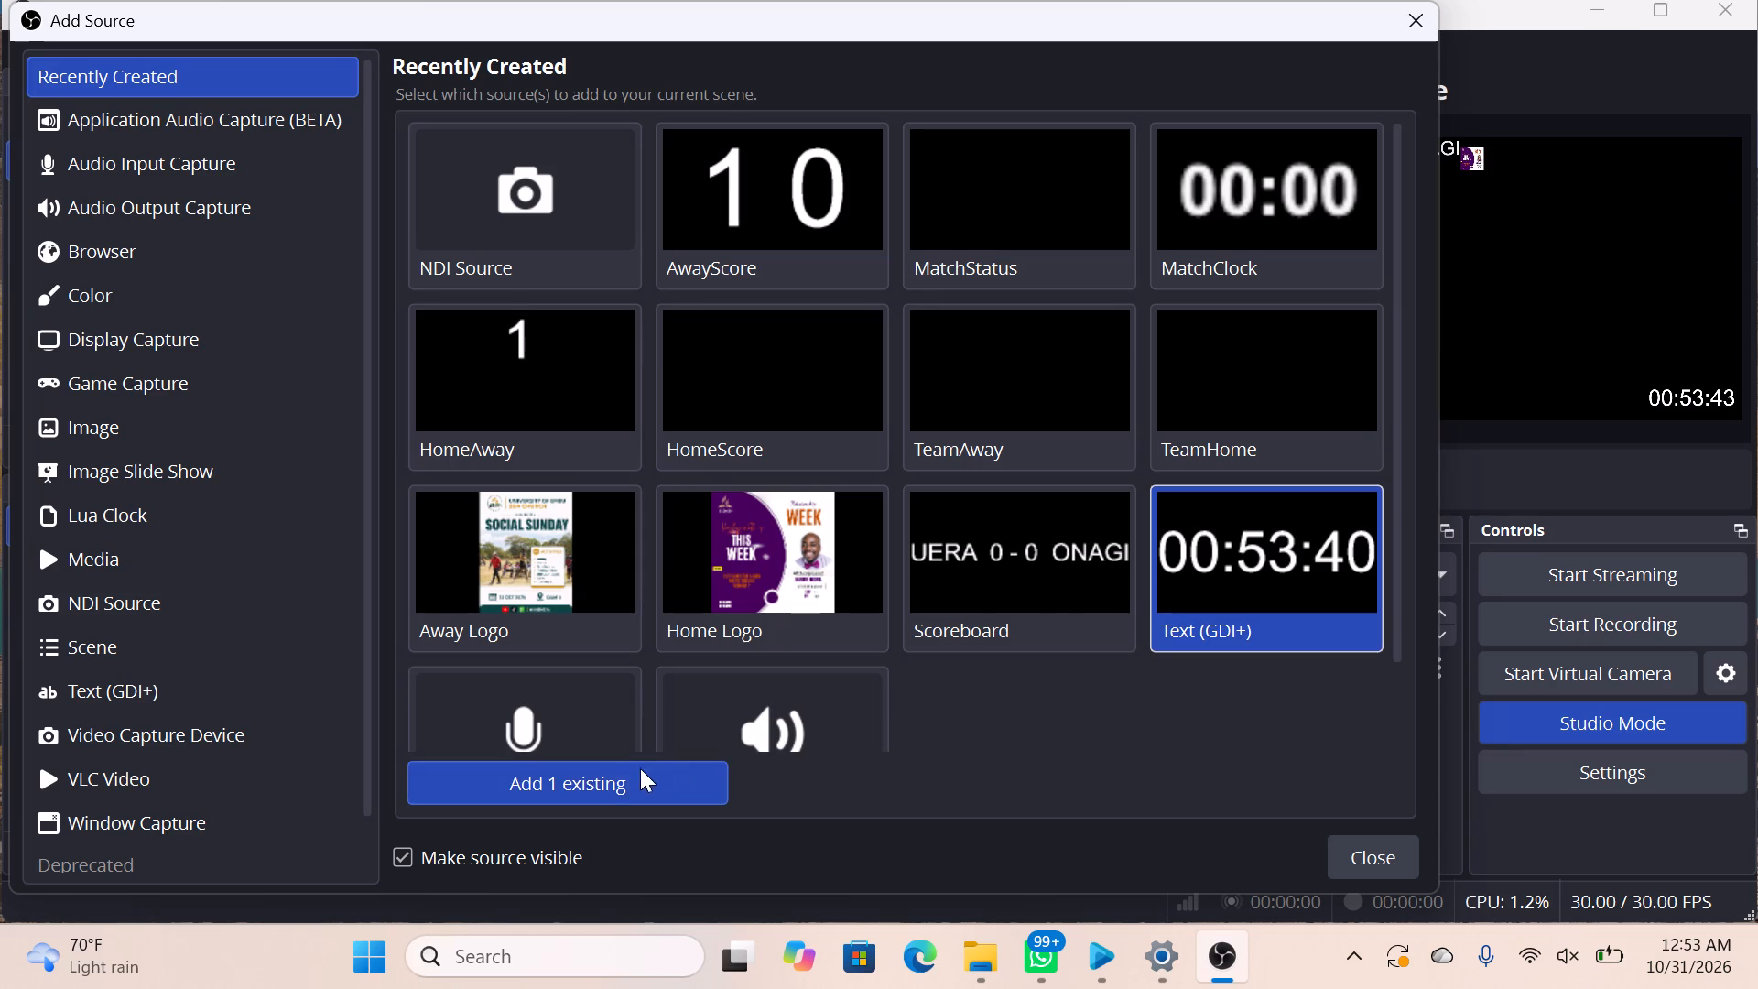
click(600, 786)
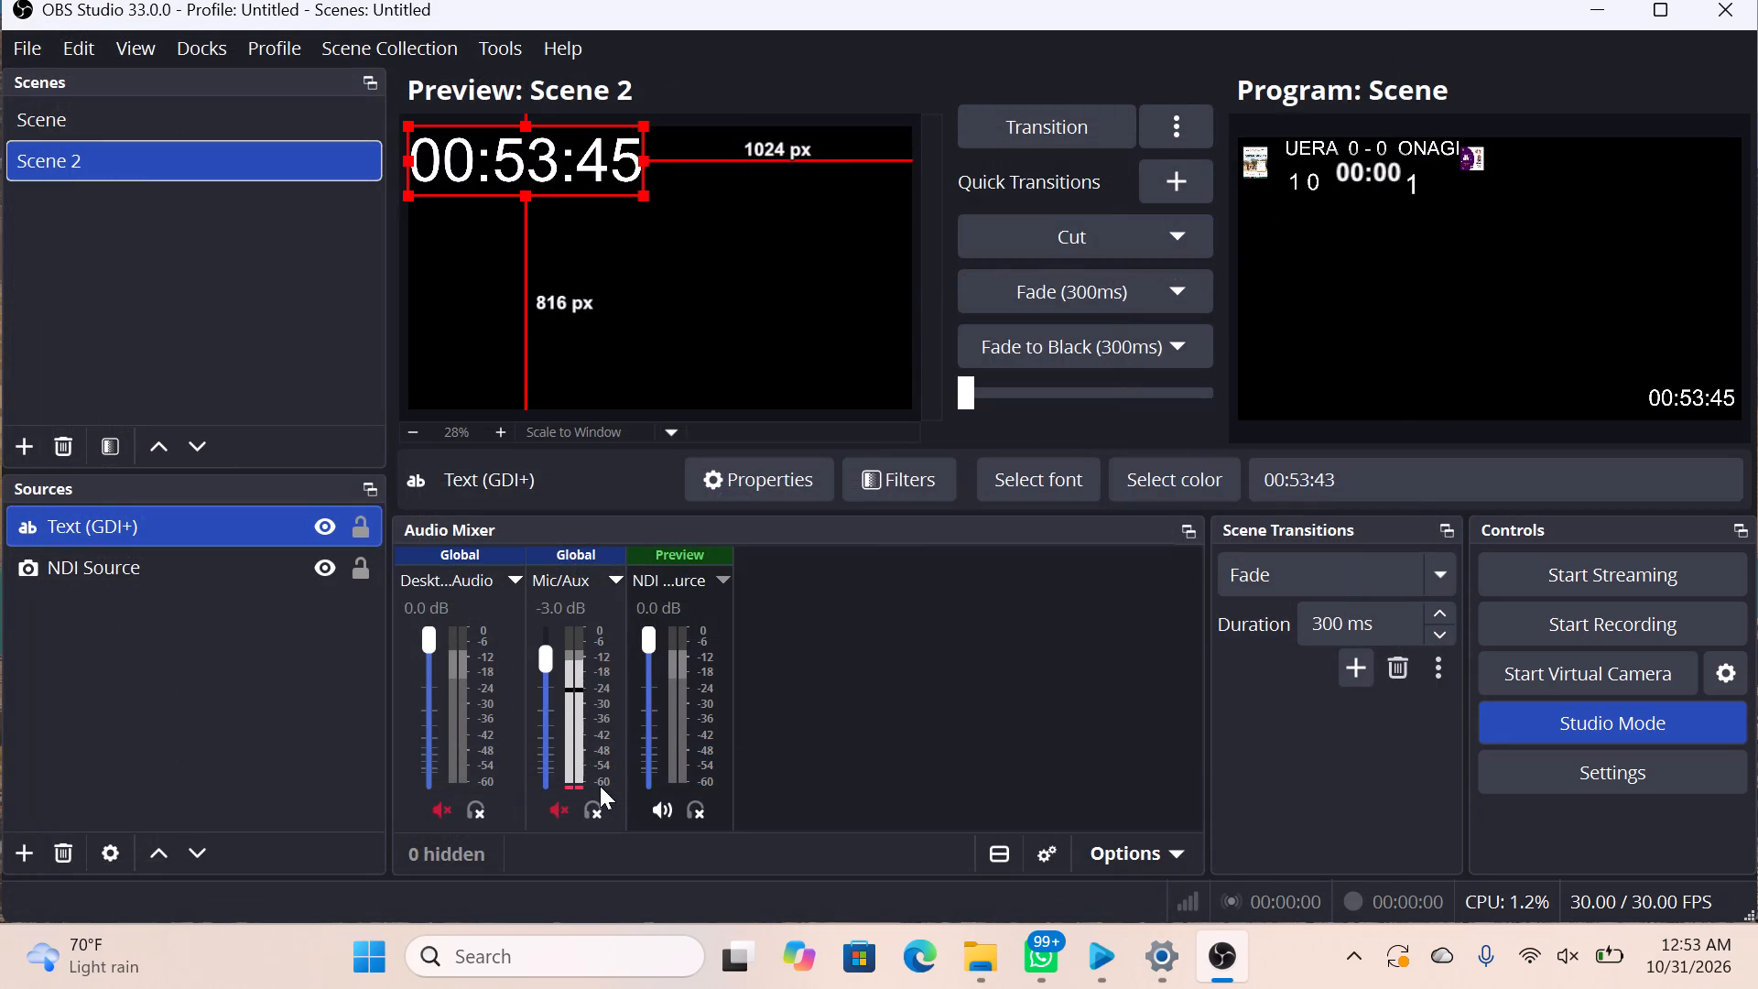
right_click(258, 529)
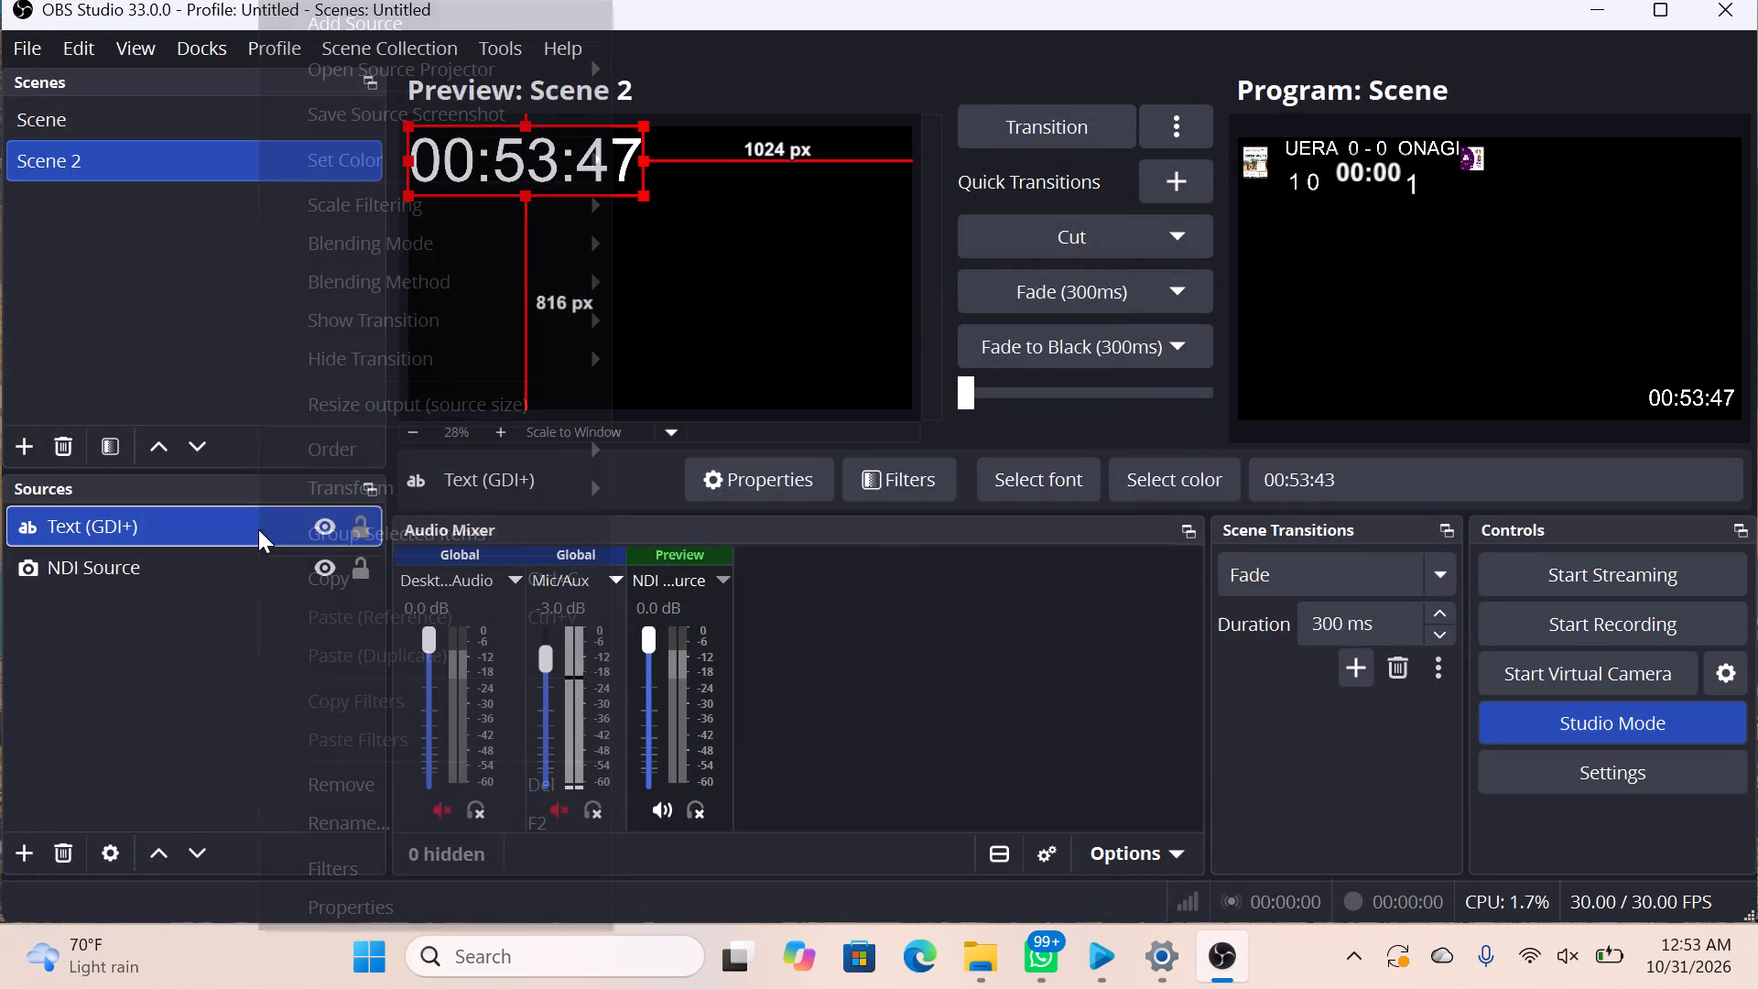
click(258, 529)
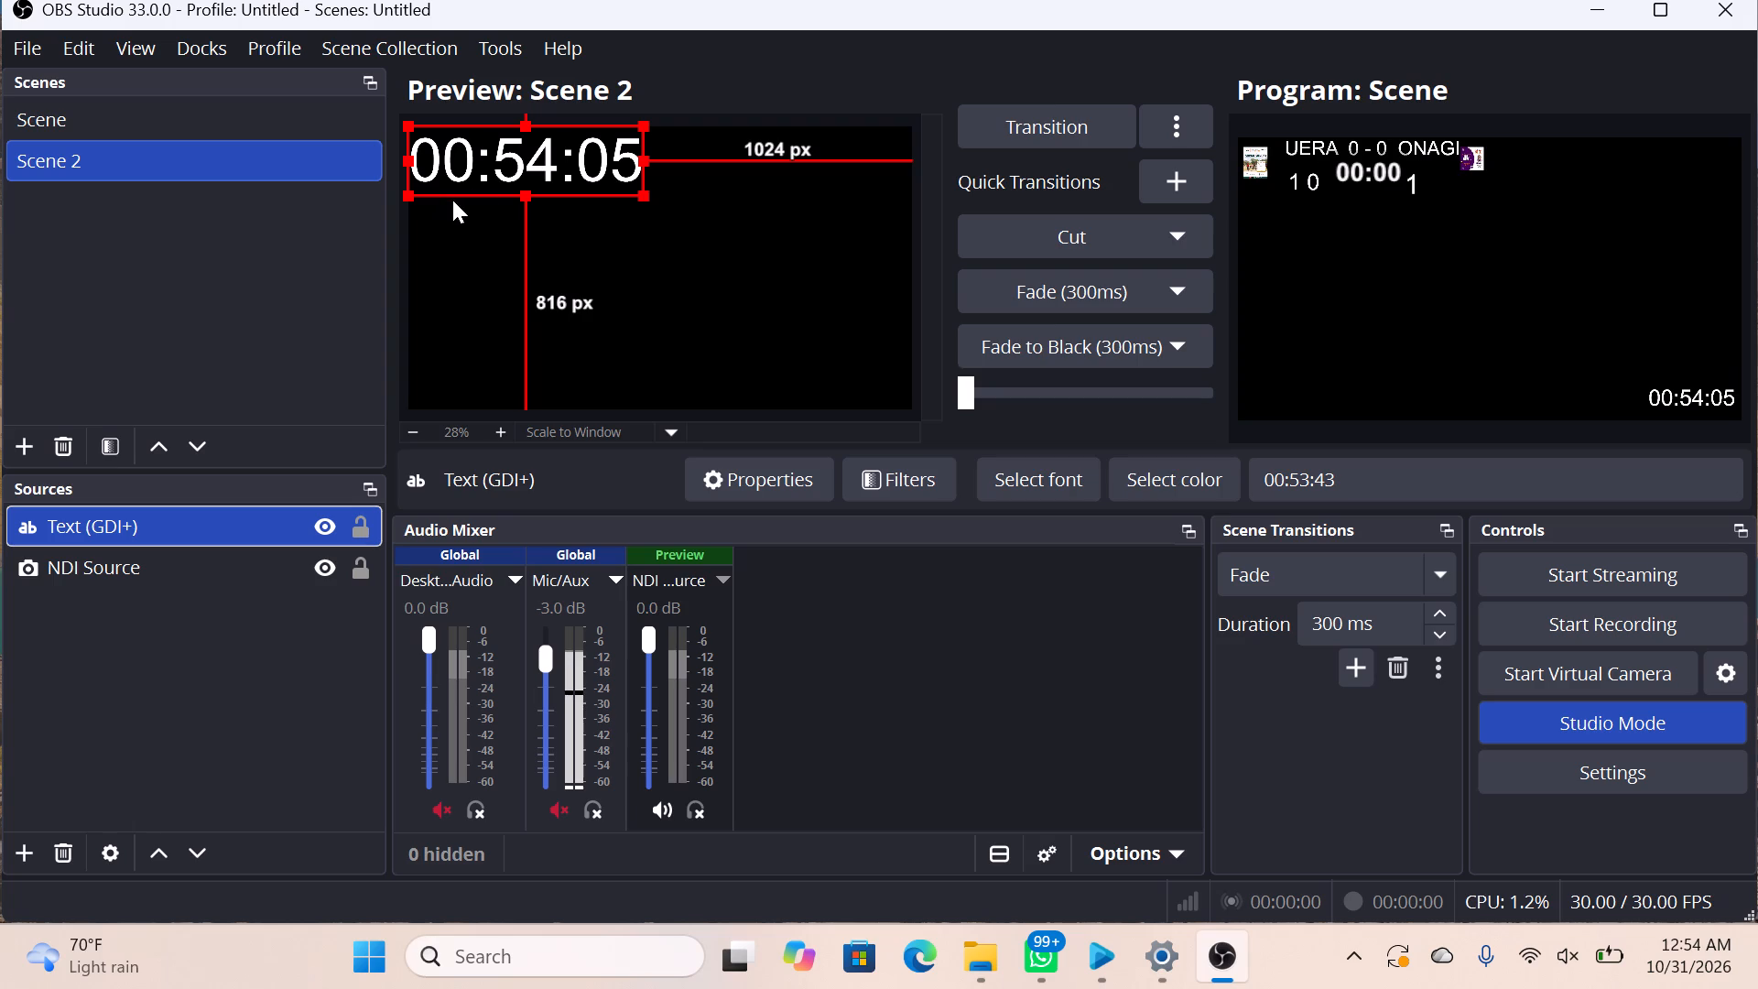
Move the clock text to the lower-right area of the Scene 2 canvas, about 974 px from its left edge.
drag(520, 168, 688, 298)
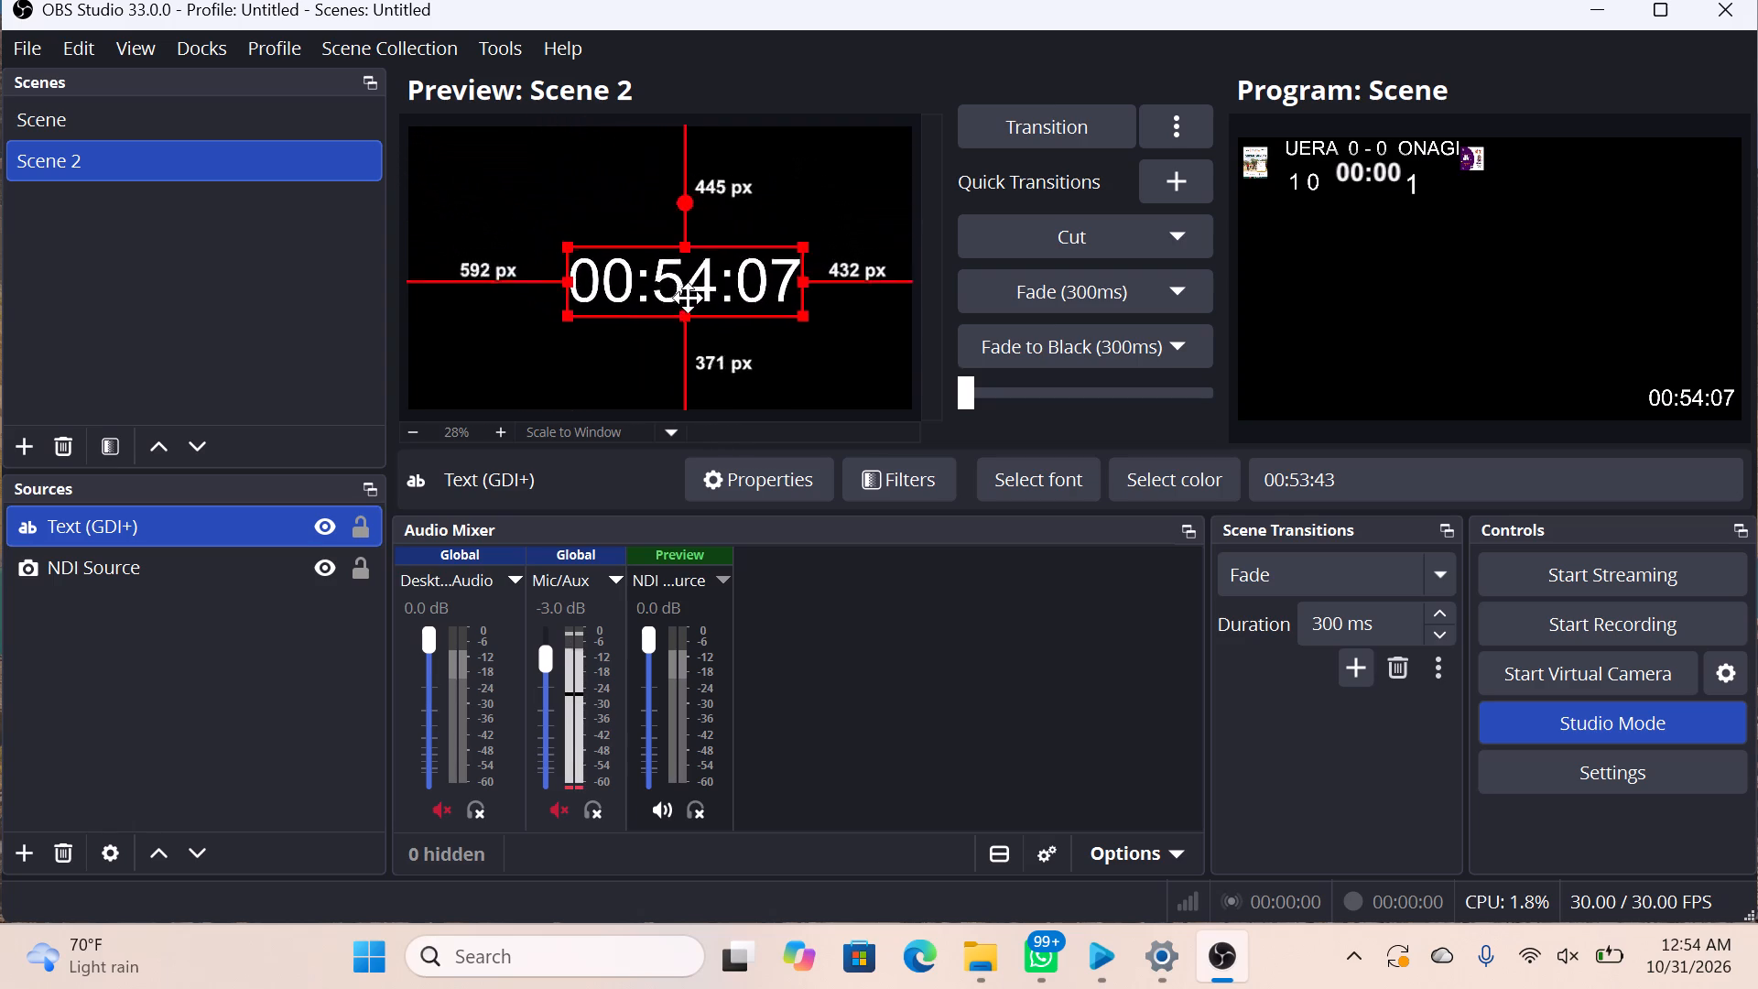
drag(688, 298, 773, 368)
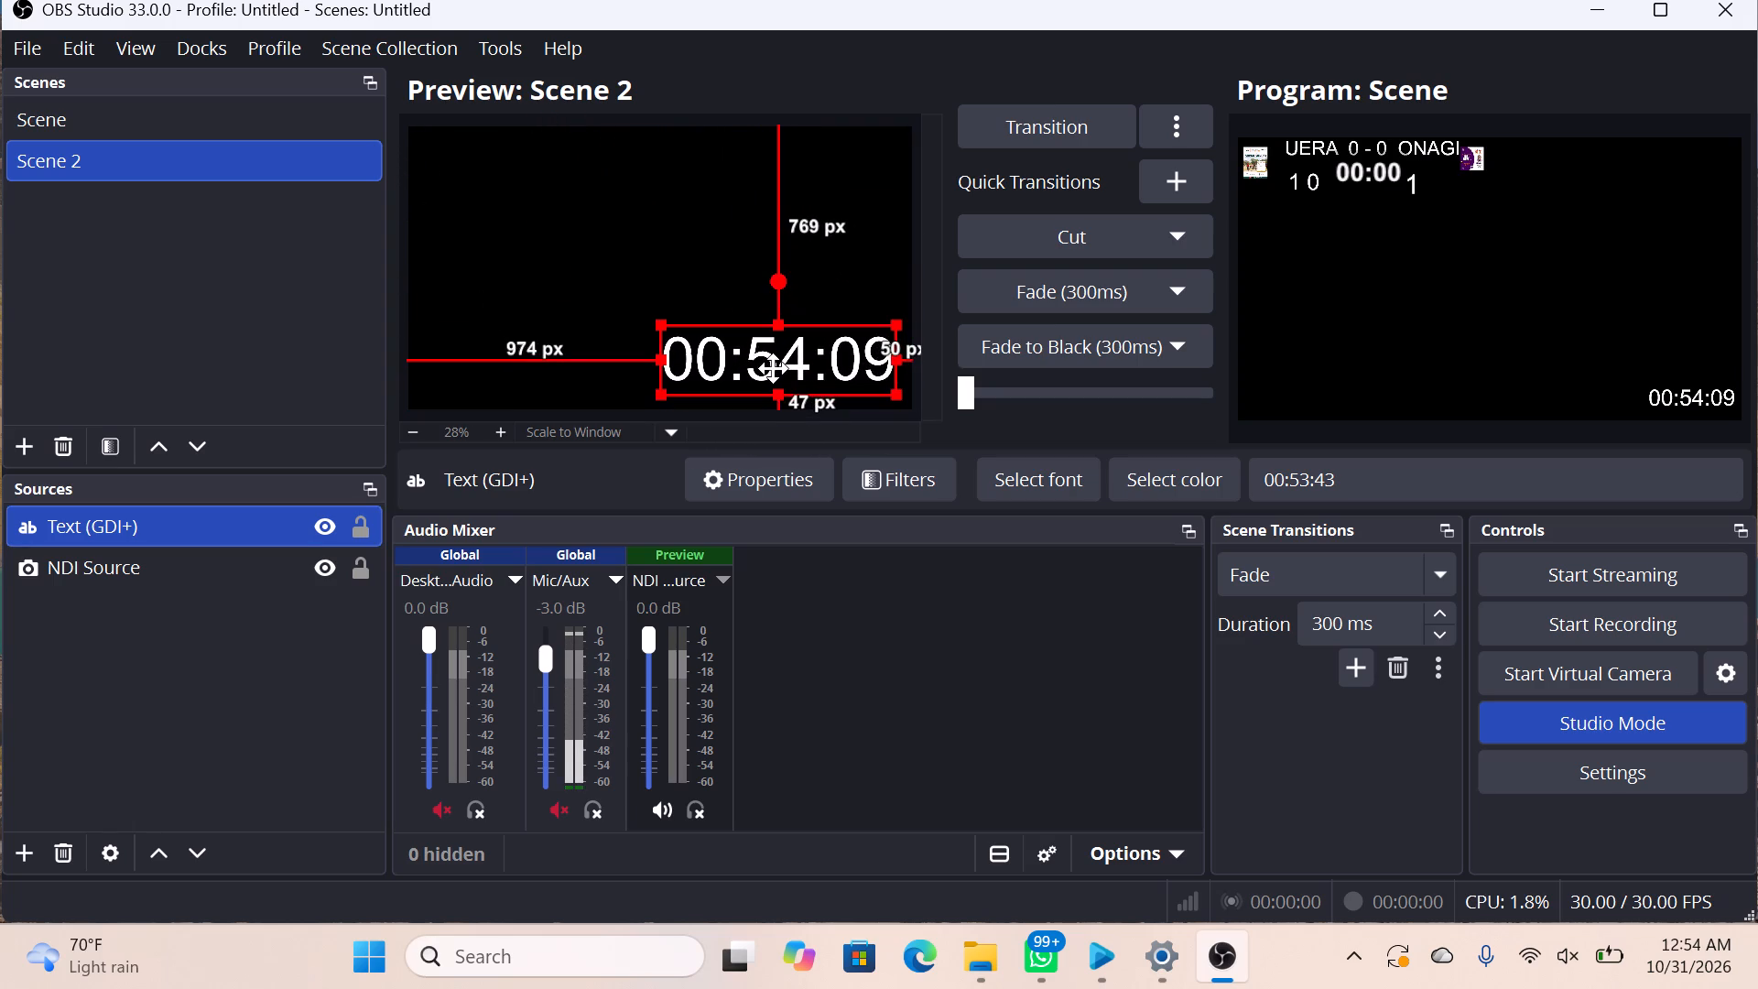
drag(773, 368, 776, 367)
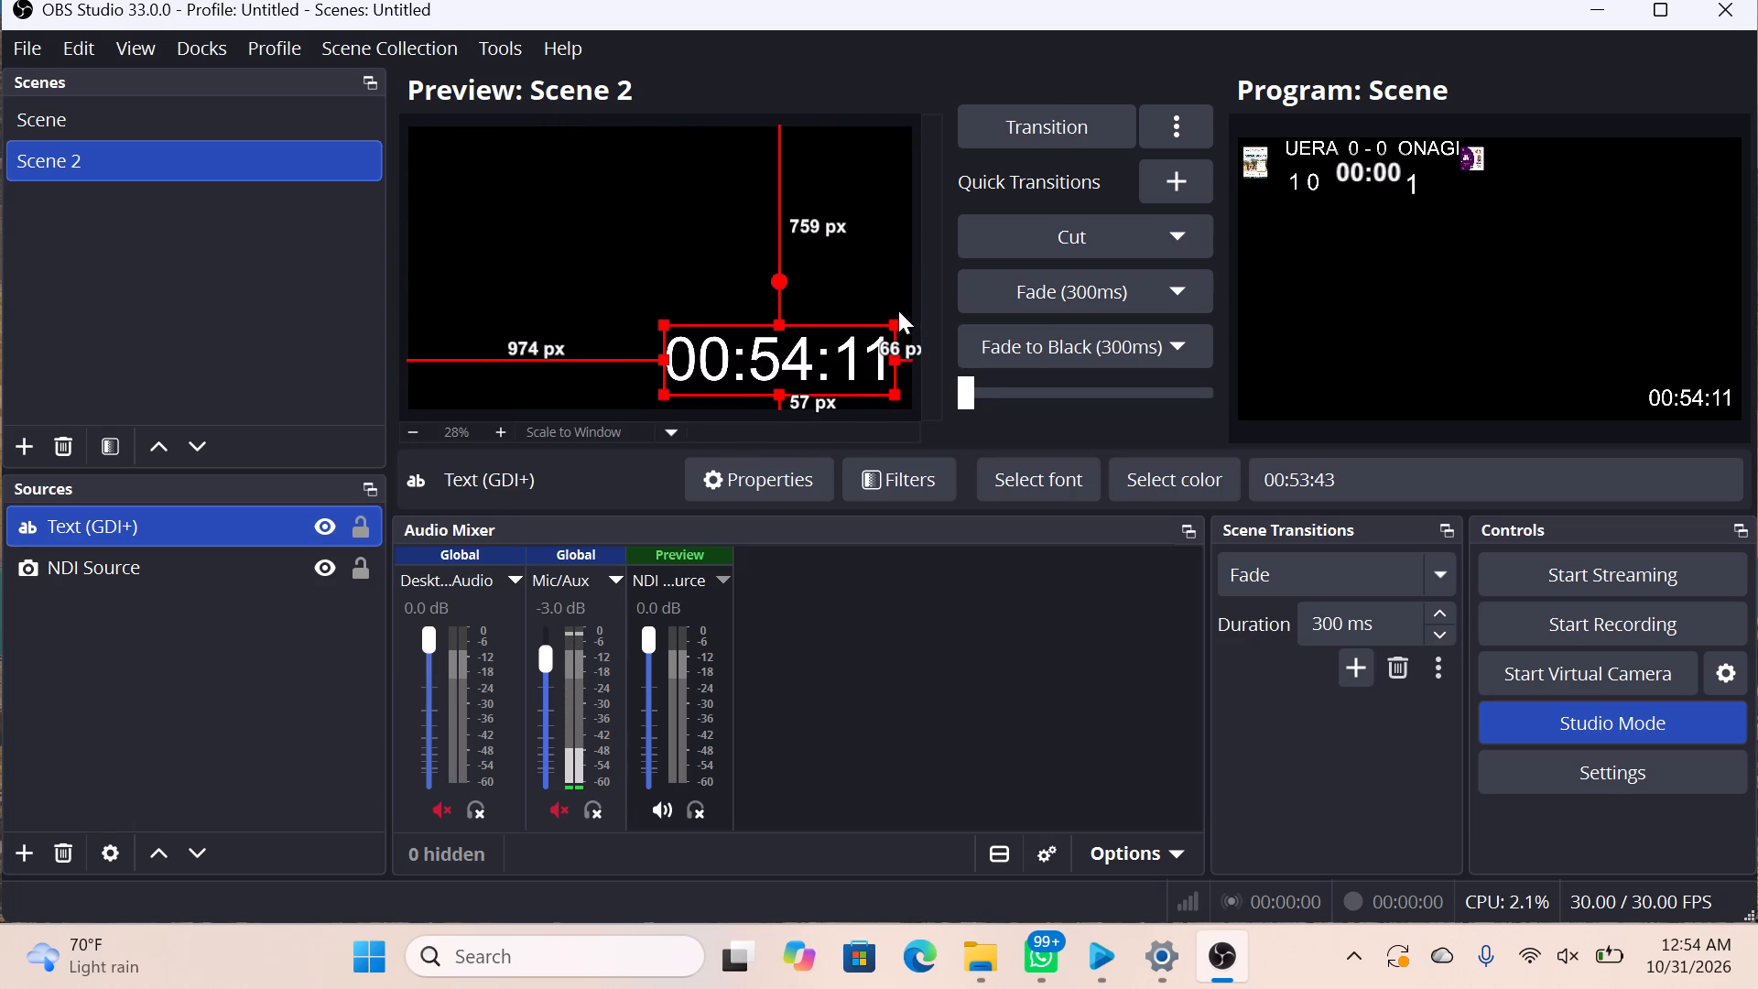
Scale the clock text down proportionally to a small size in the lower part of the Scene 2 canvas.
drag(895, 324, 893, 333)
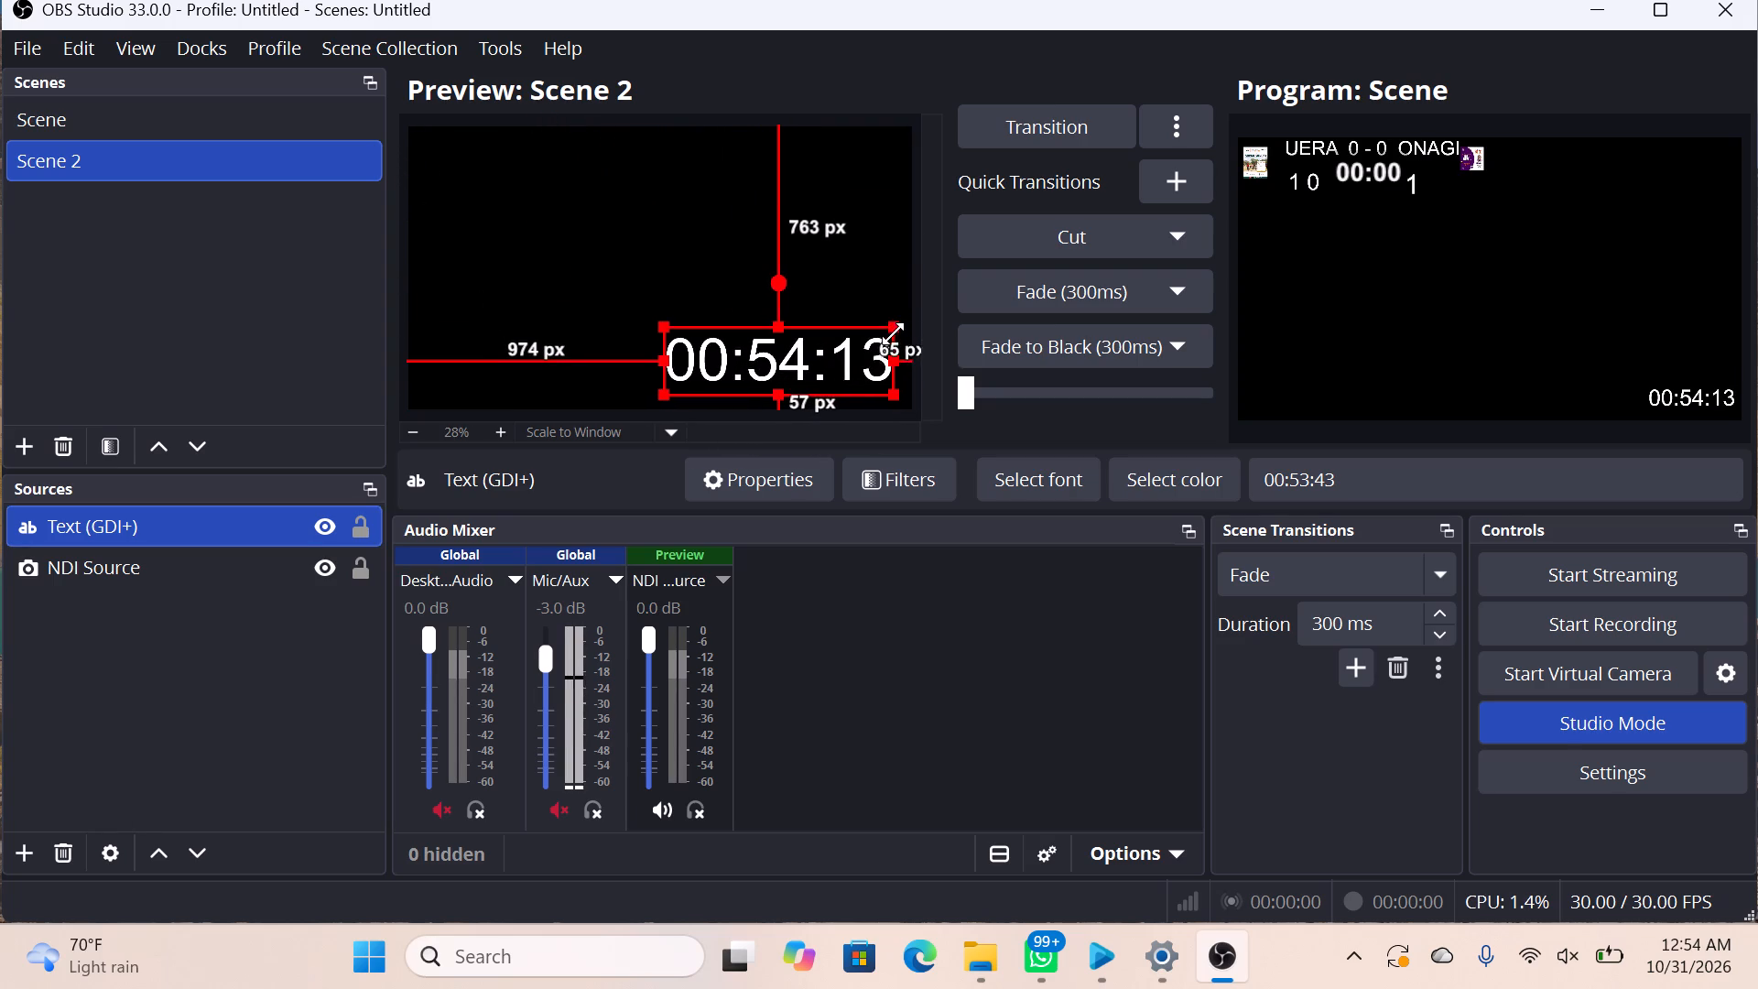
drag(893, 333, 834, 397)
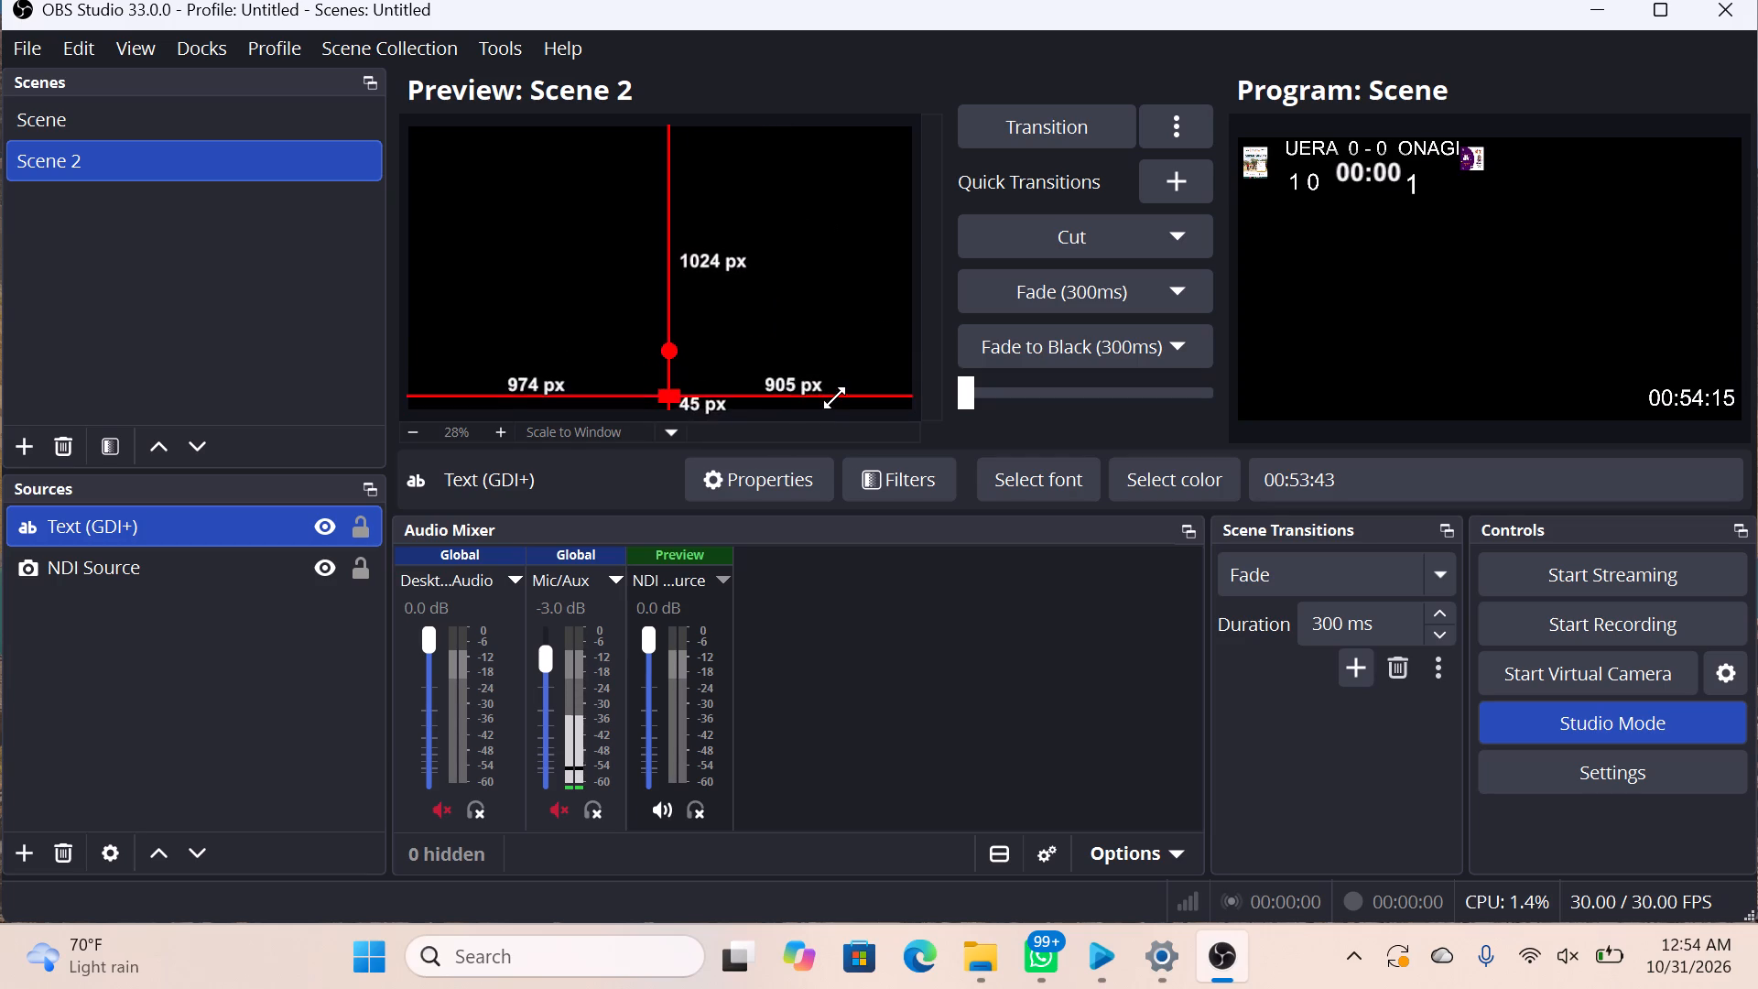
drag(834, 397, 845, 389)
drag(845, 335, 841, 340)
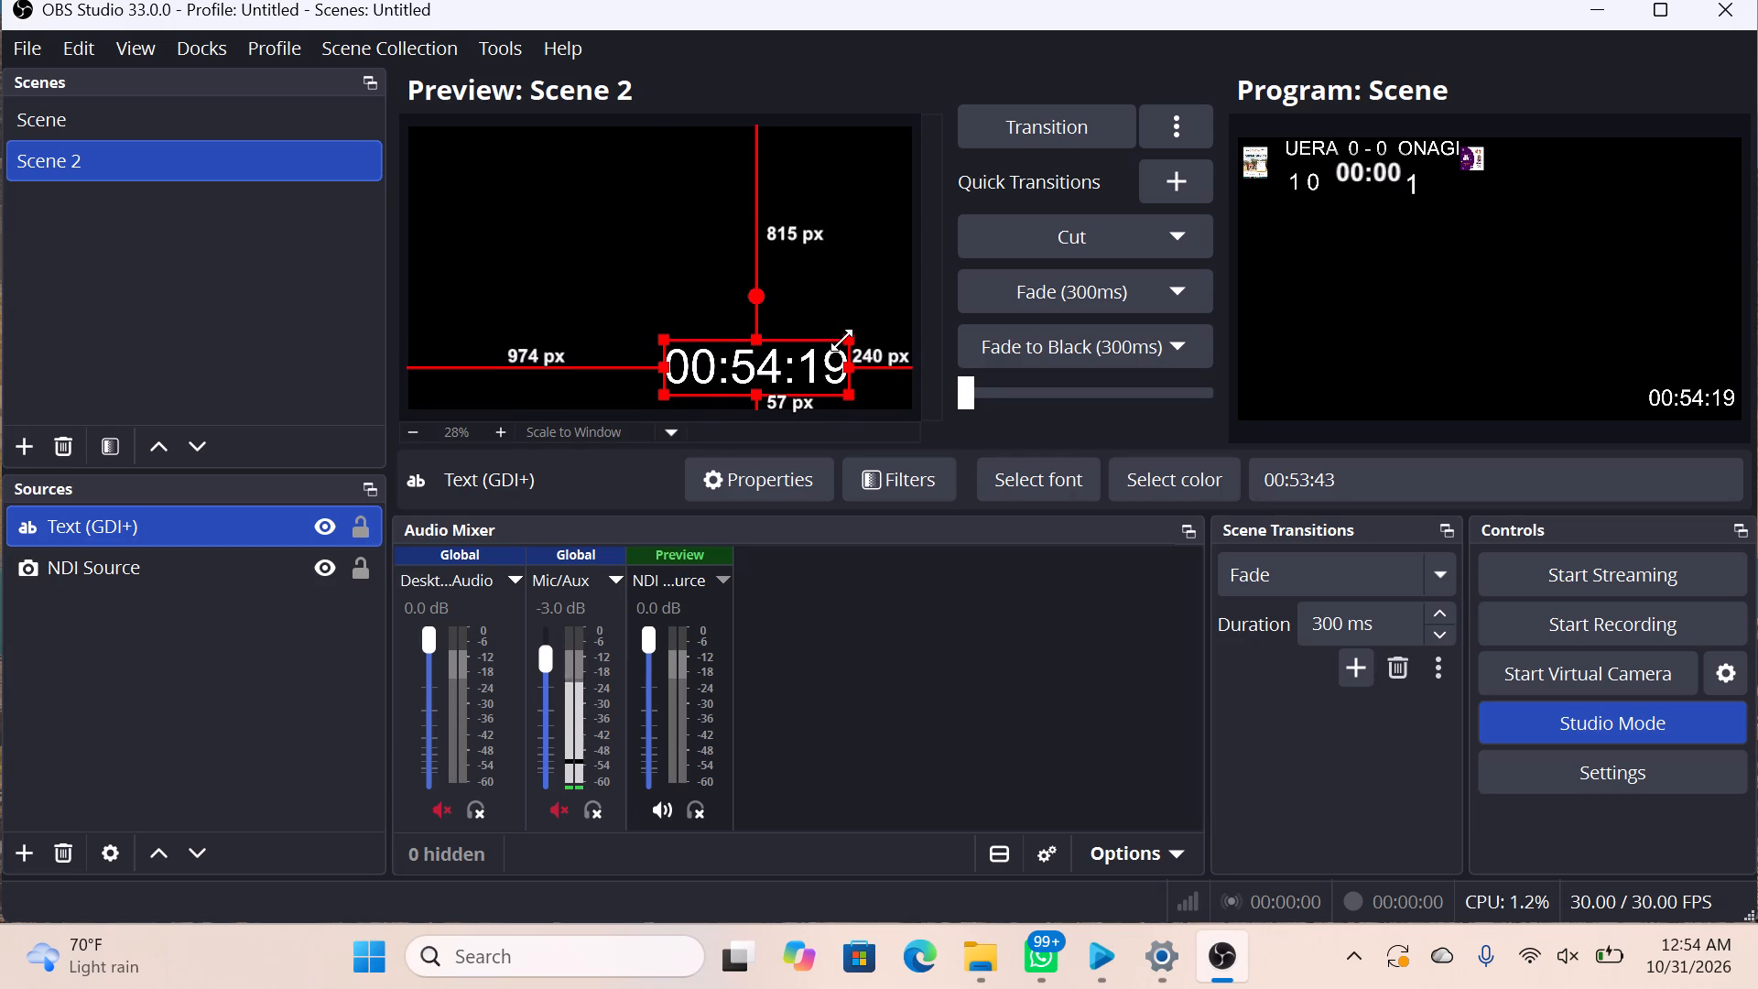
drag(841, 340, 834, 353)
drag(745, 343, 753, 365)
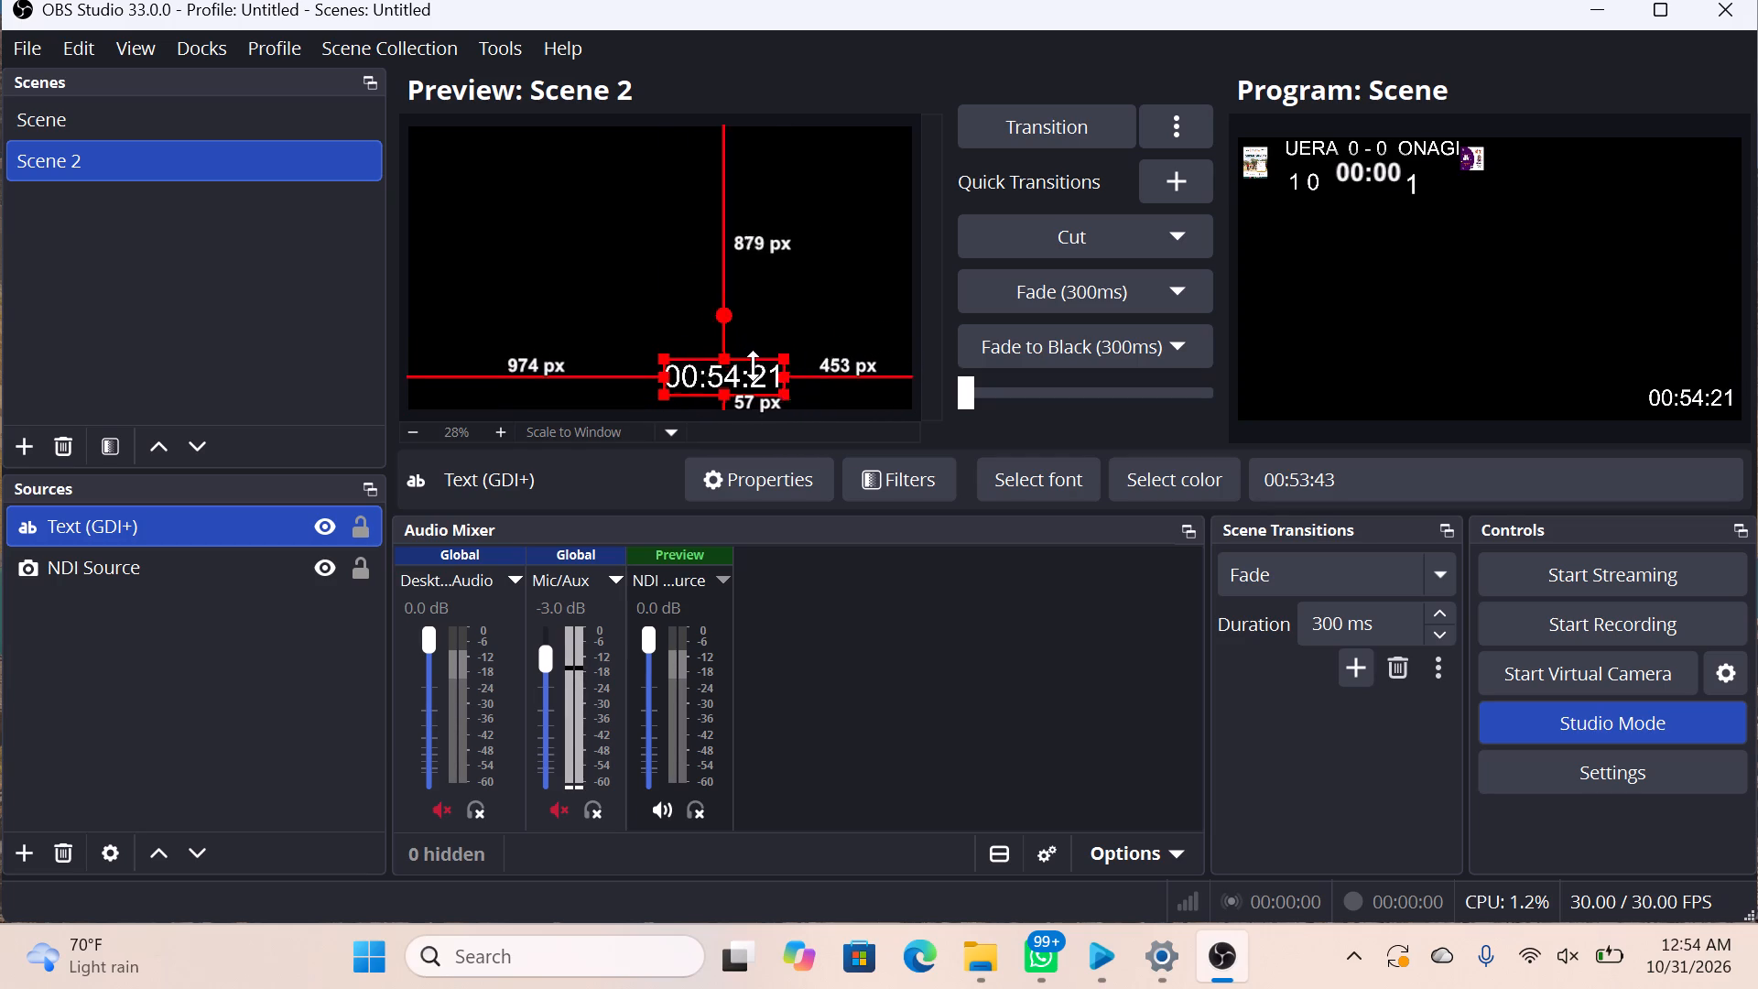
drag(753, 365, 751, 367)
Move the small clock text into the canvas's bottom-right corner, about 1550 px from the left edge and 978 px from the top.
drag(732, 372, 783, 374)
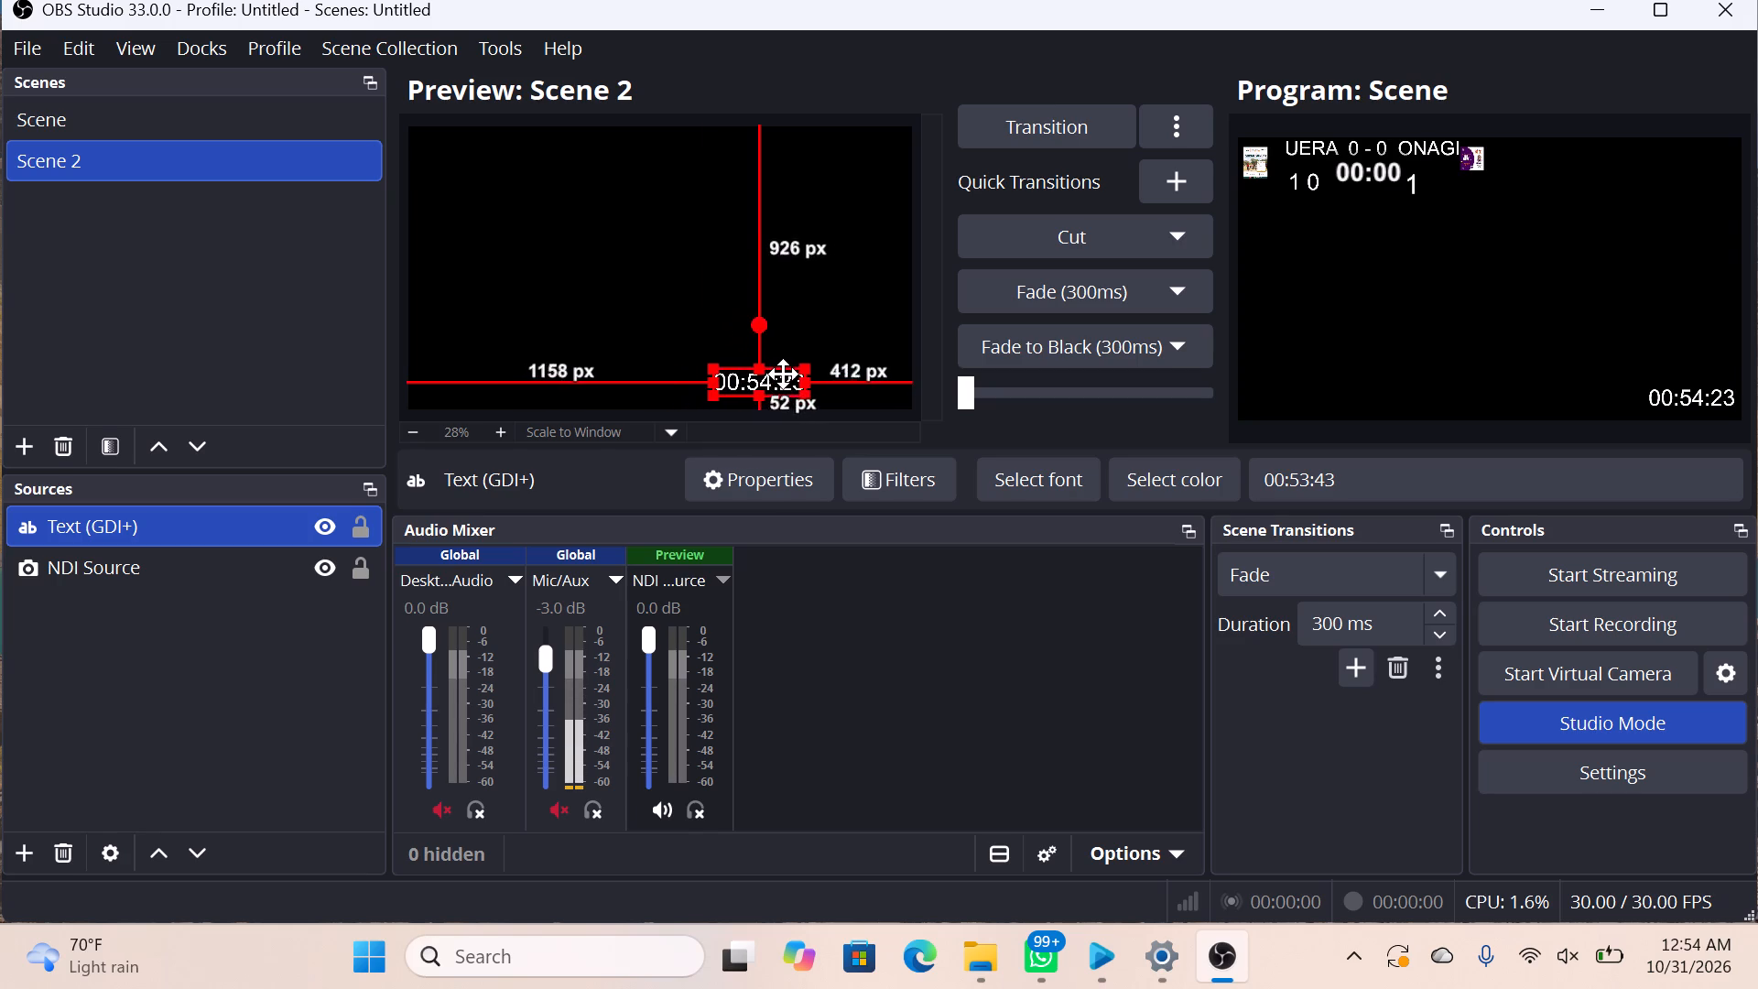
drag(783, 374, 878, 382)
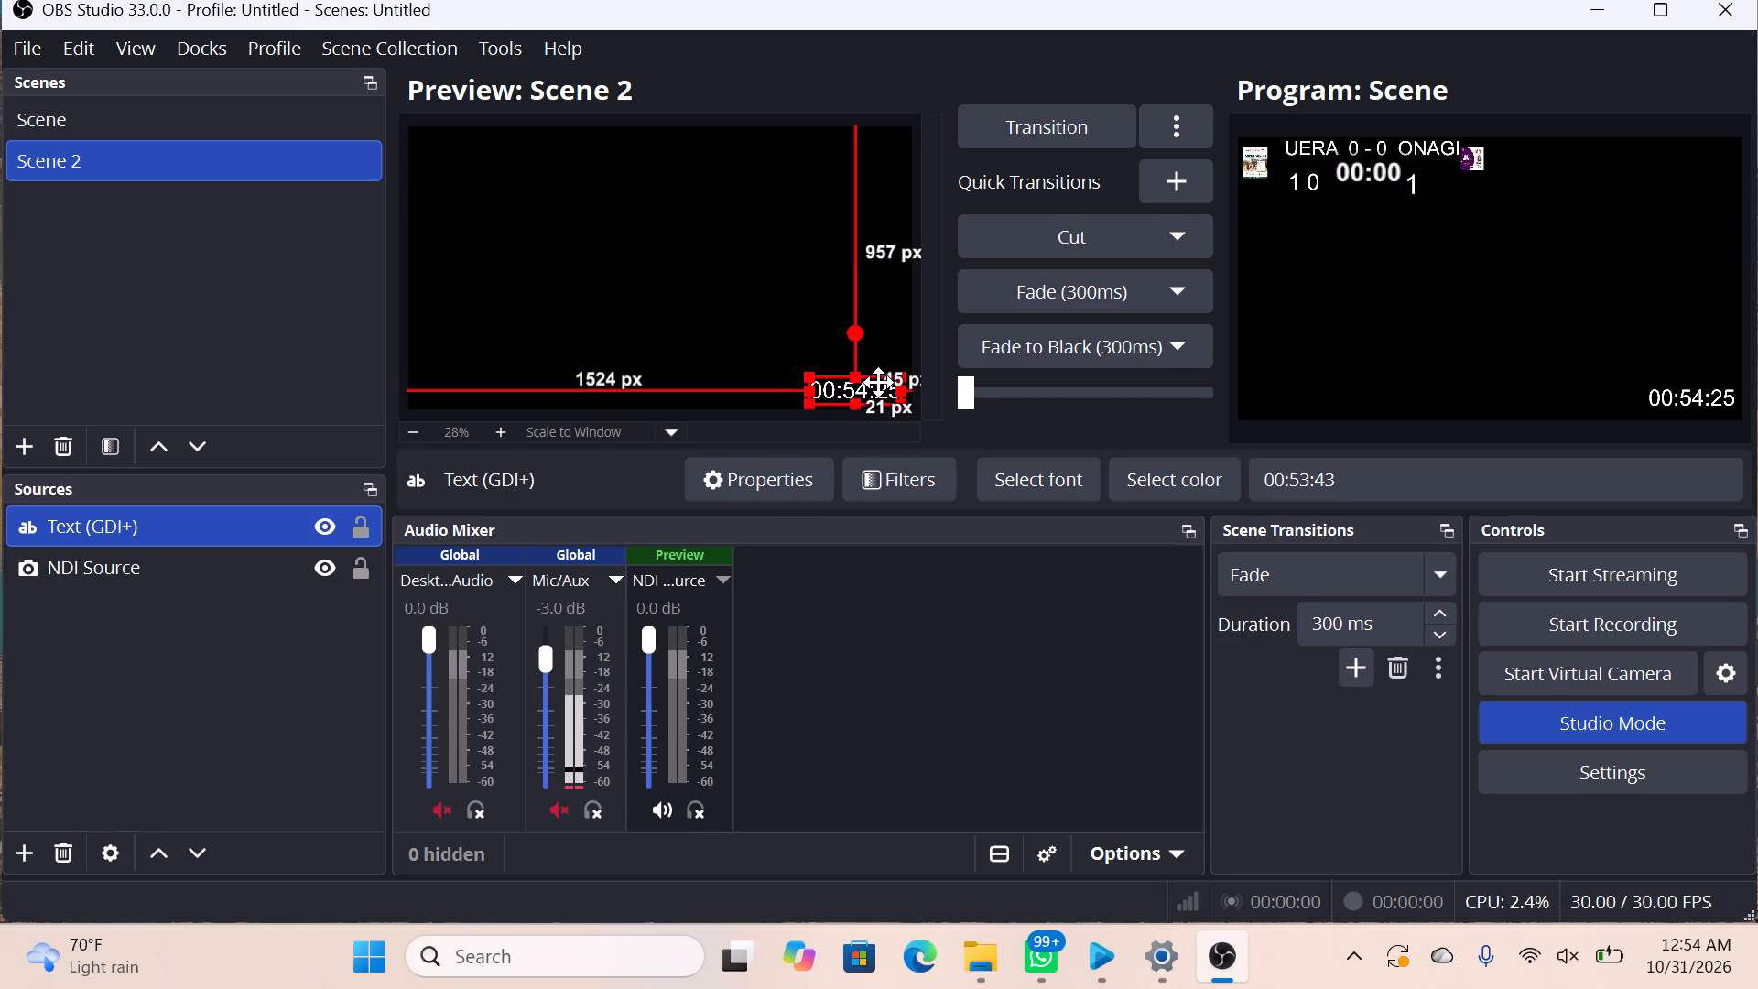
drag(878, 382, 883, 385)
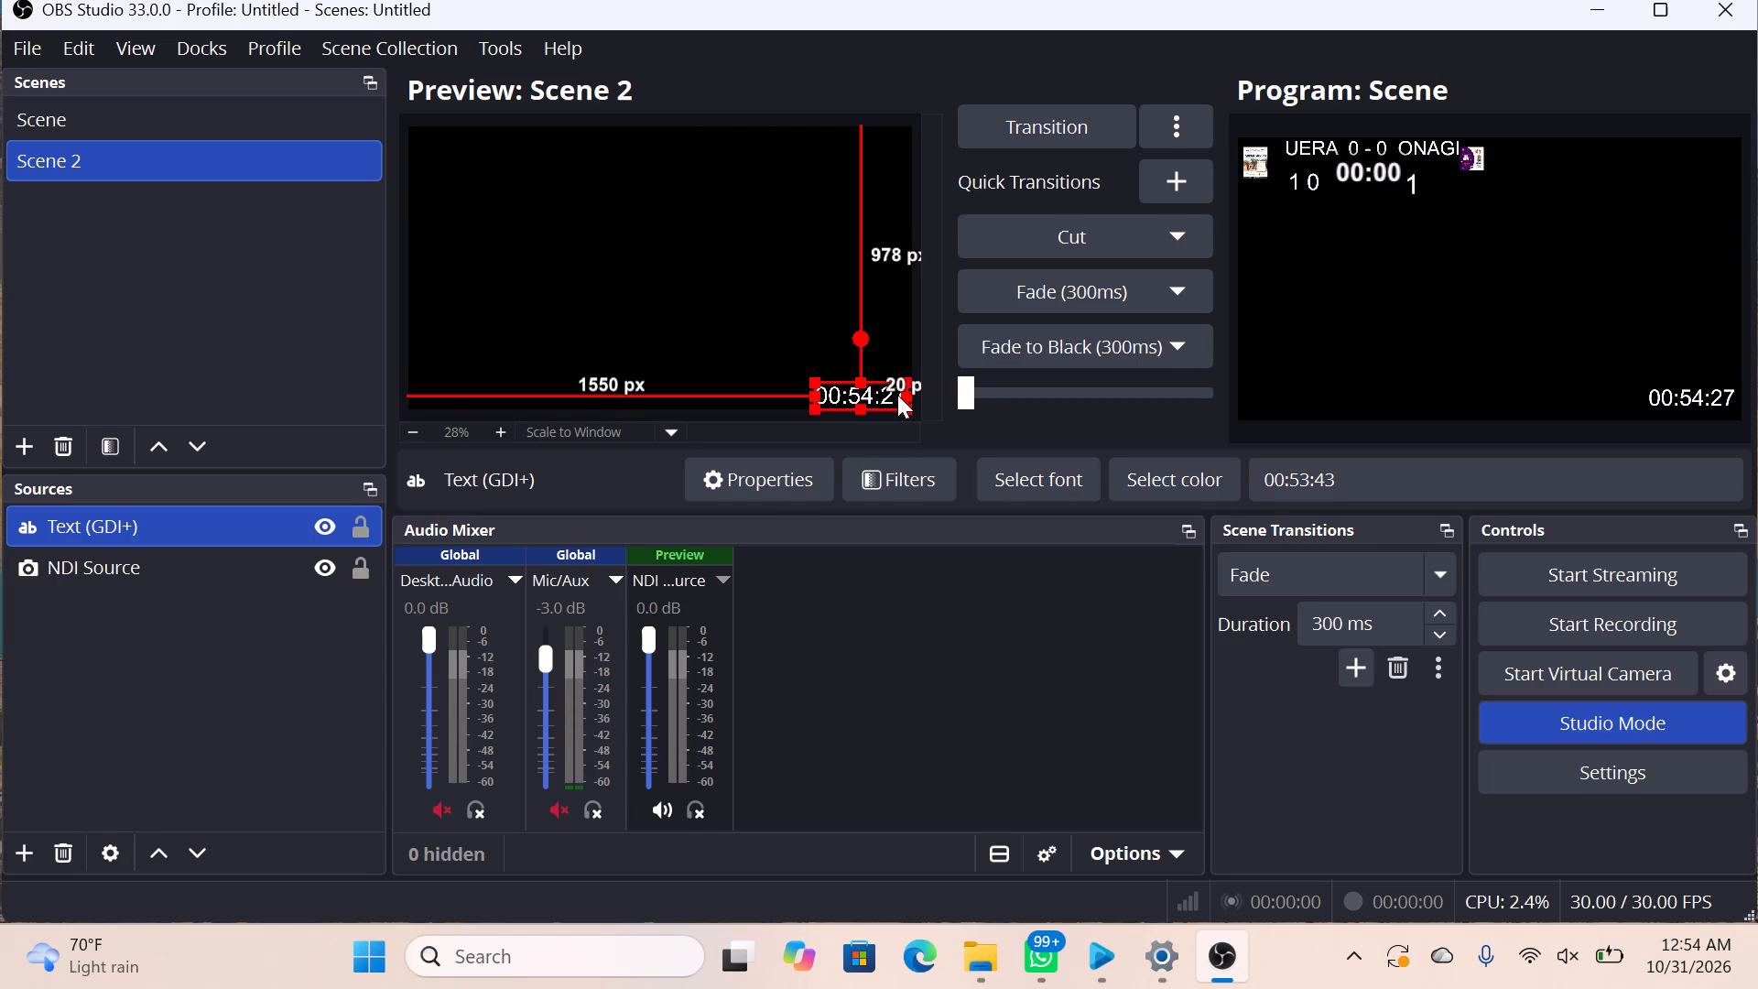
click(790, 309)
click(834, 394)
Give the clock text a yellow #ffff00 background with 6% background opacity.
click(801, 473)
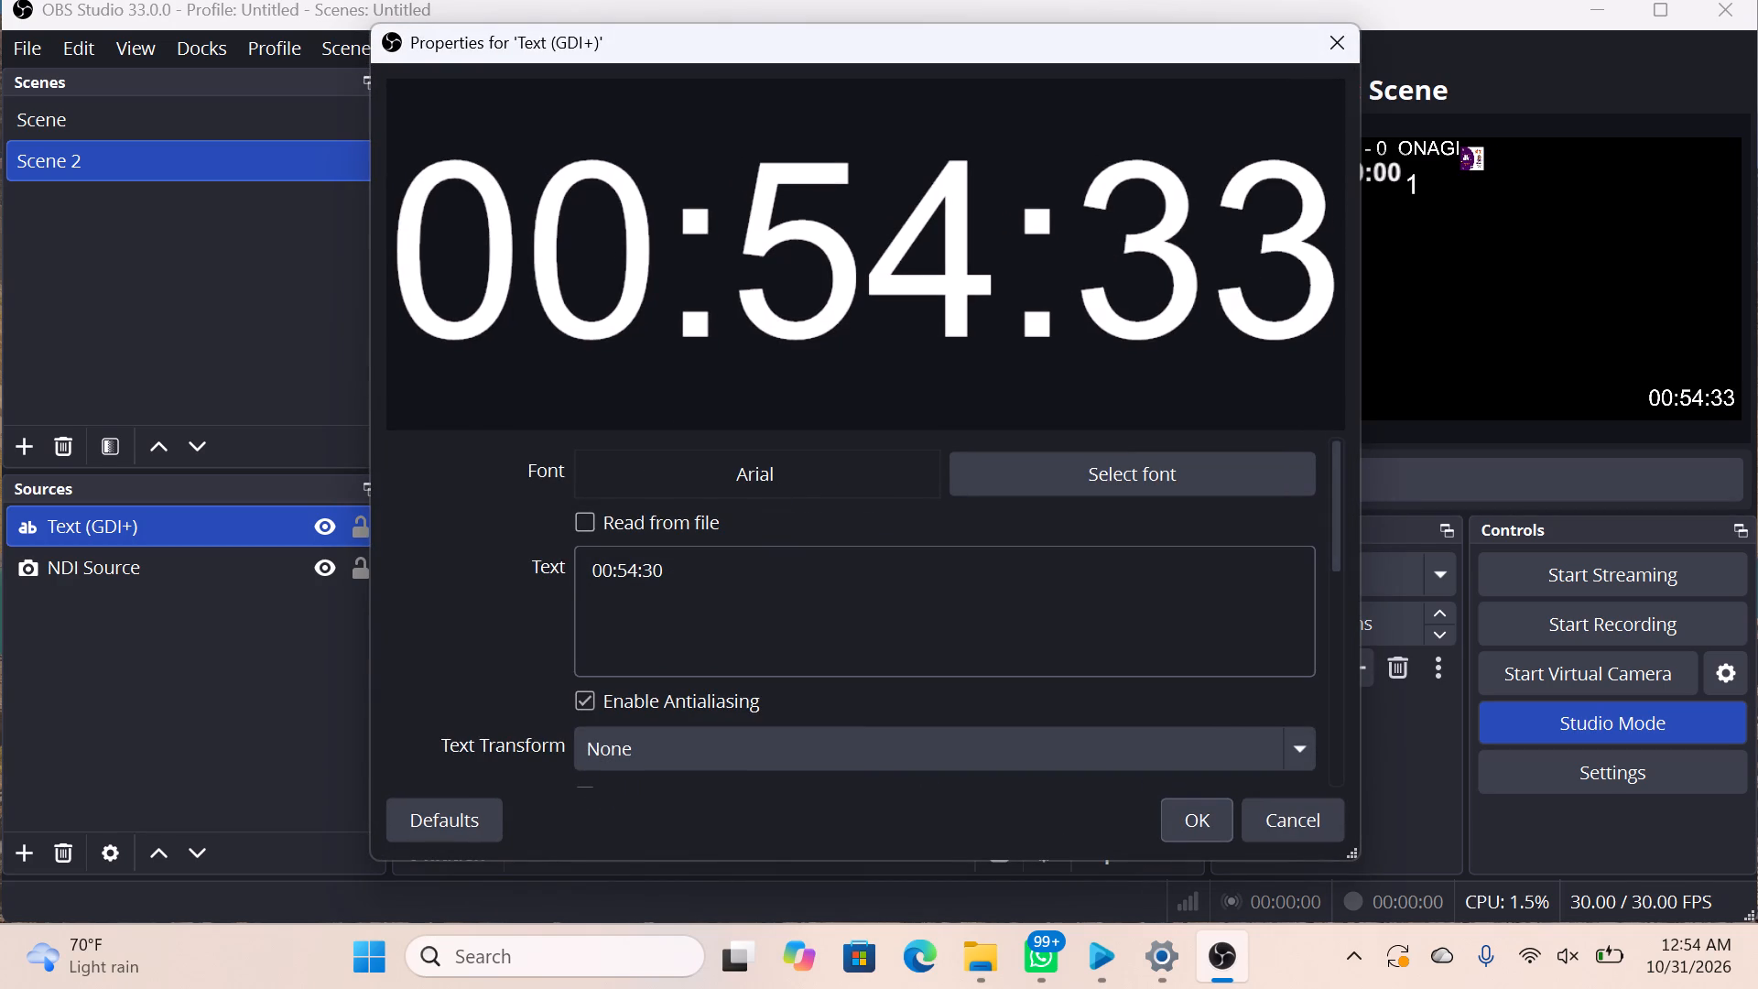
scroll(735, 587, down, 2)
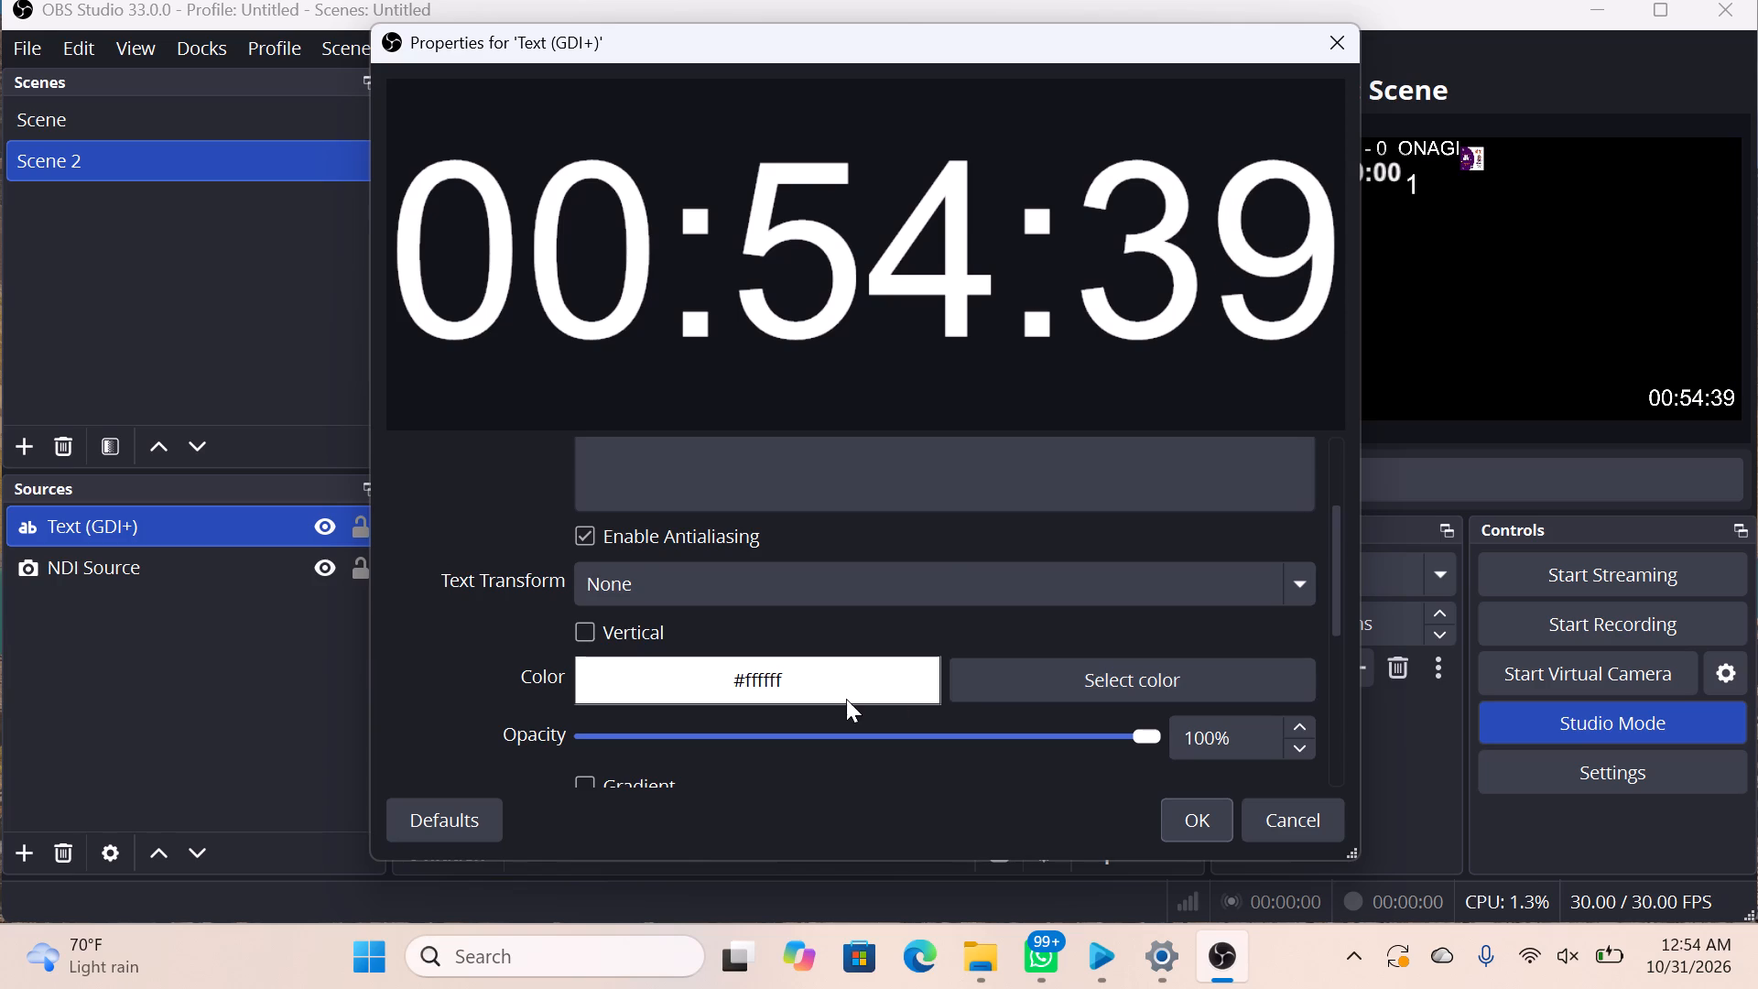
scroll(832, 697, down, 1)
scroll(624, 715, down, 1)
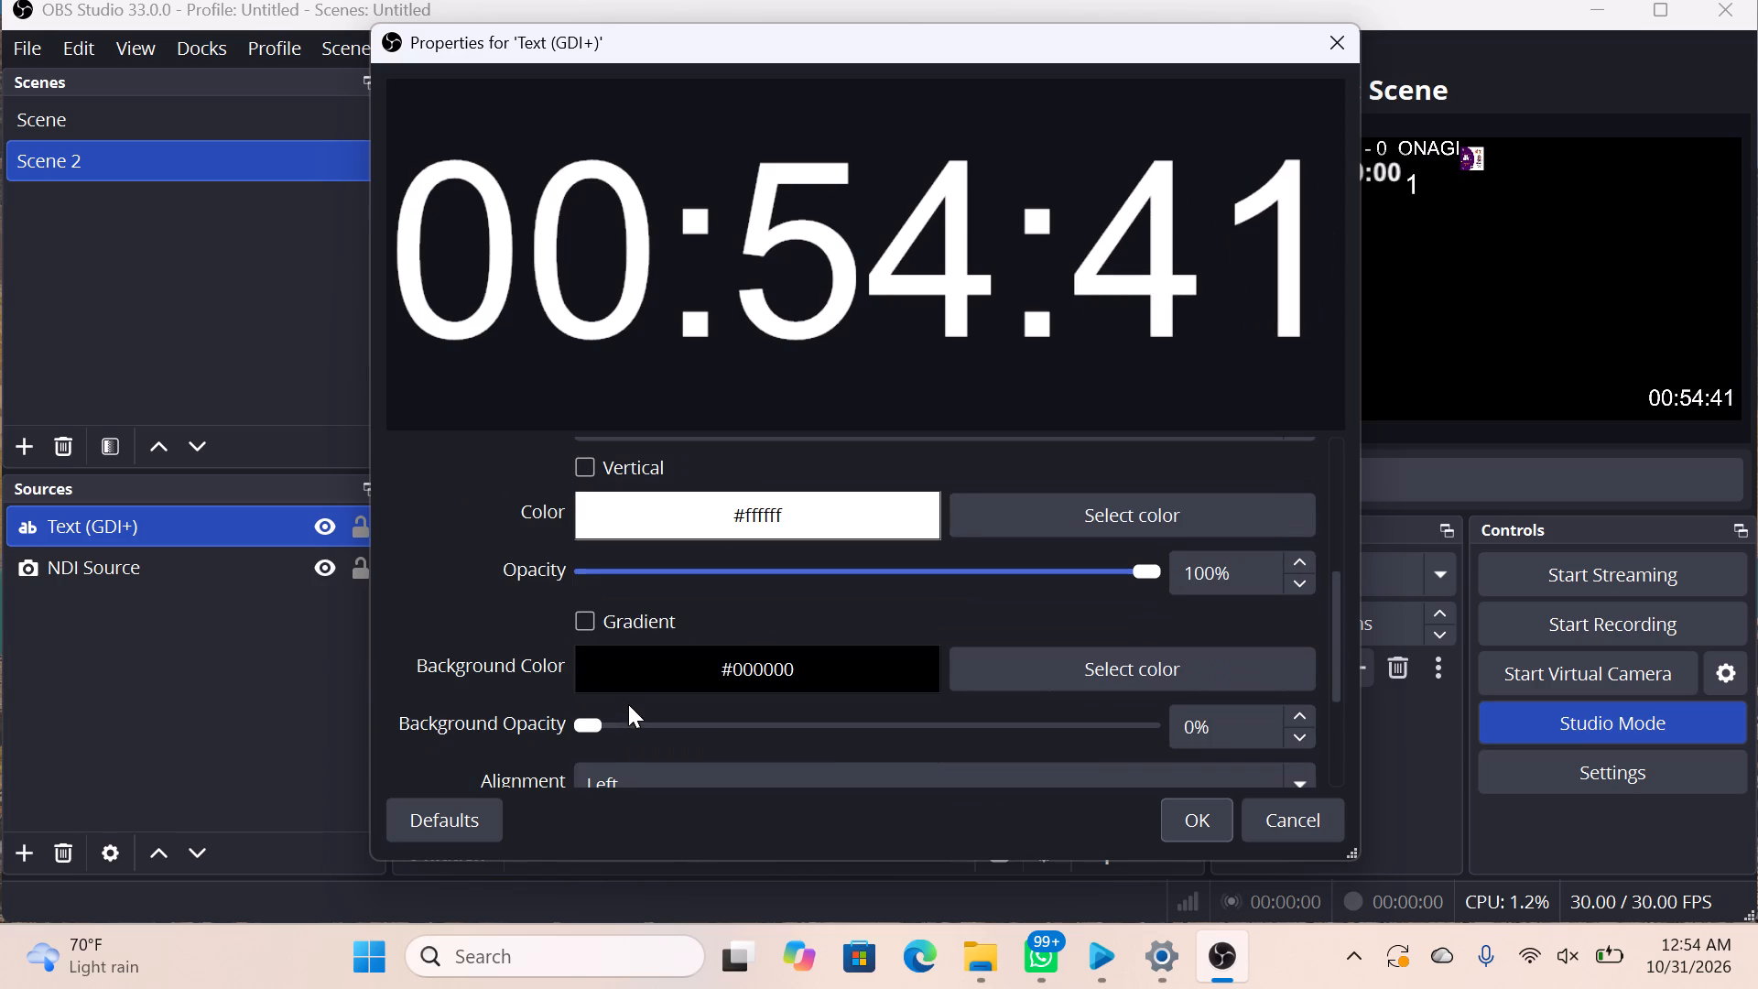
drag(601, 722, 648, 730)
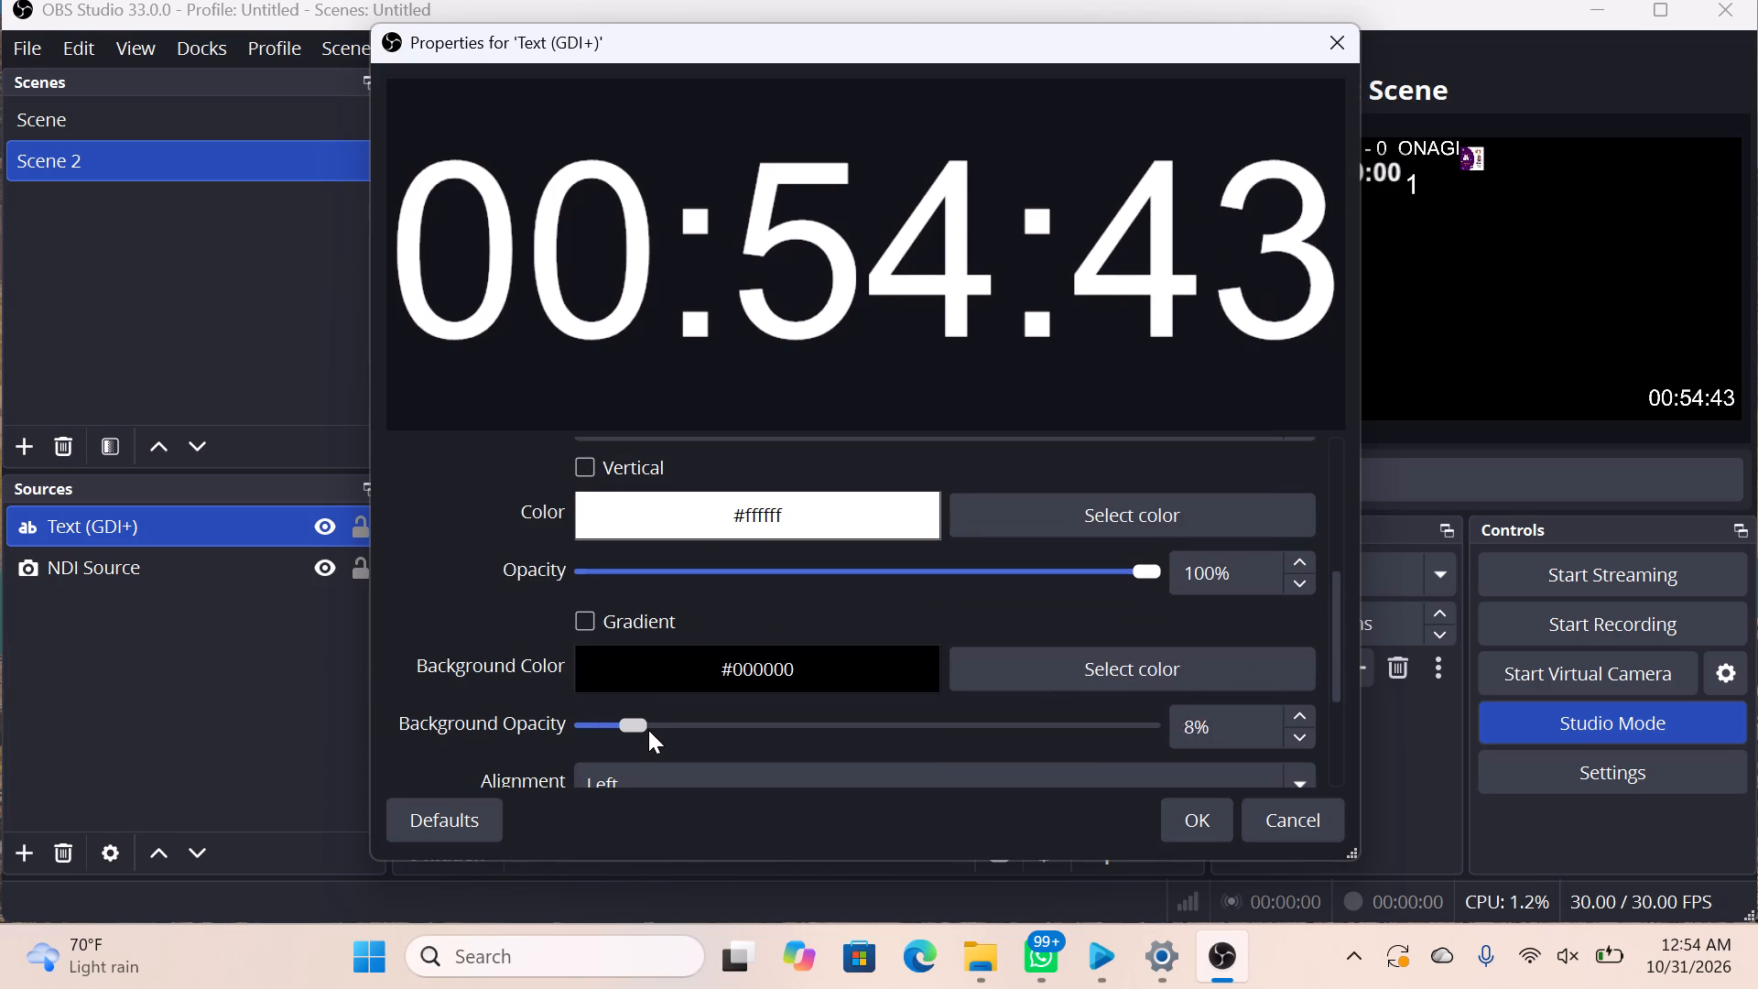
drag(648, 730, 636, 732)
click(775, 668)
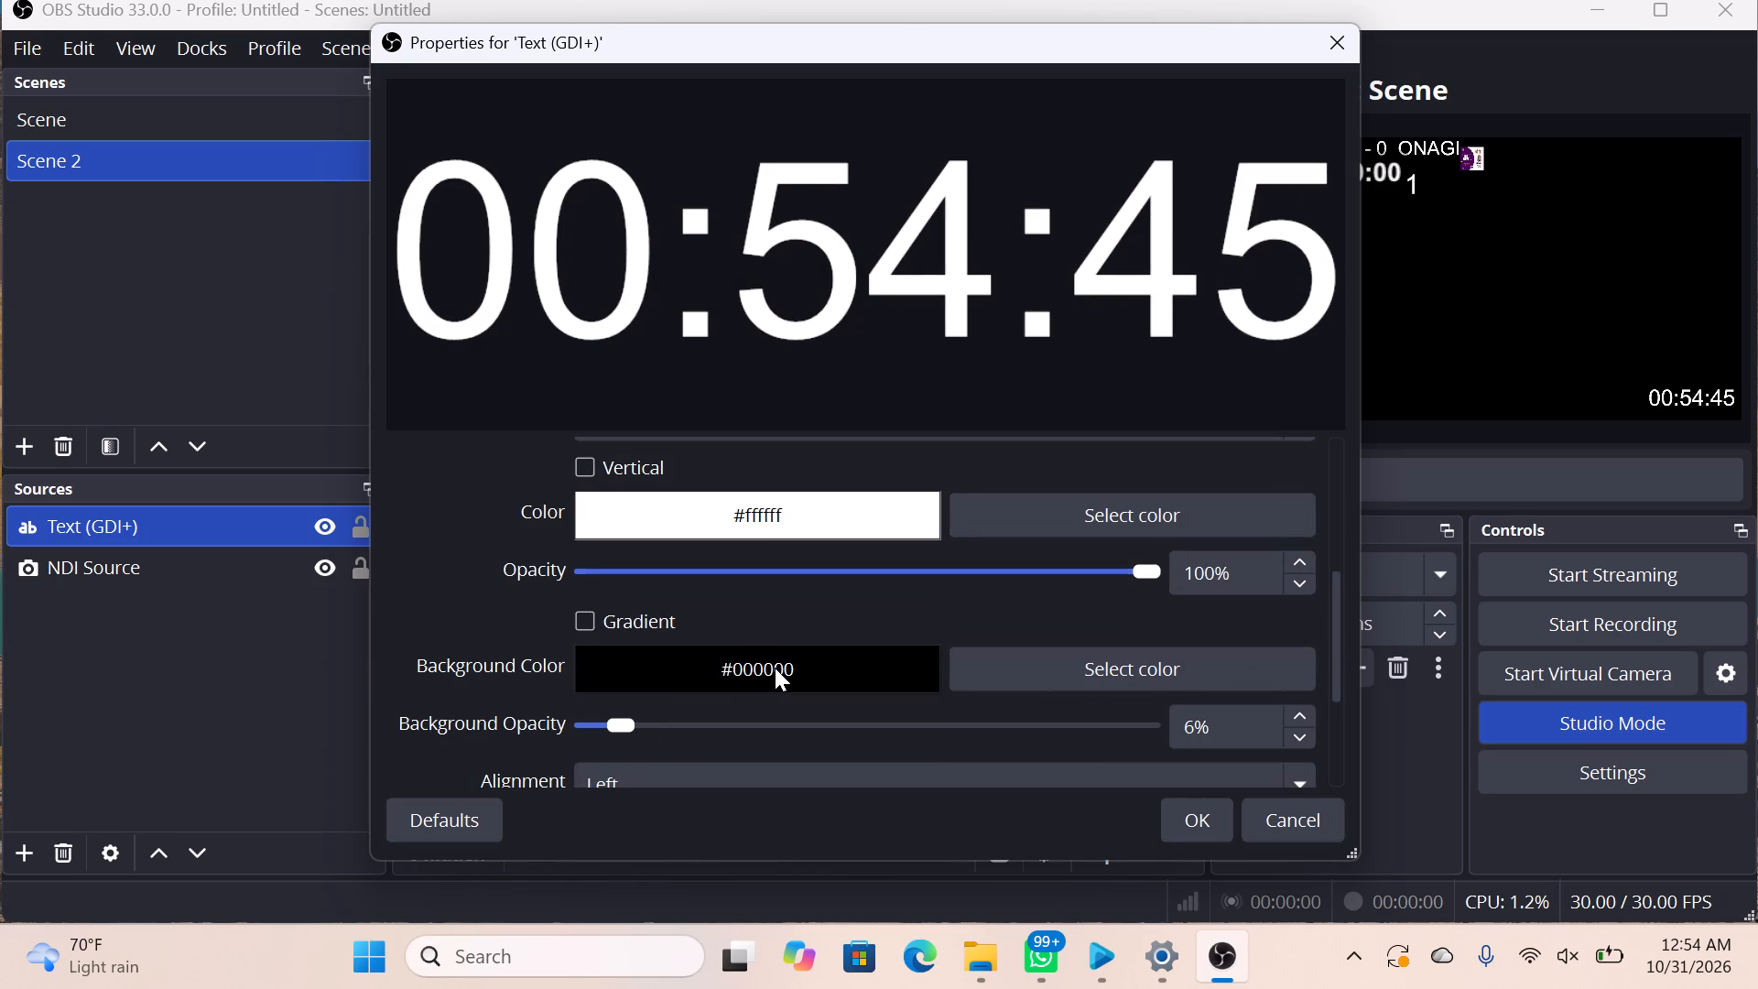
click(1020, 661)
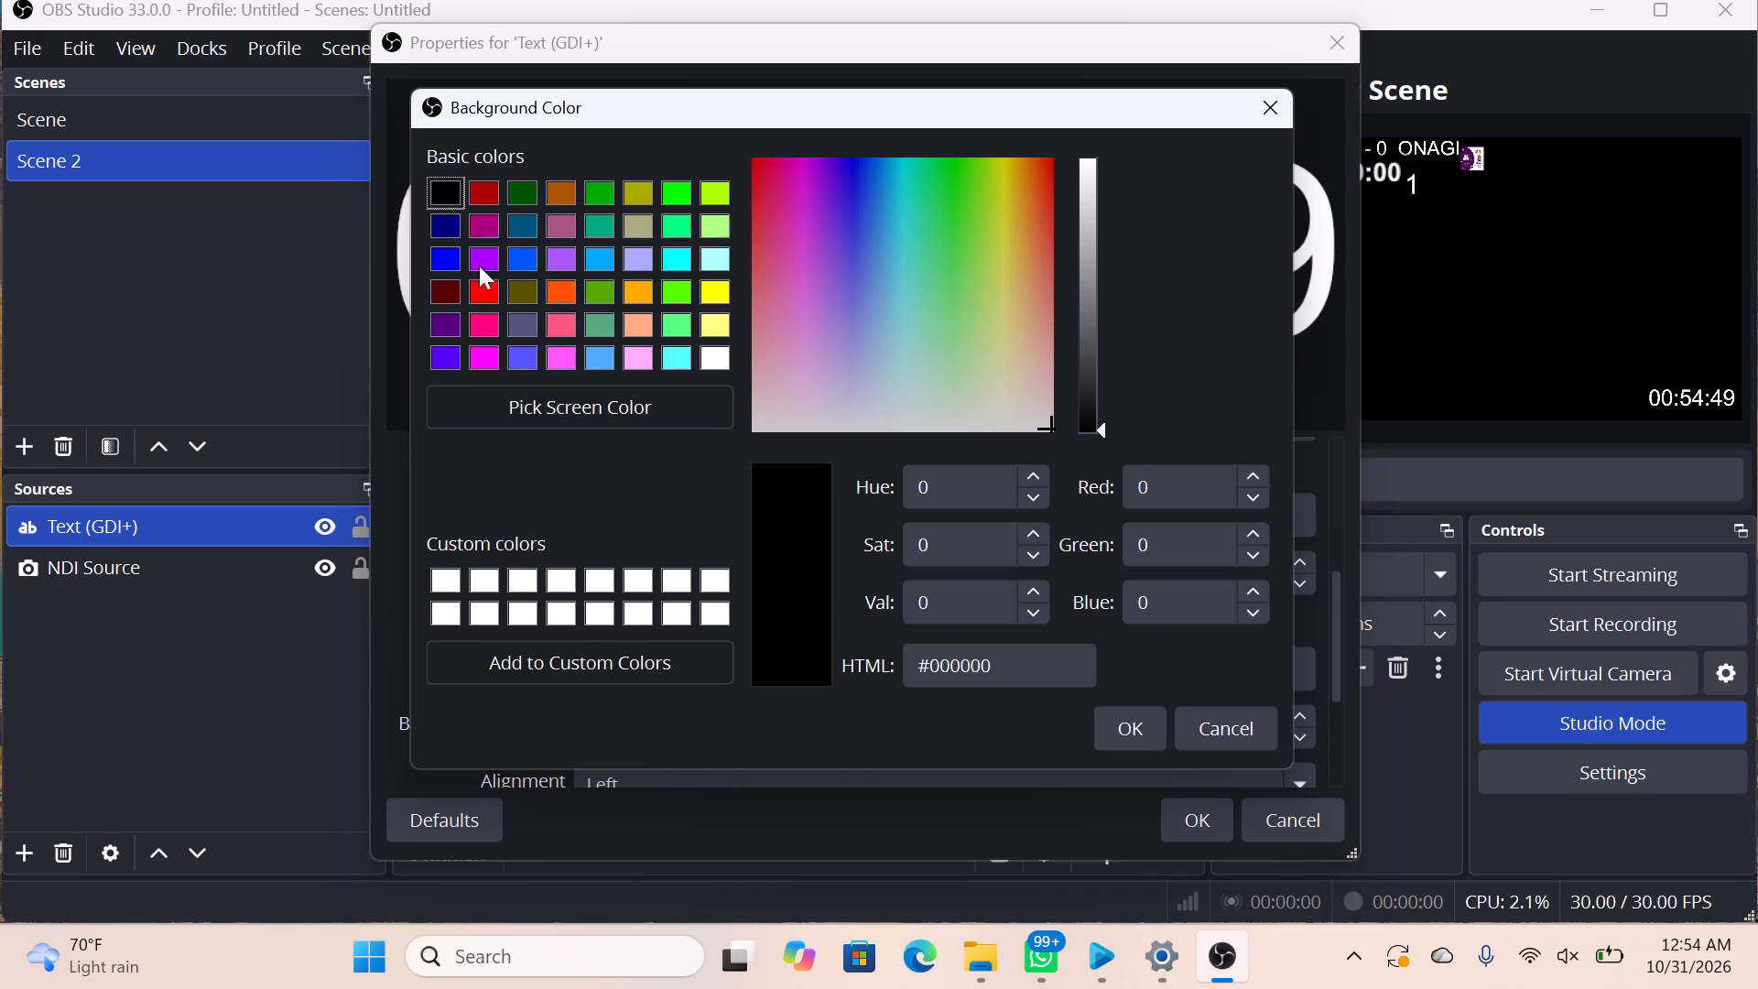
click(712, 287)
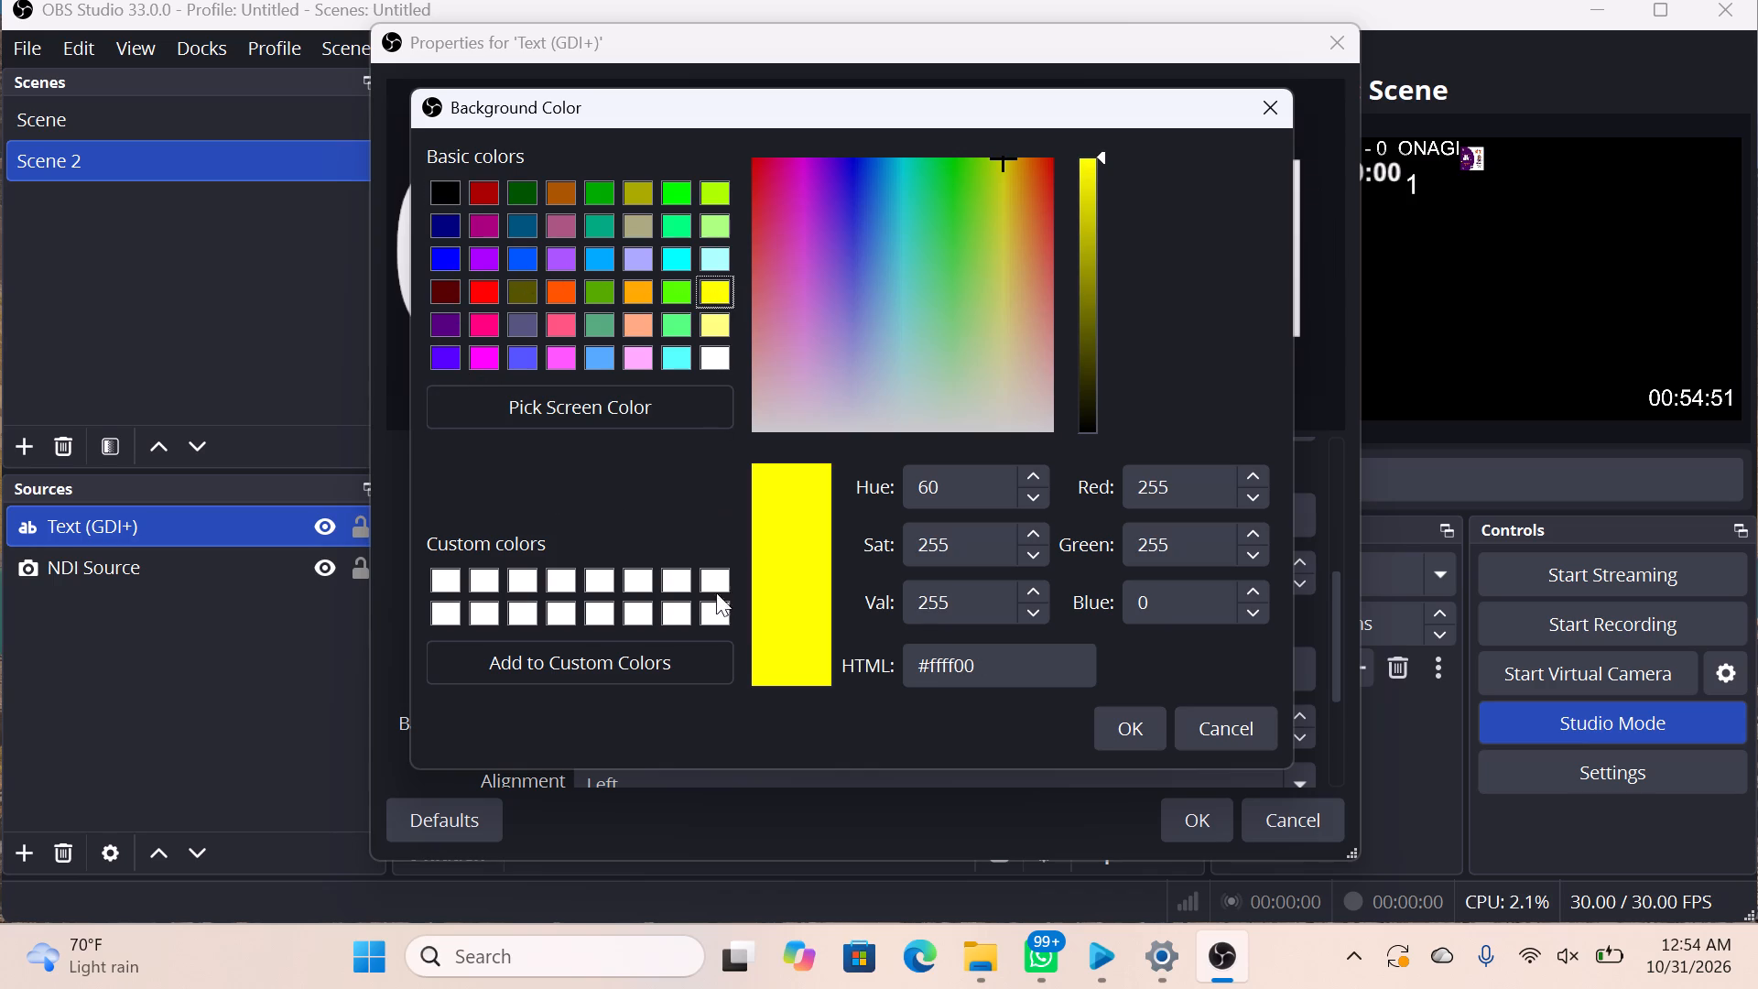
click(1122, 728)
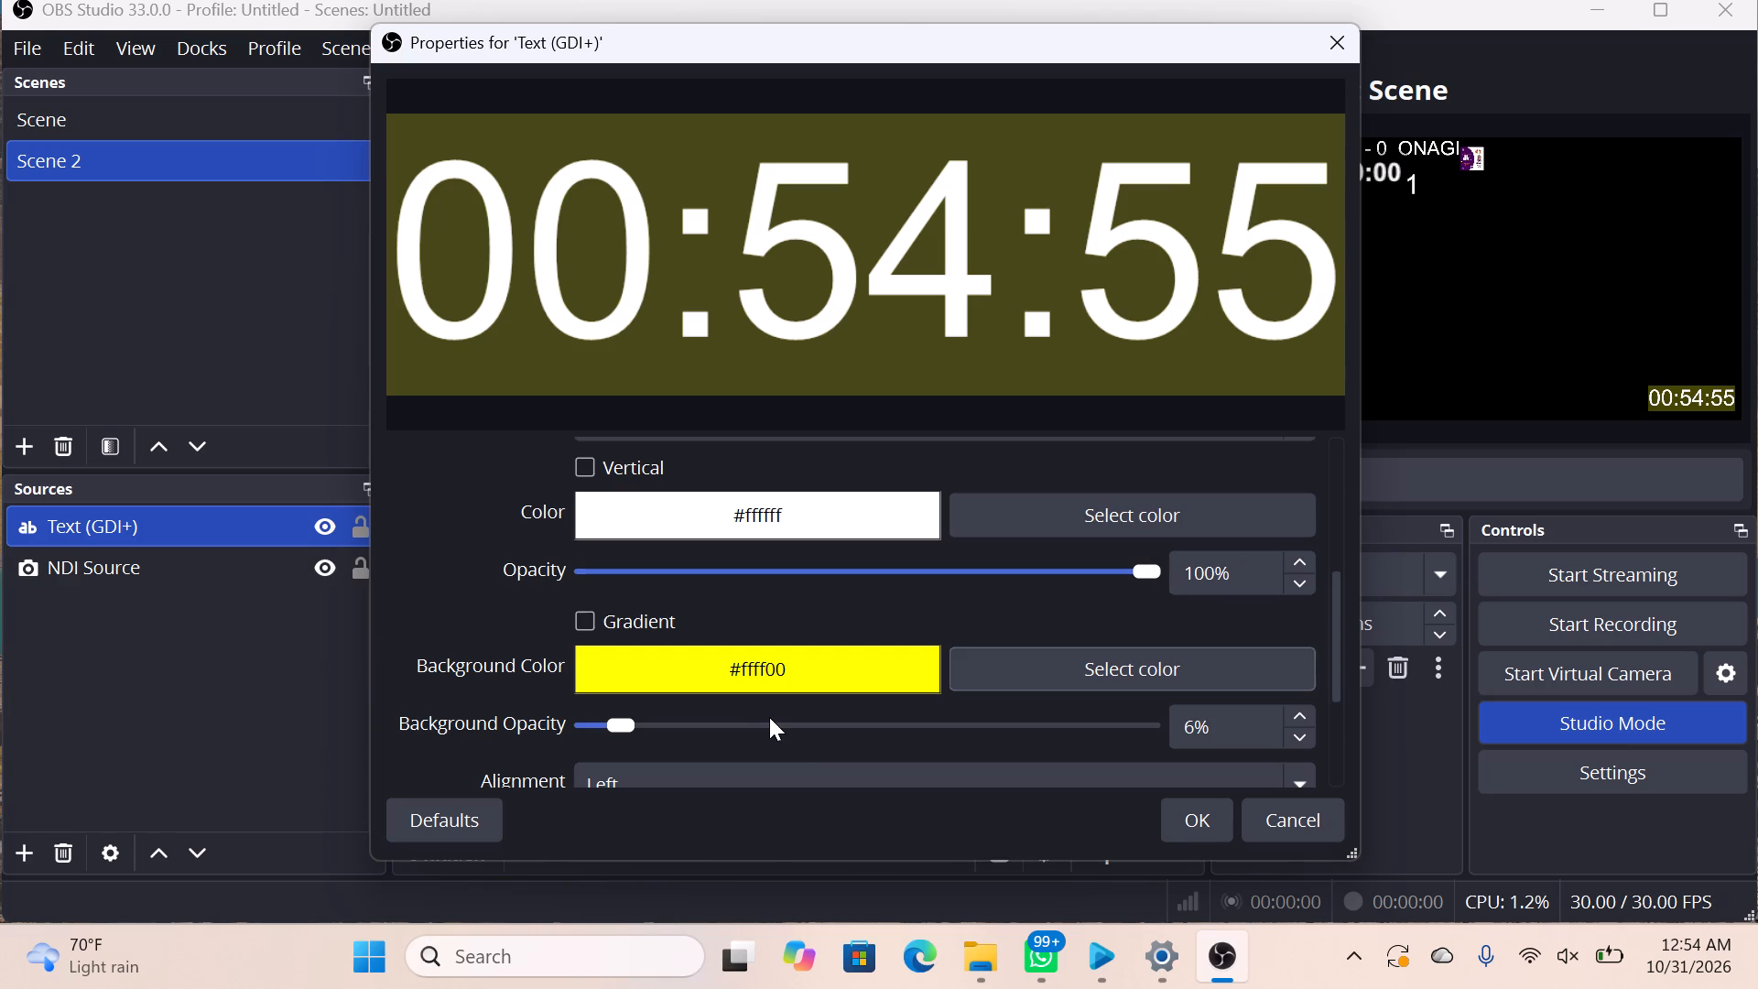
Raise the clock text's background opacity to 19% and accept the properties.
drag(770, 718, 781, 721)
drag(746, 726, 765, 726)
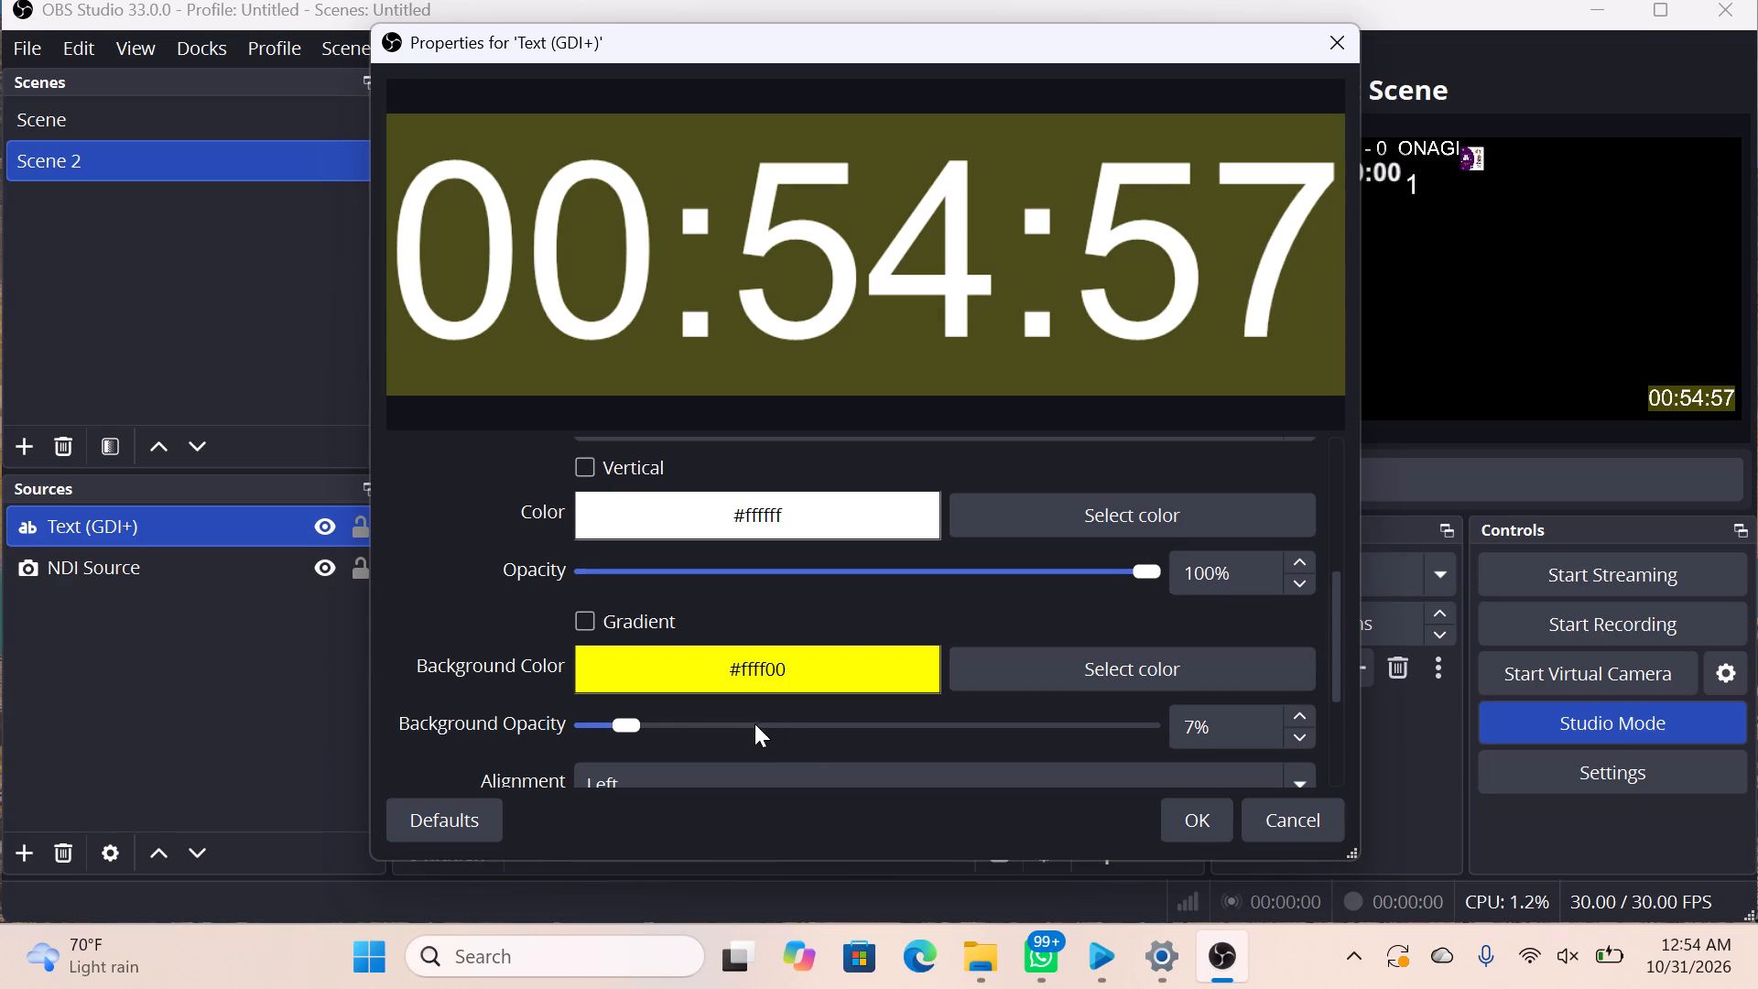
drag(630, 722, 660, 724)
drag(660, 724, 681, 724)
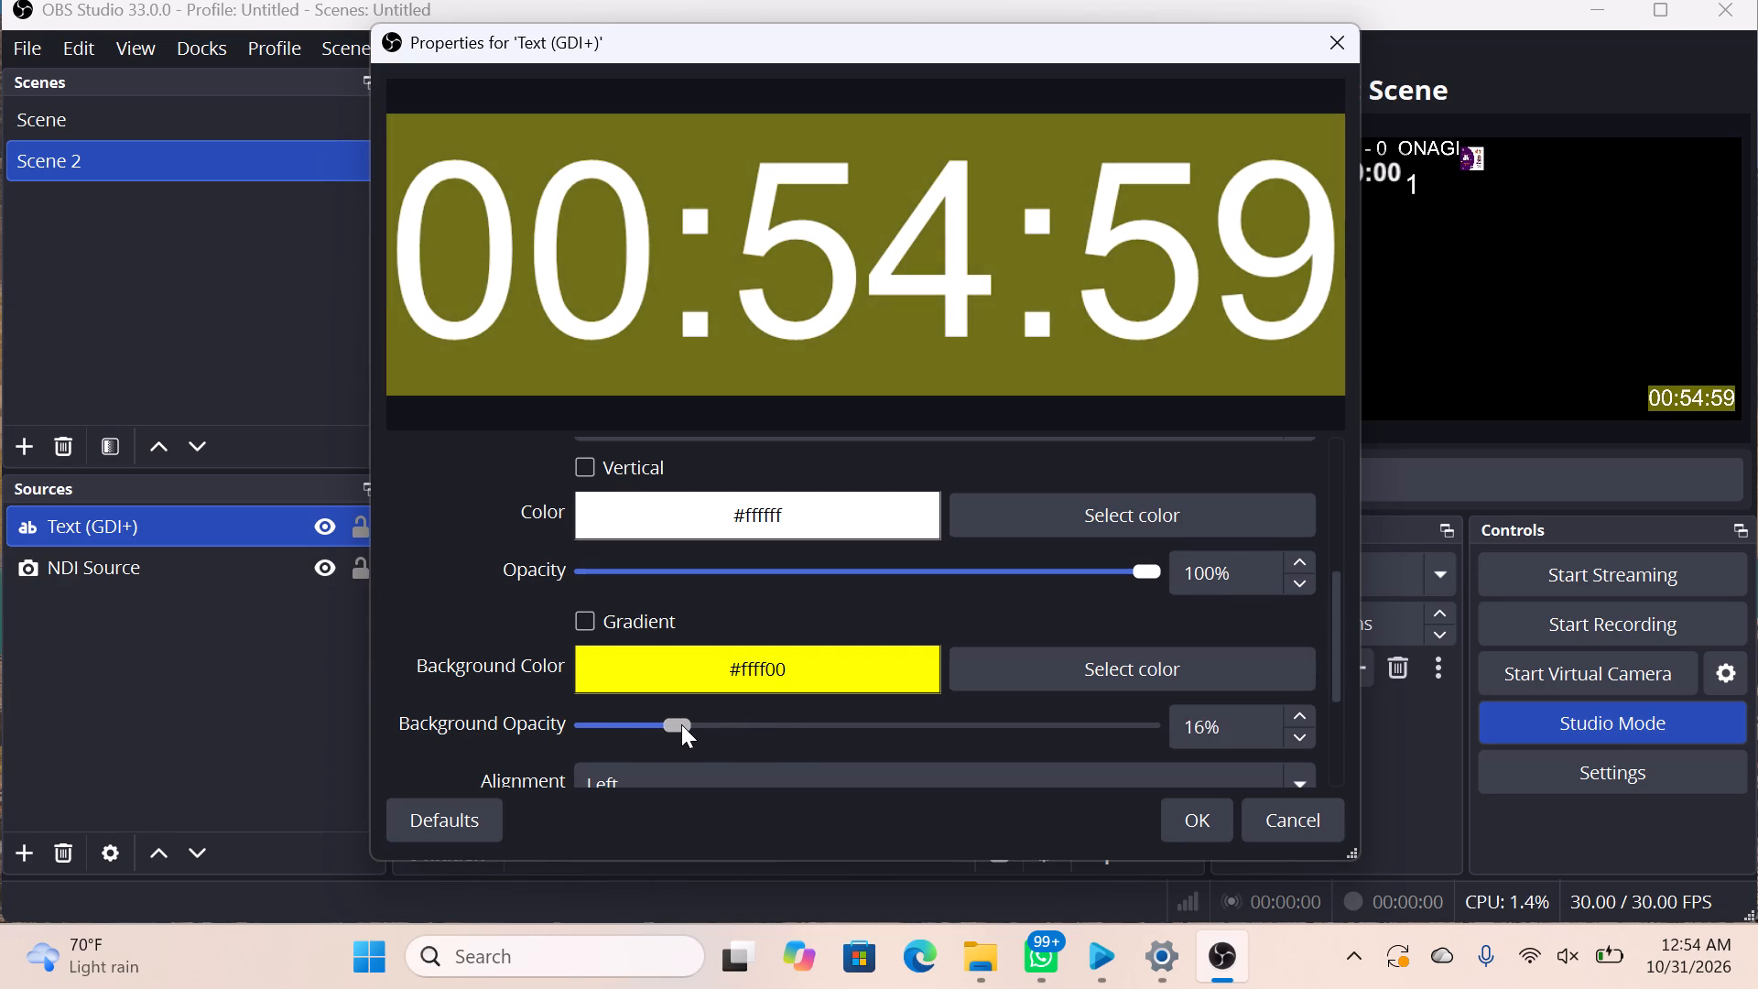
drag(681, 724, 700, 723)
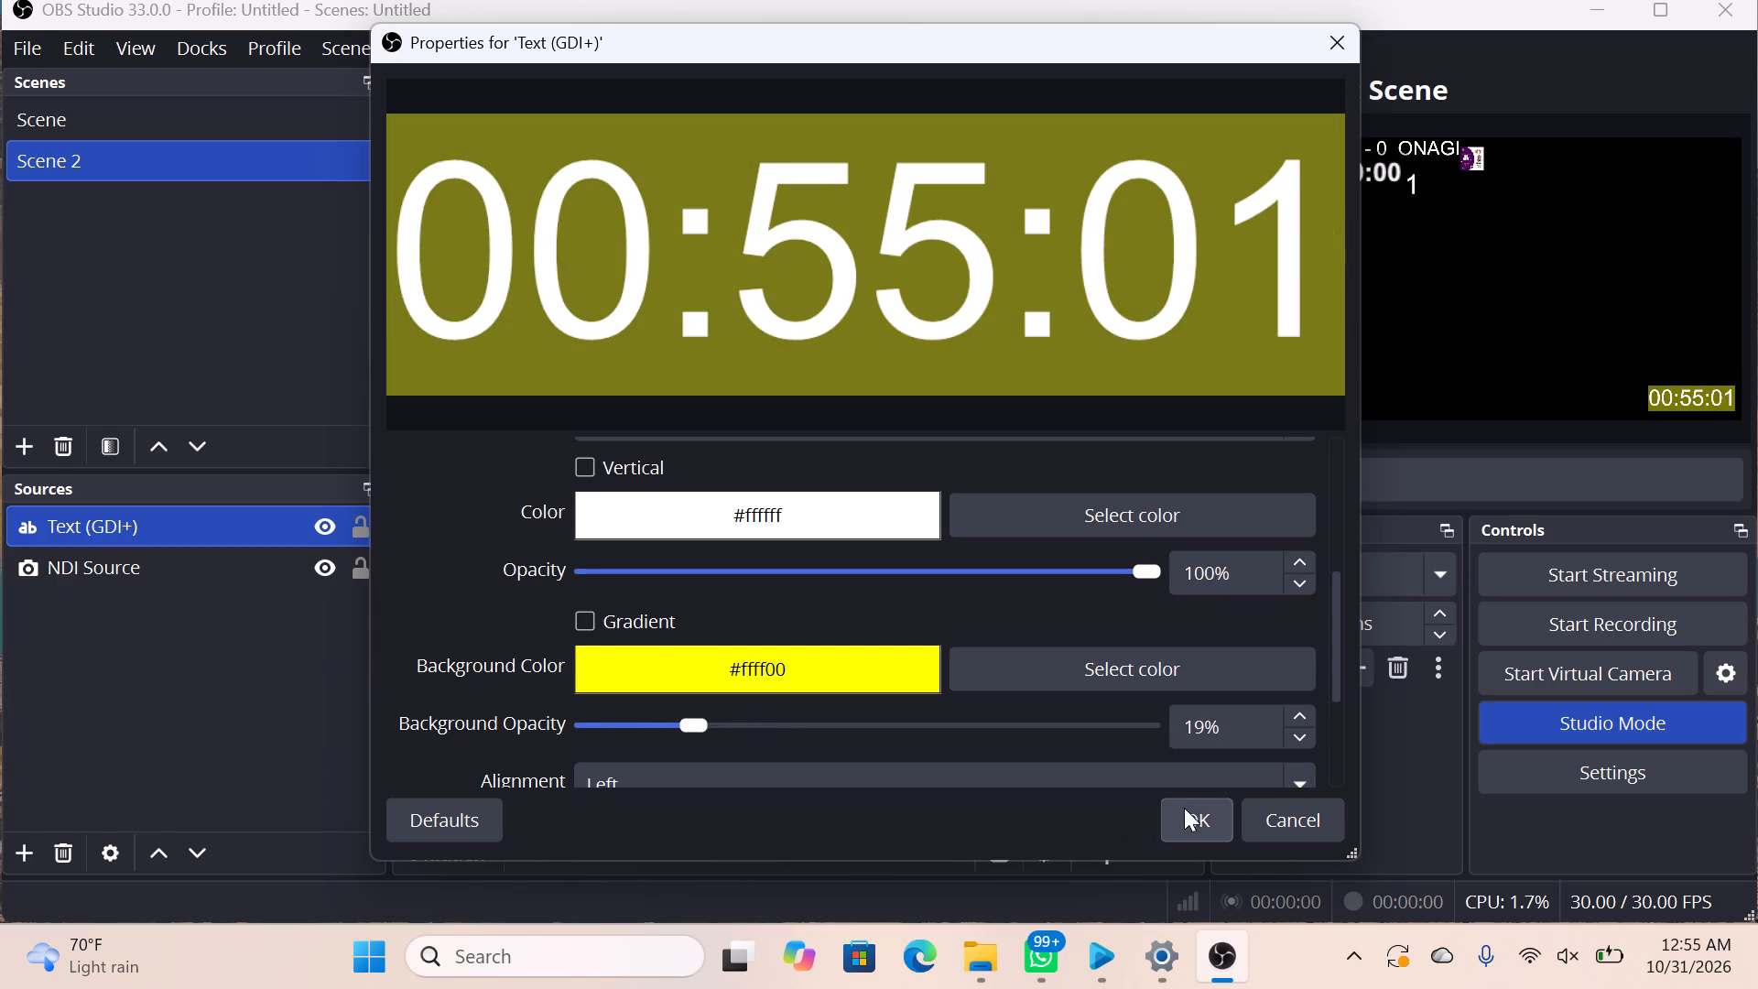
click(1199, 811)
Add a new Text (GDI+) source to Scene 2 and open its empty text for editing.
click(773, 348)
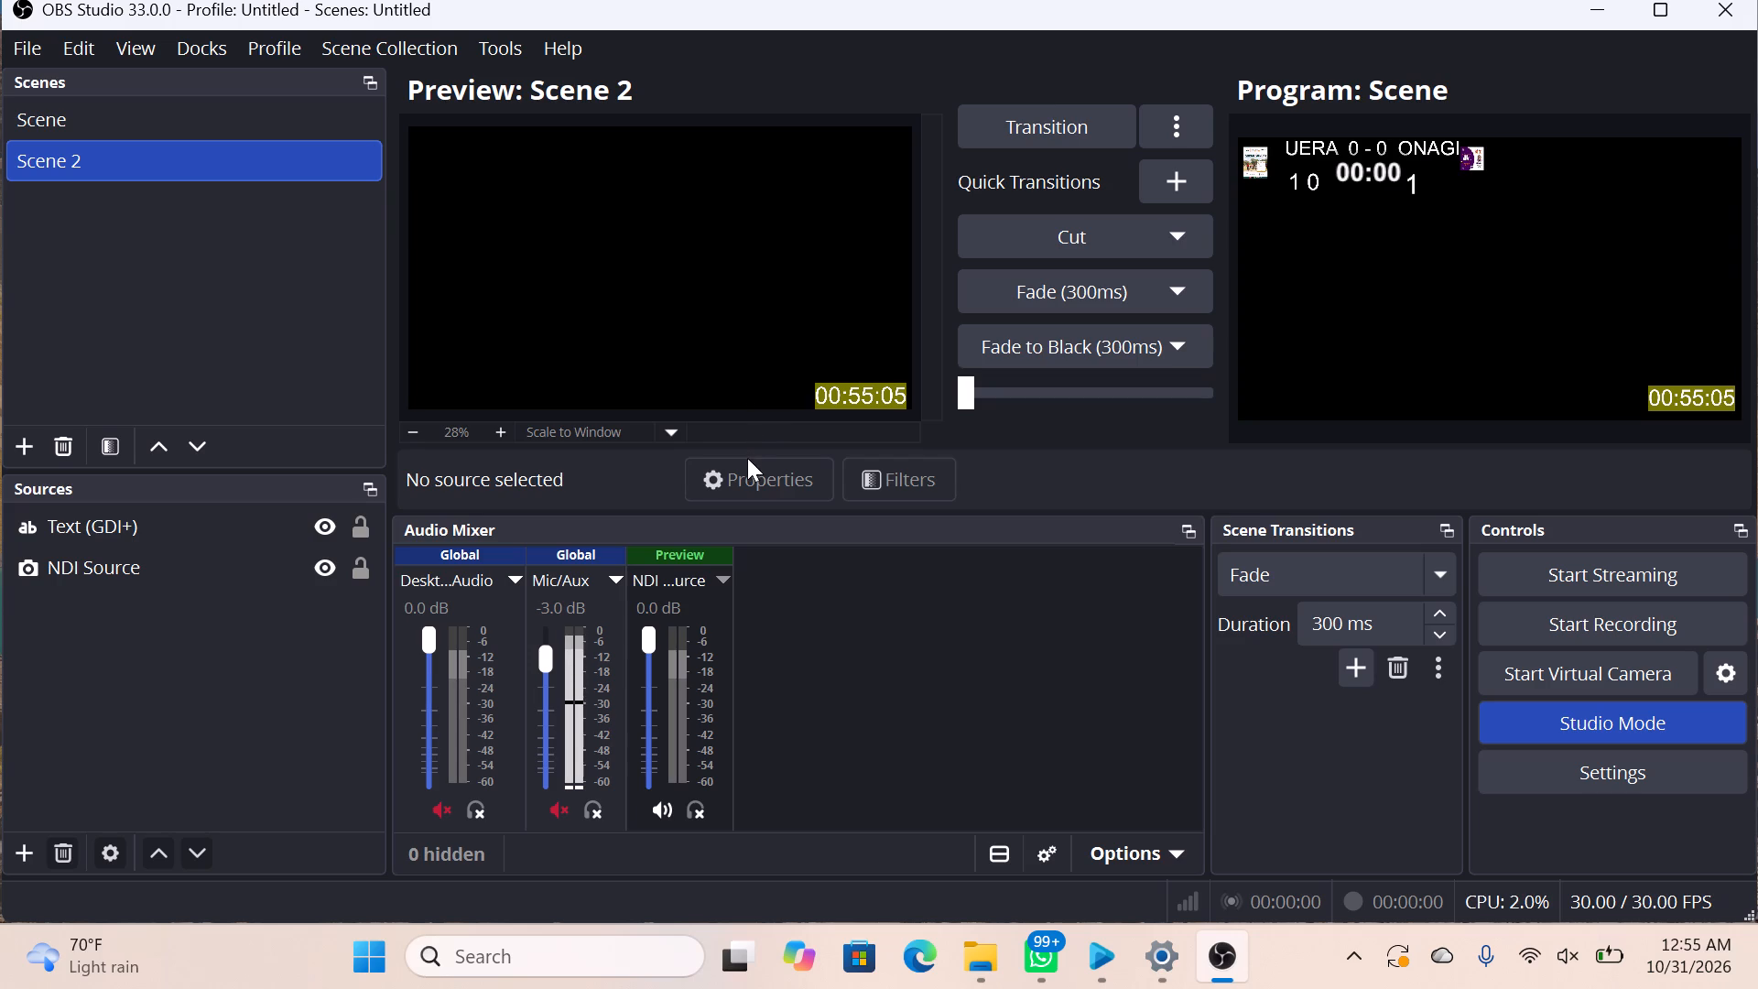
click(15, 871)
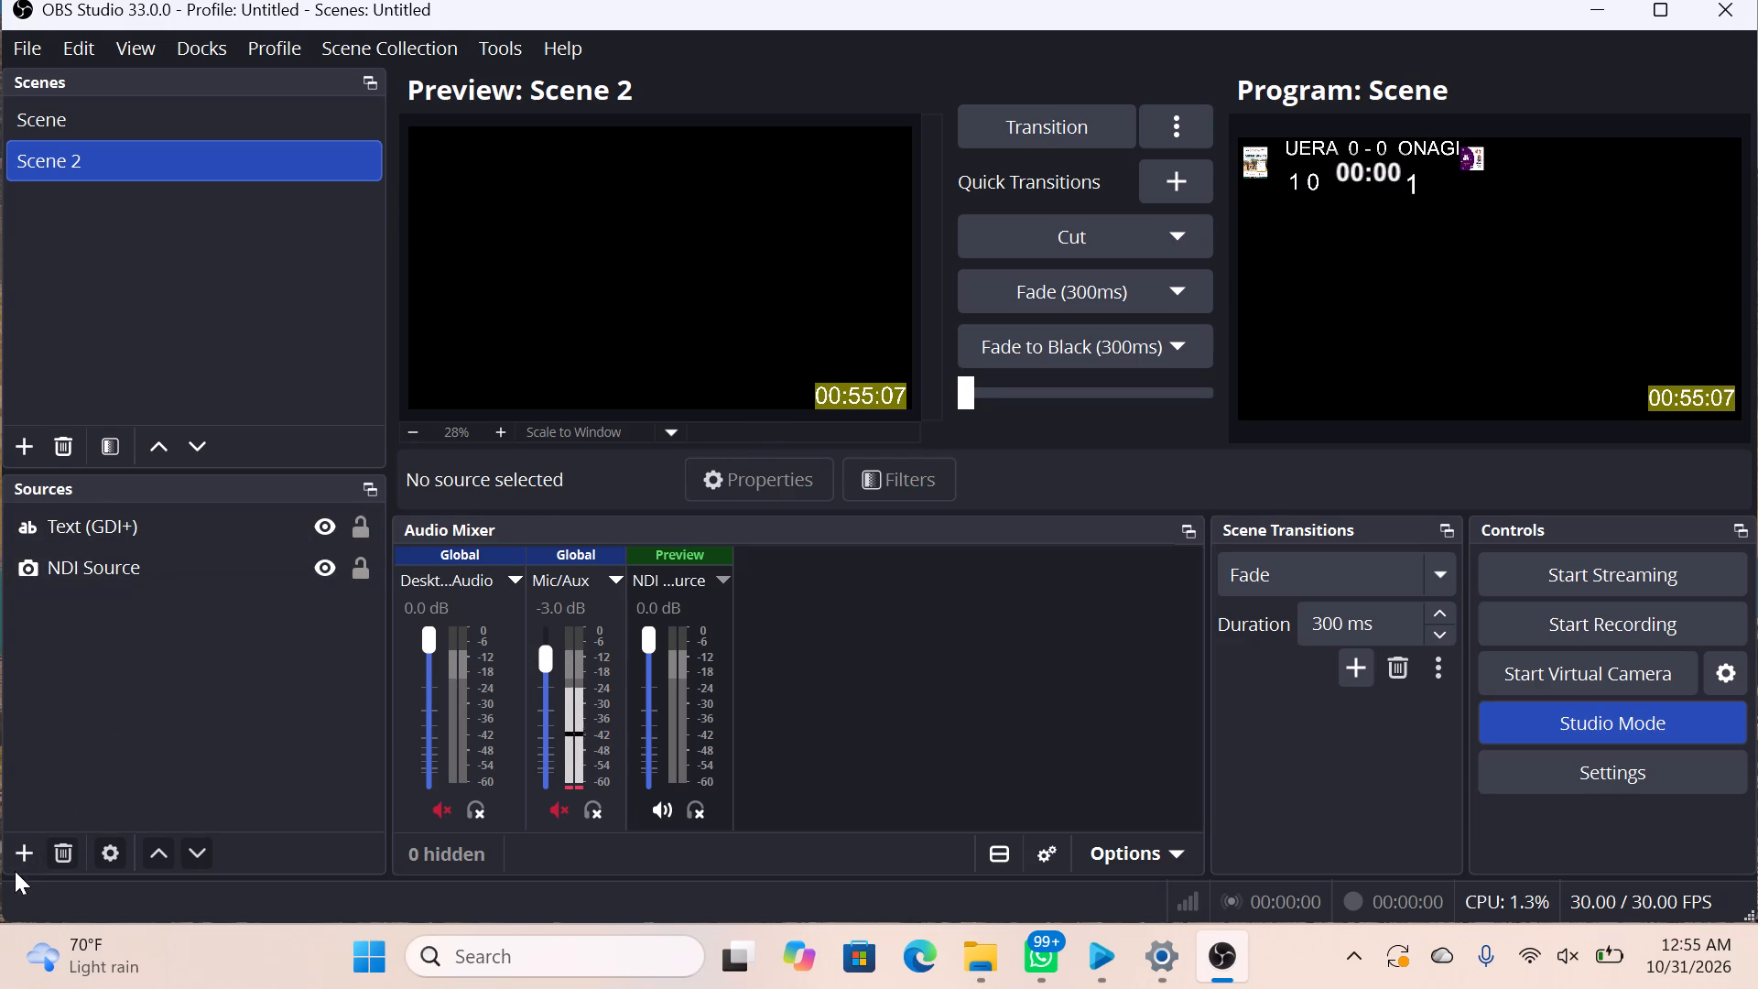
click(20, 850)
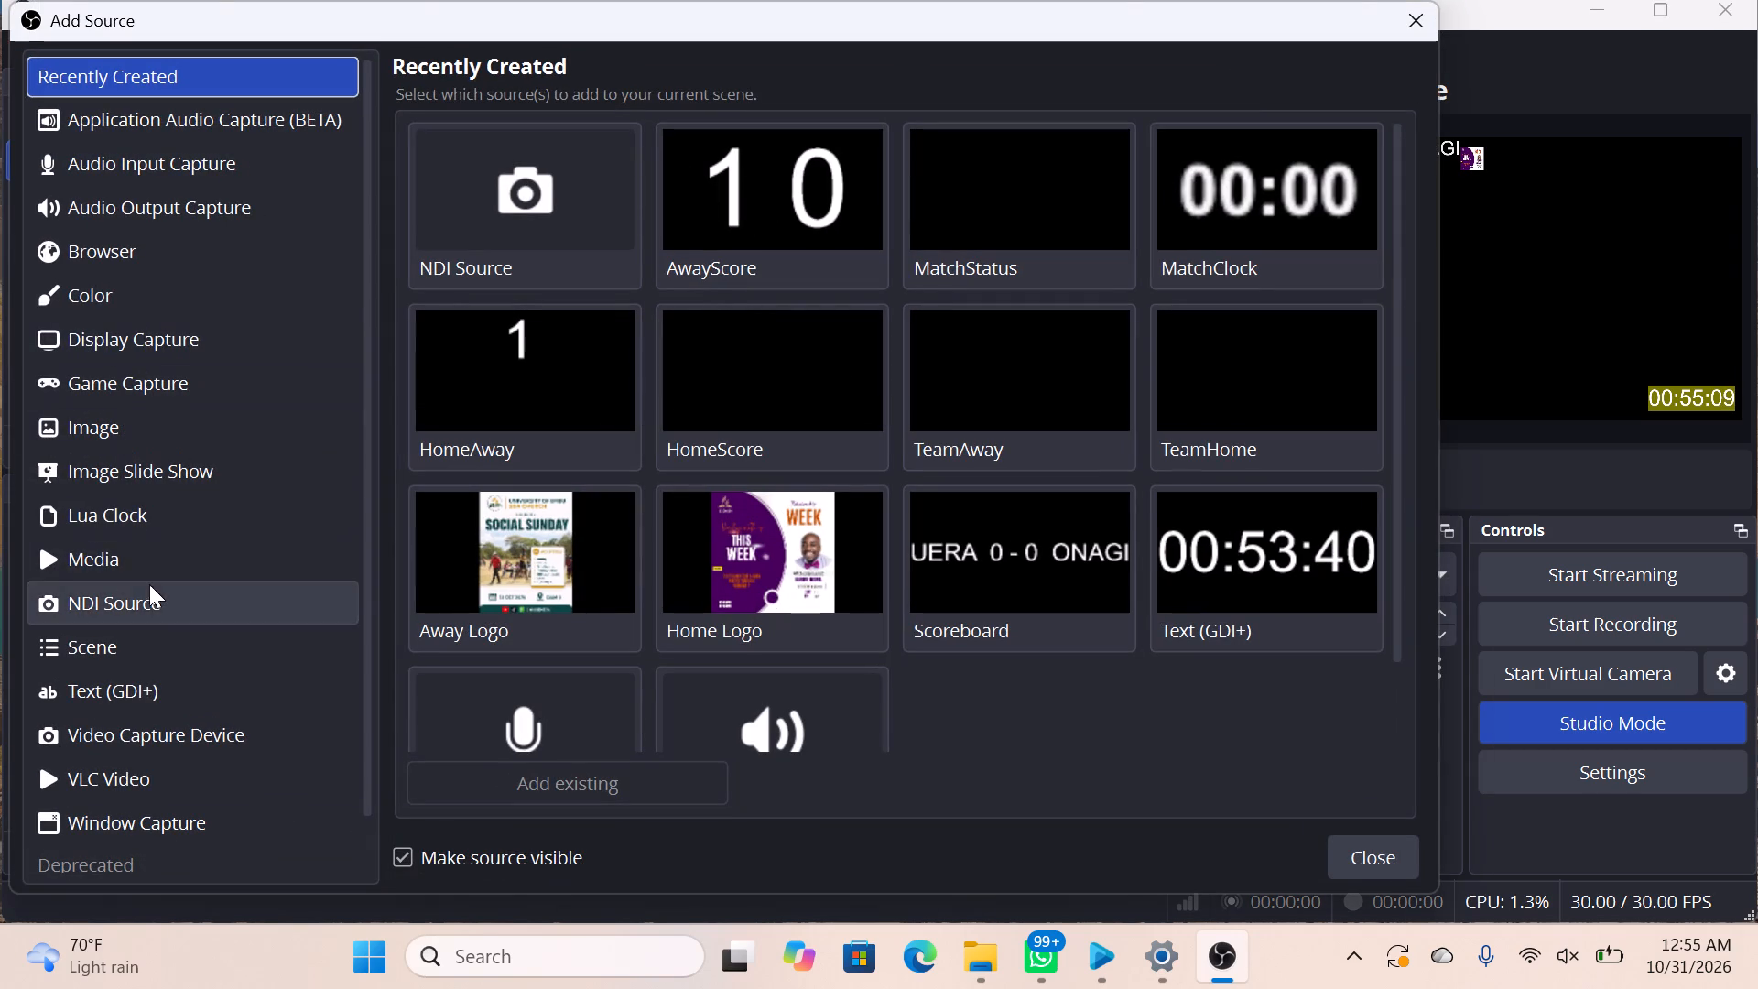
click(153, 690)
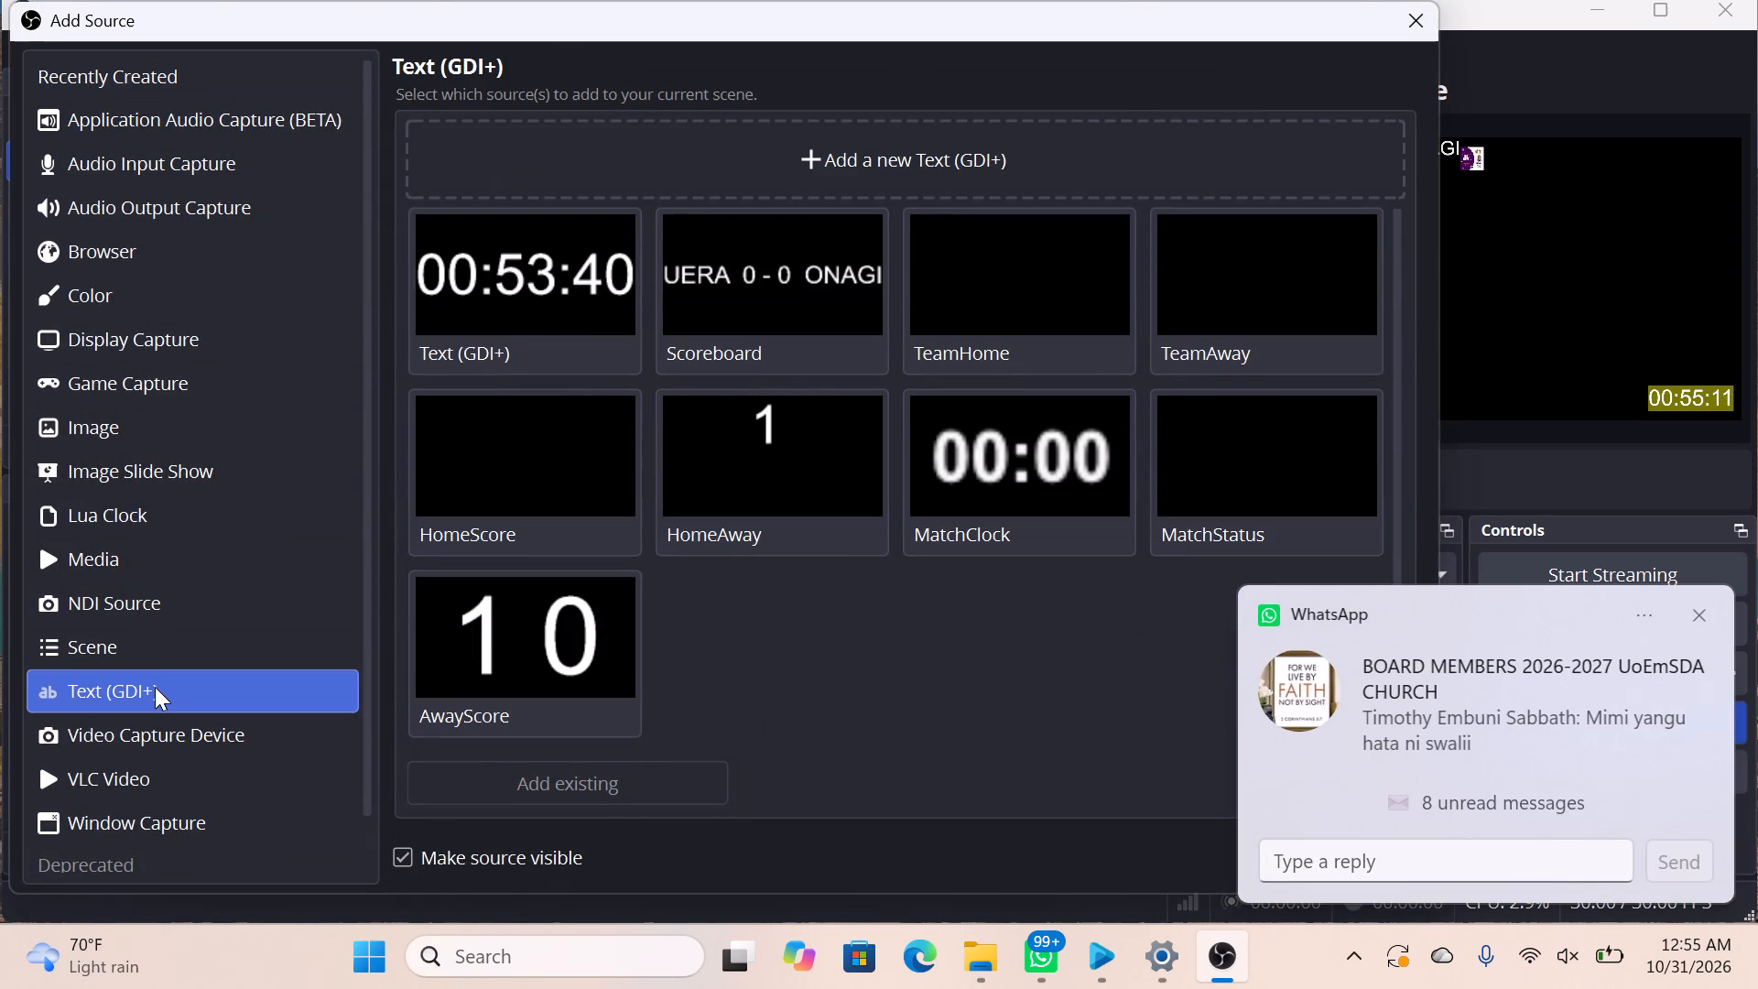
click(885, 155)
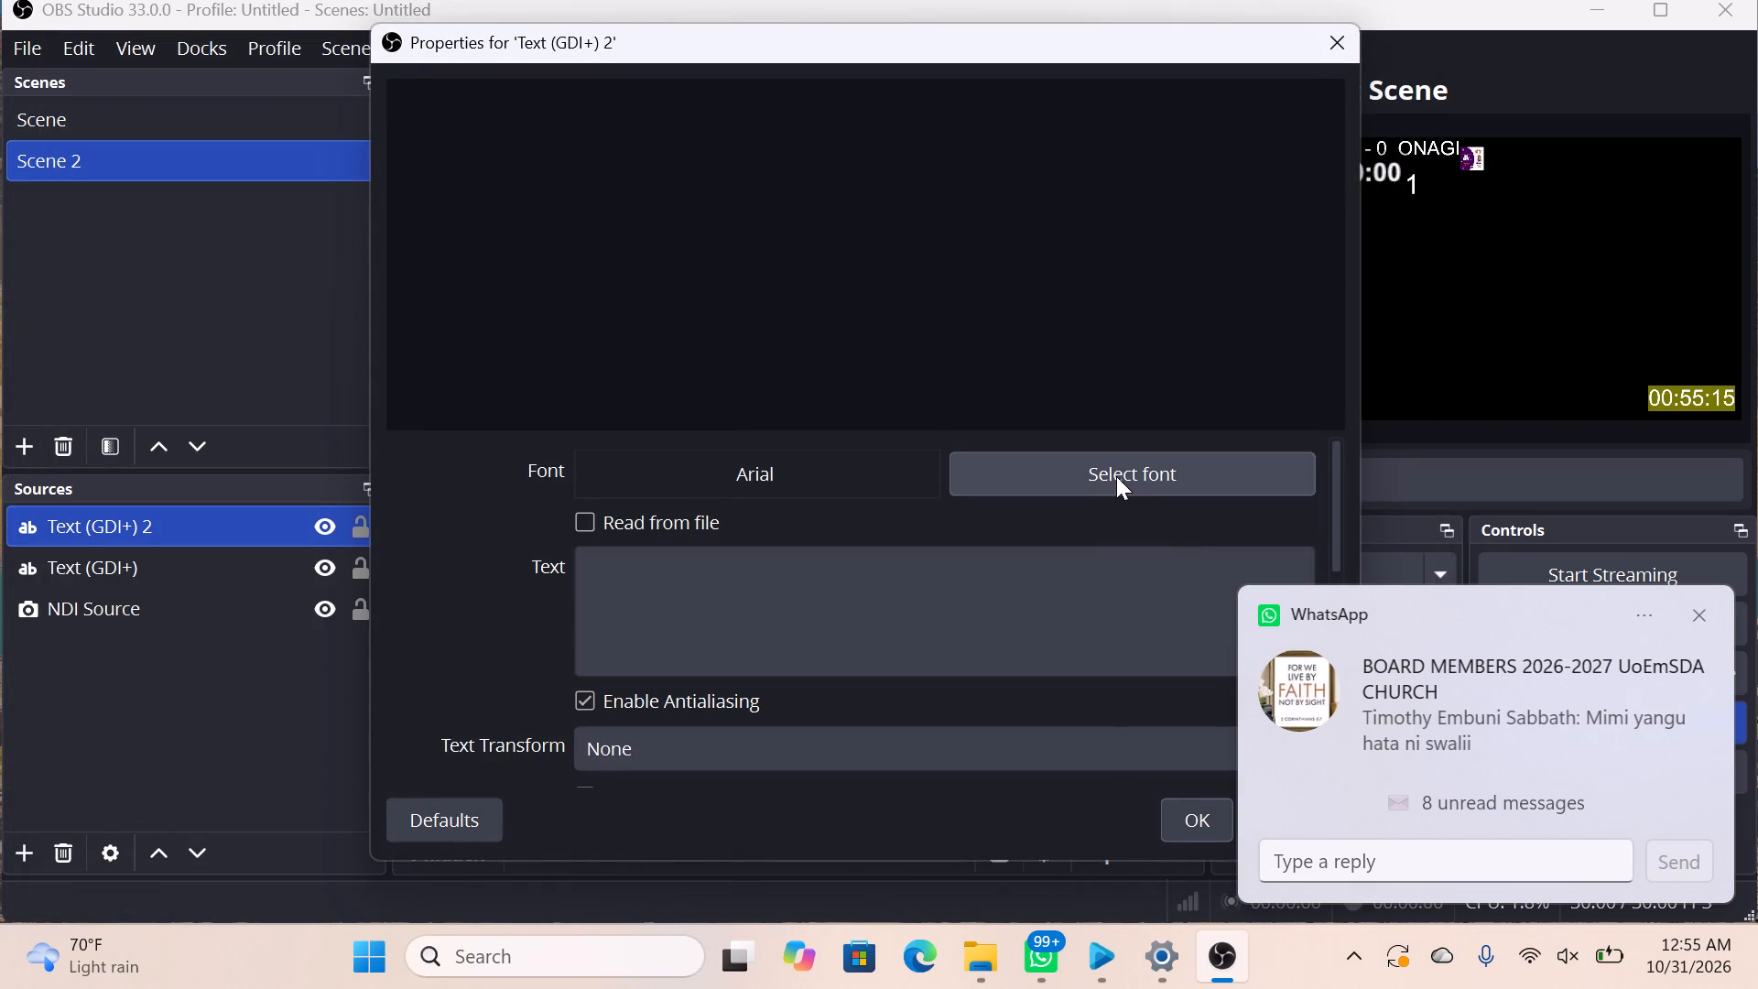
click(860, 571)
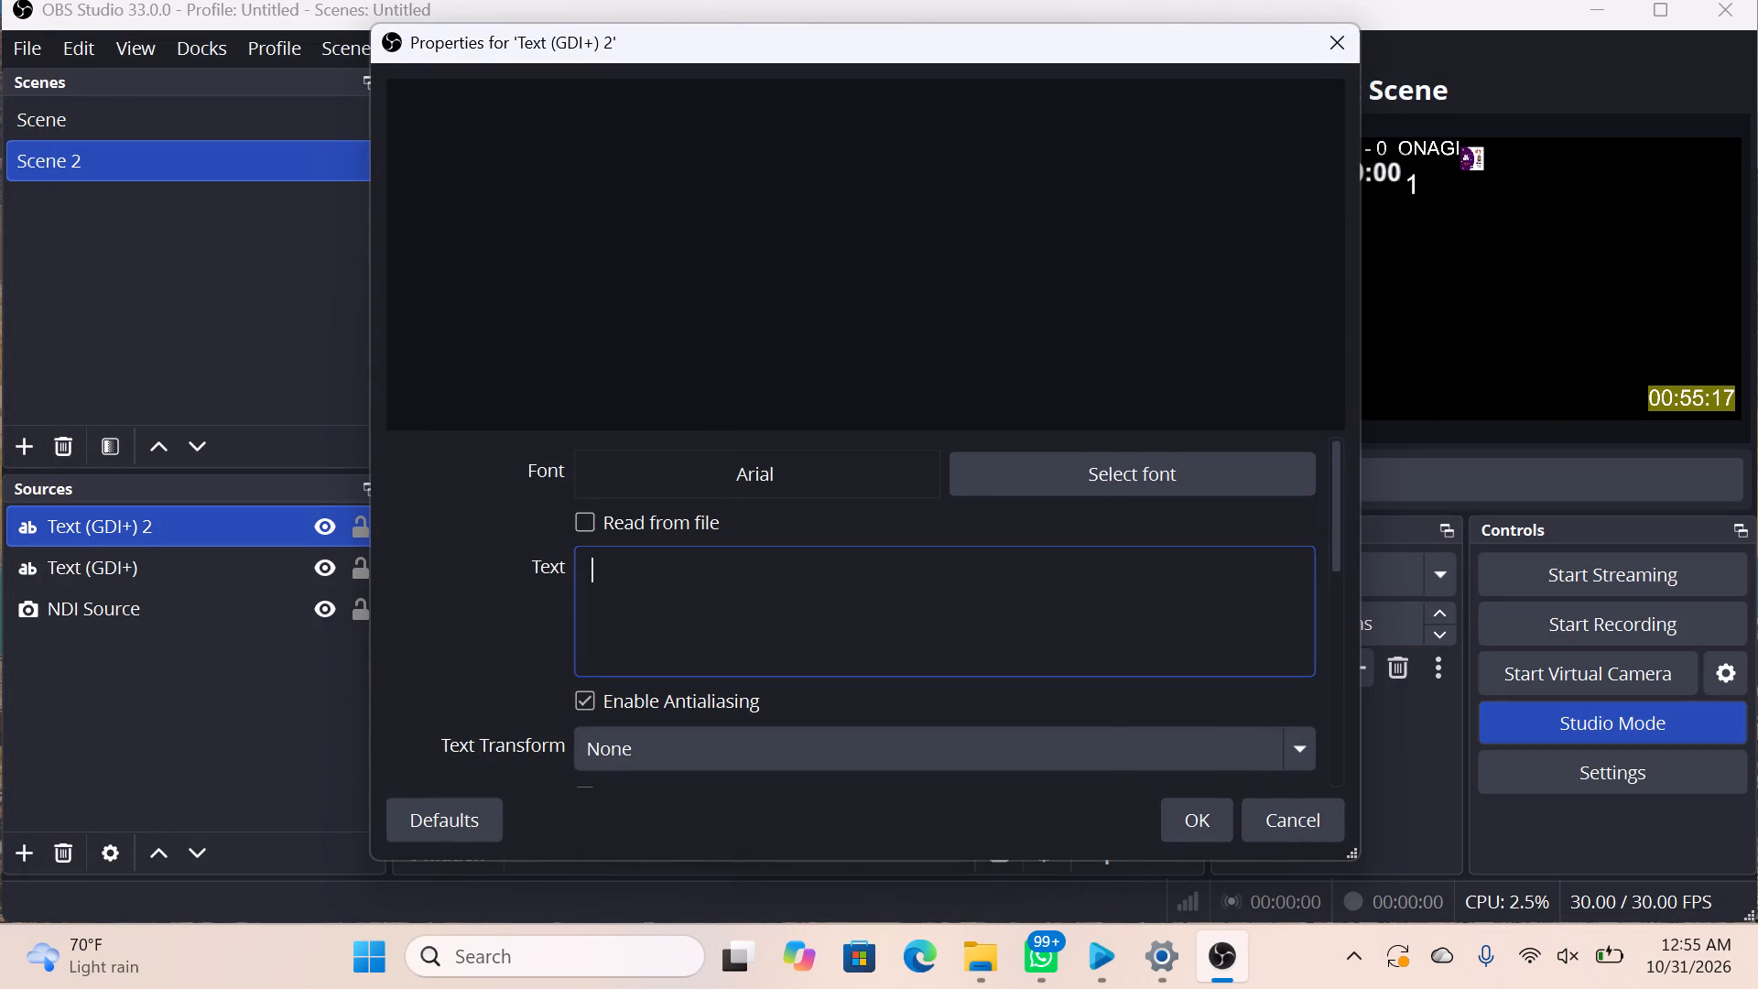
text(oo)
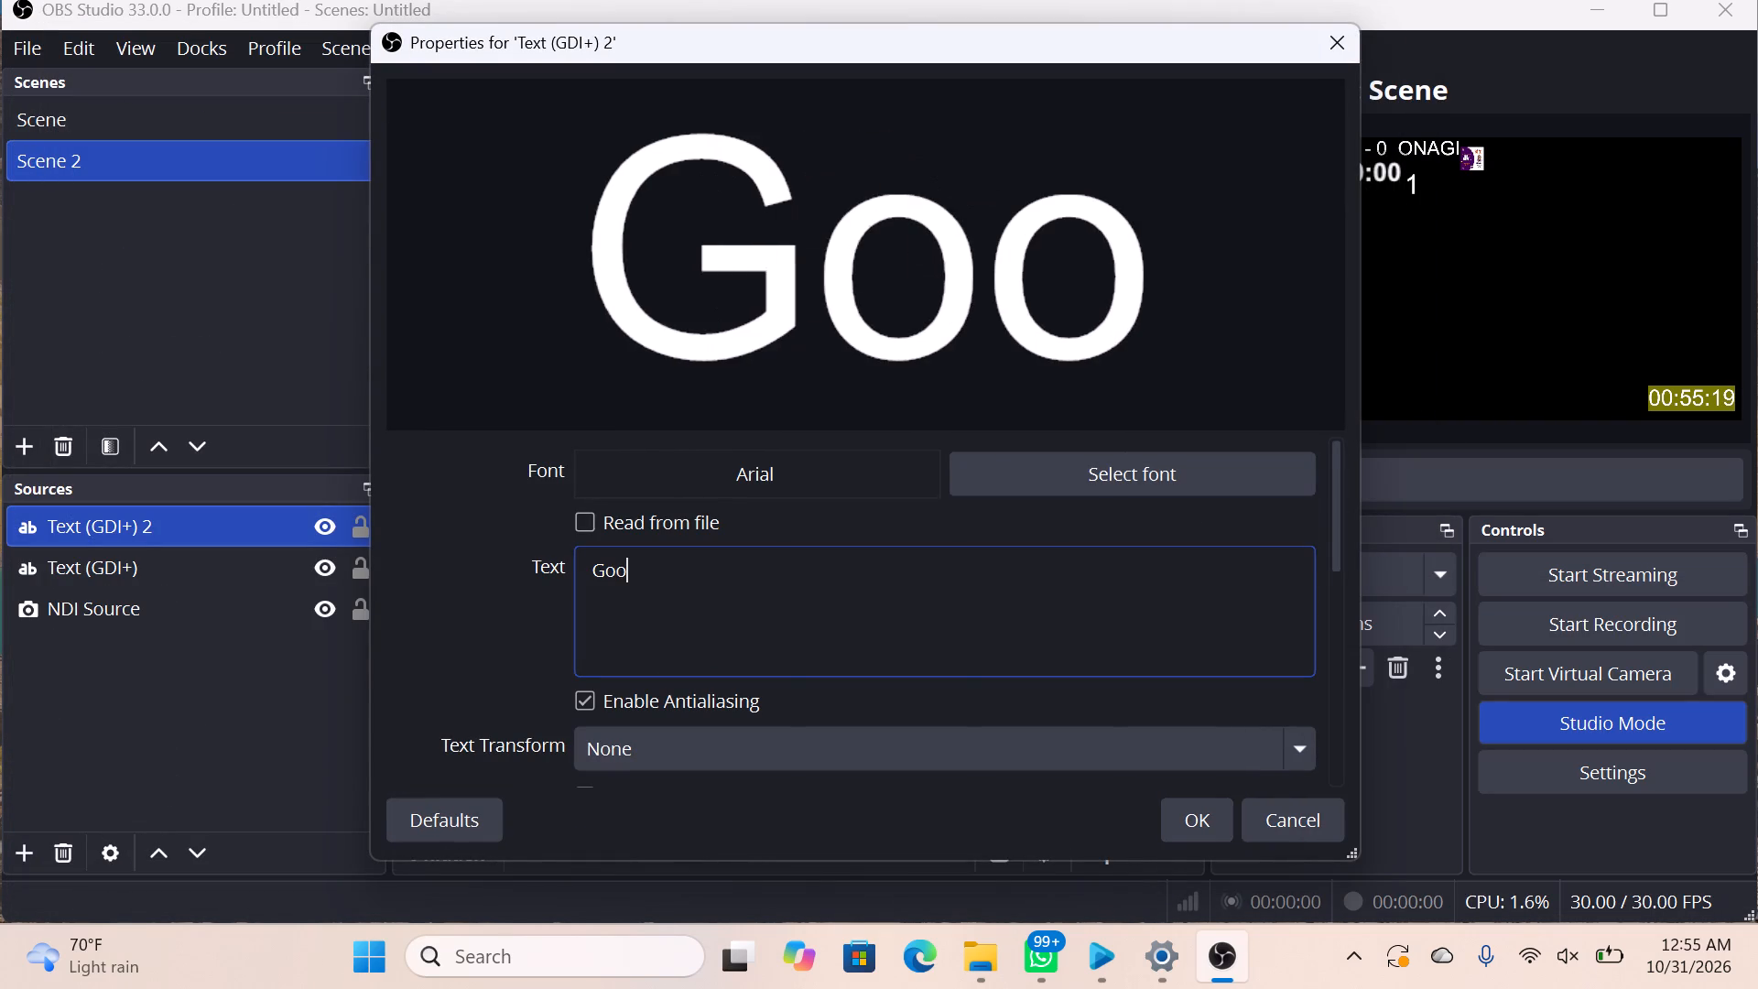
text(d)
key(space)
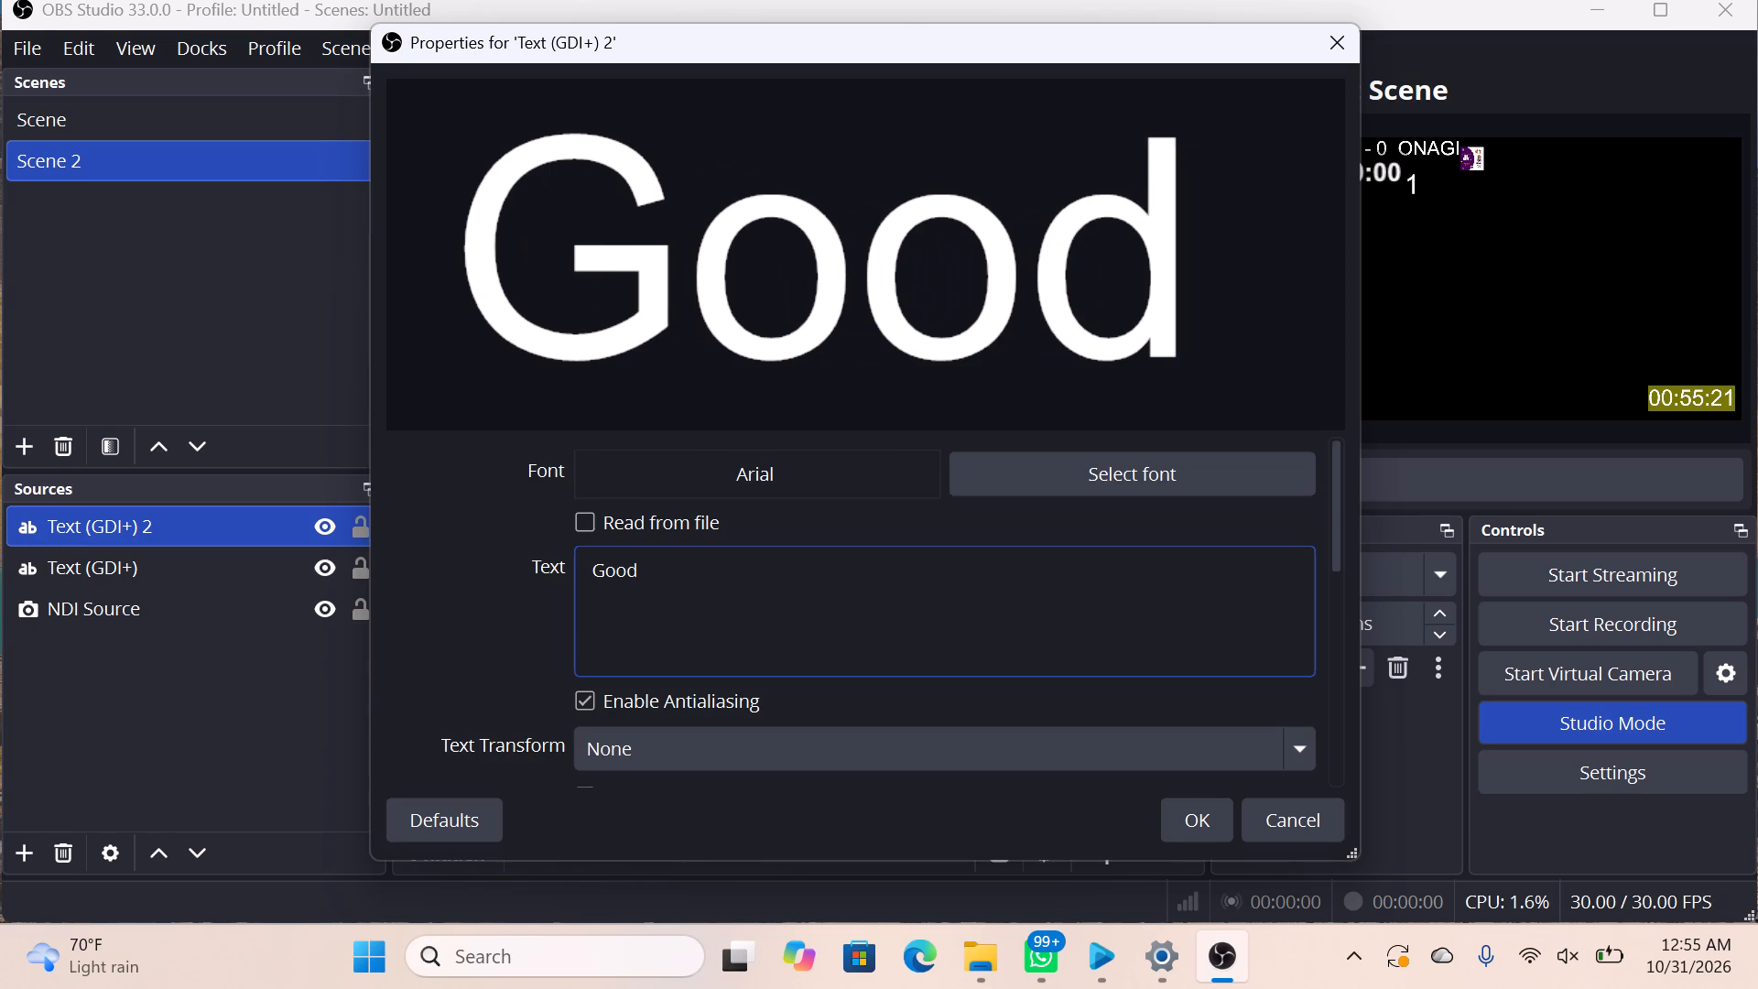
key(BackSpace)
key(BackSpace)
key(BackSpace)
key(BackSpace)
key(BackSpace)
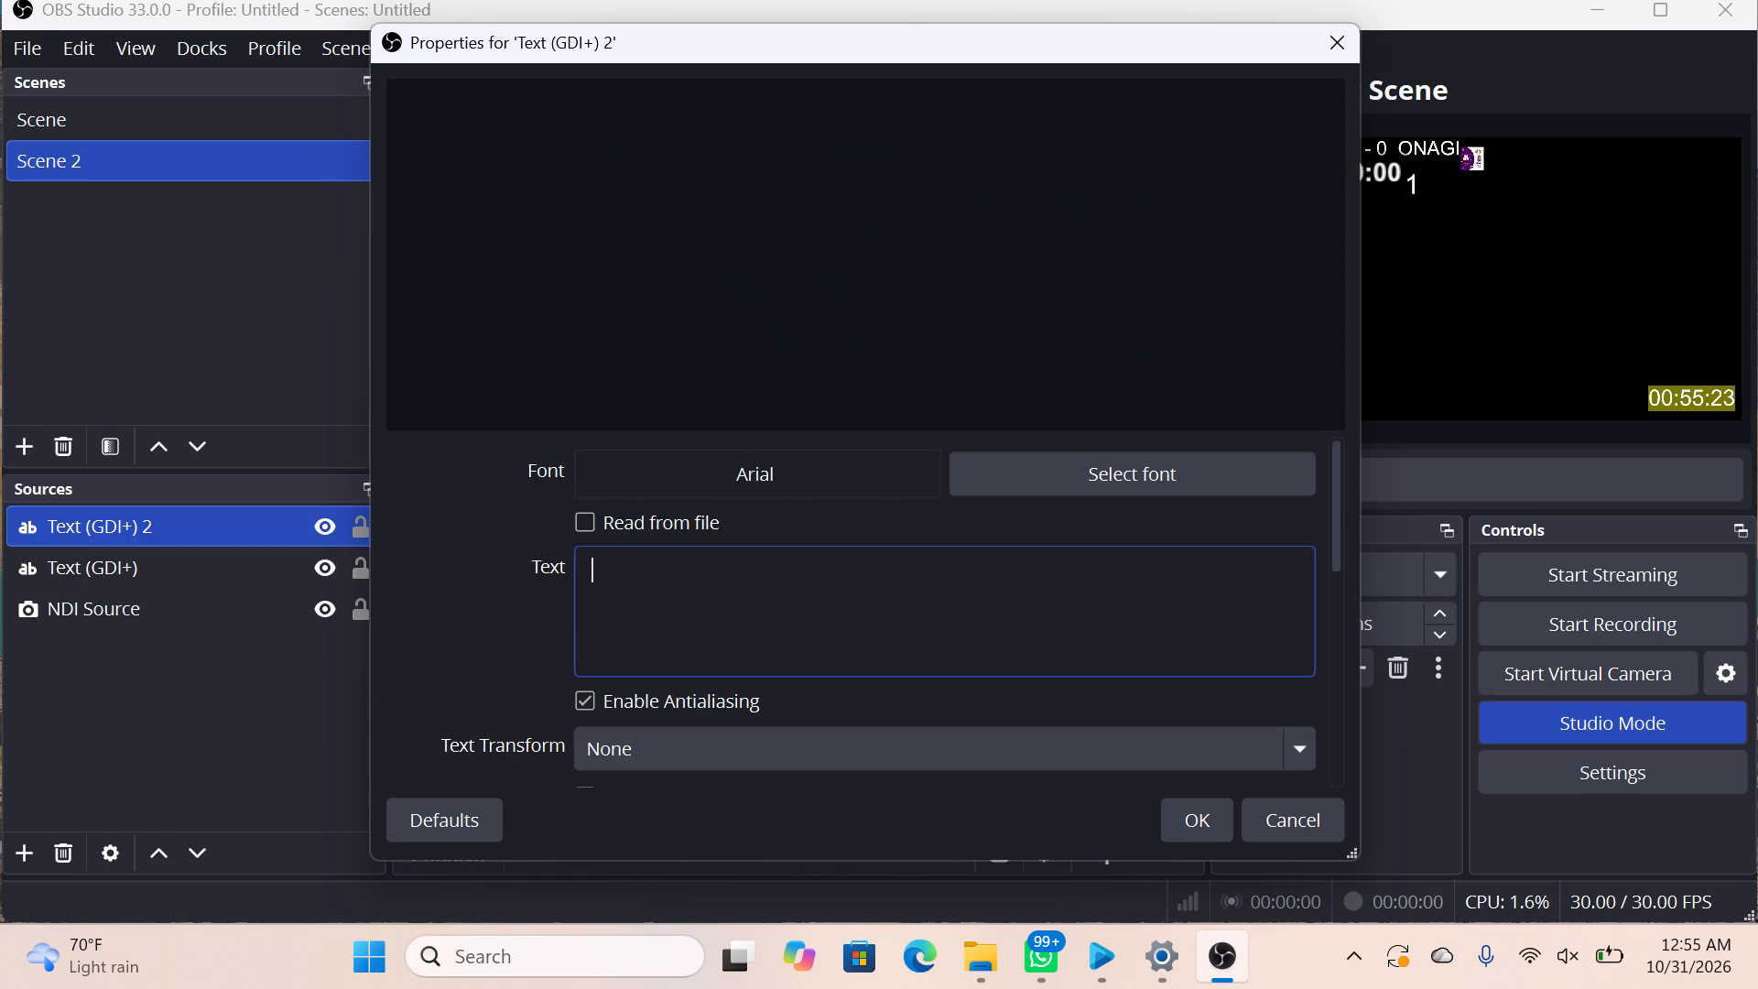
Enter "Happy Sabbath| You are invited all in Our Chaplaincy Sabbath|" as the new source's text.
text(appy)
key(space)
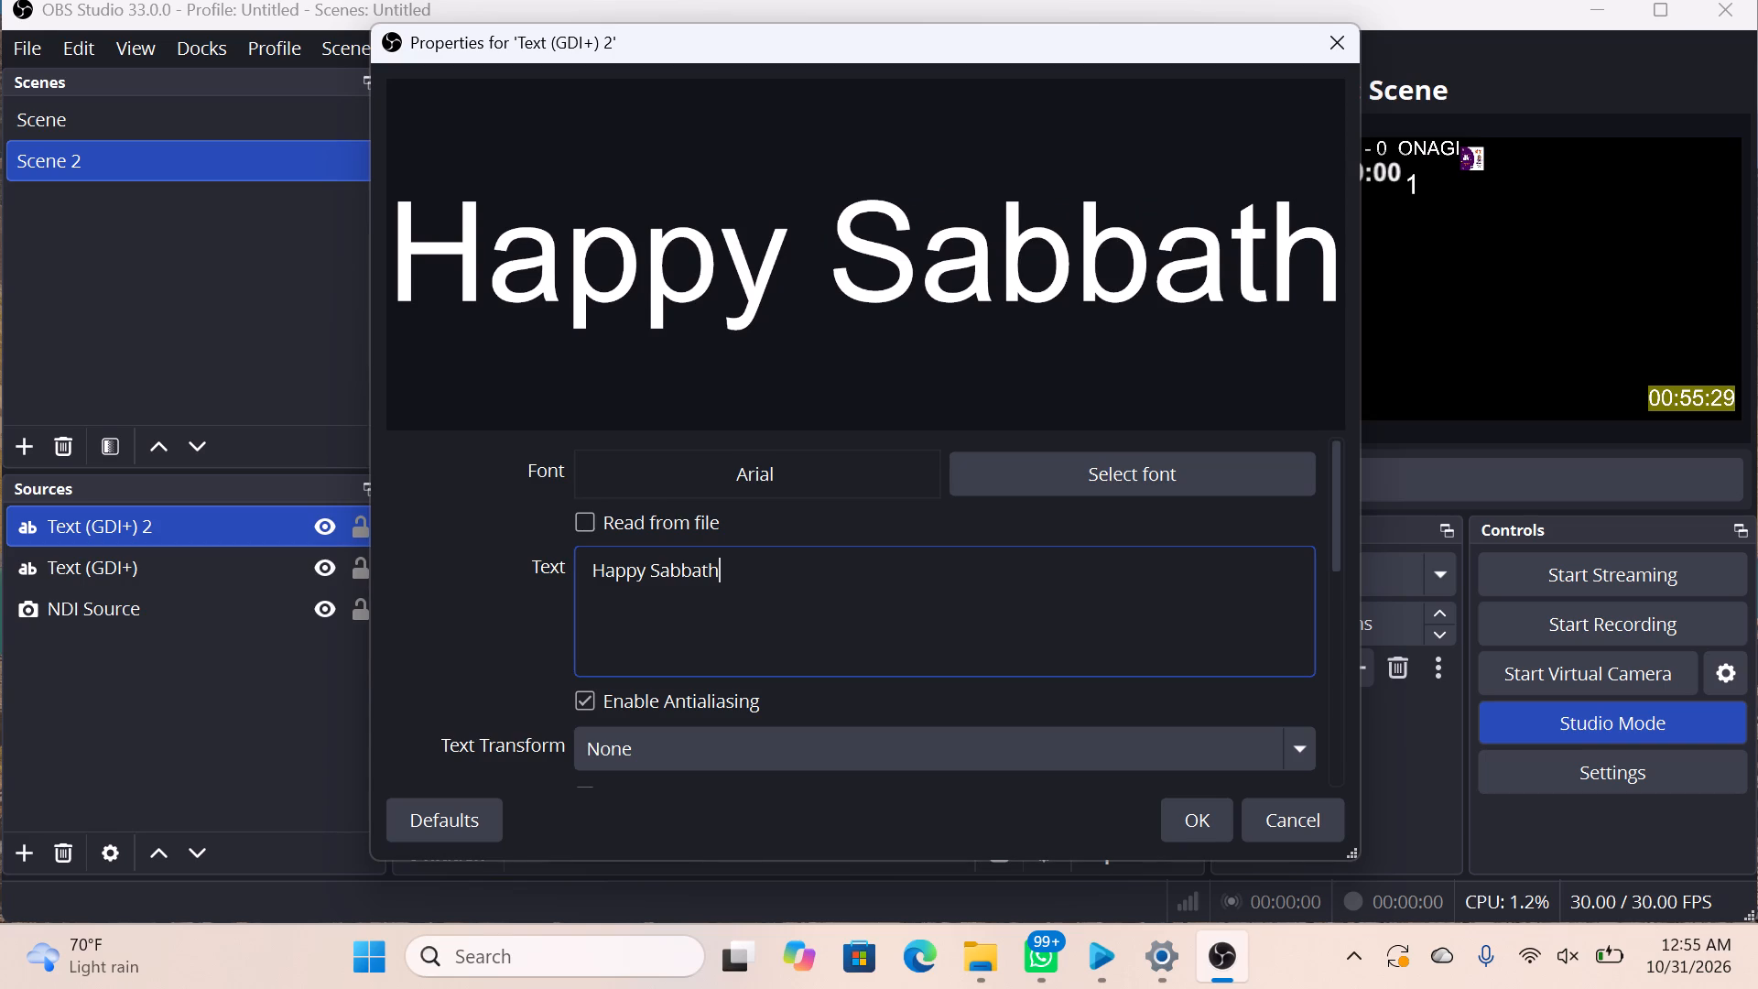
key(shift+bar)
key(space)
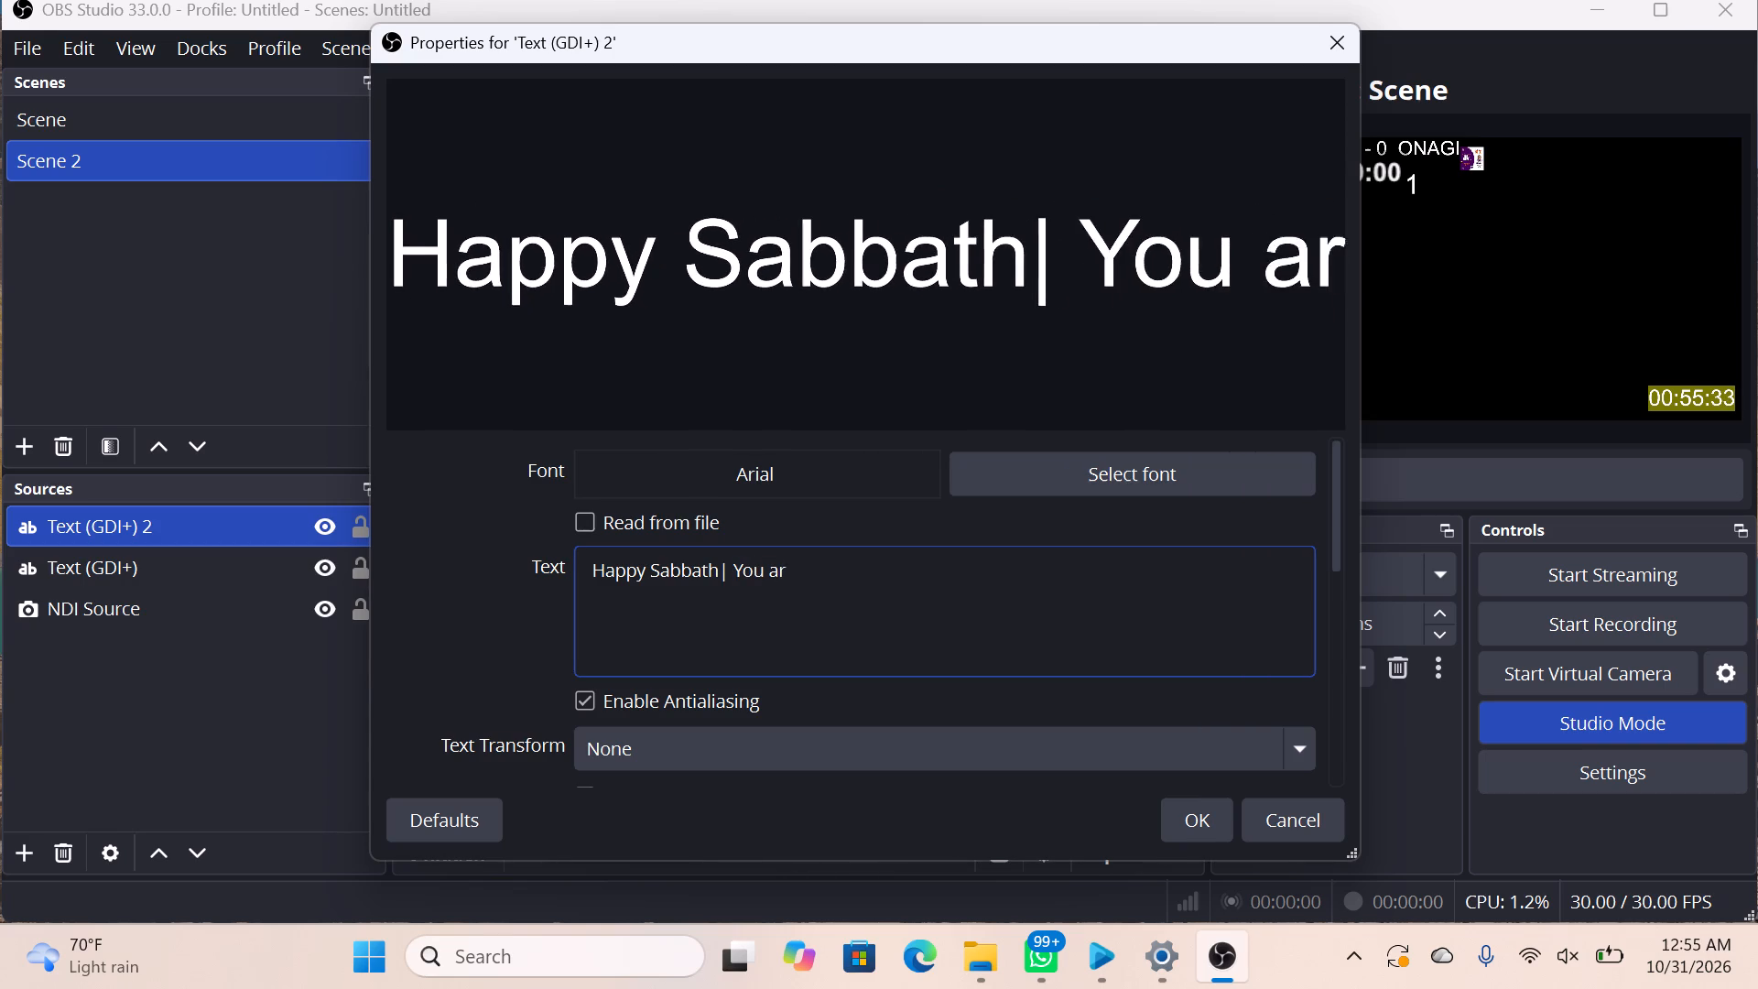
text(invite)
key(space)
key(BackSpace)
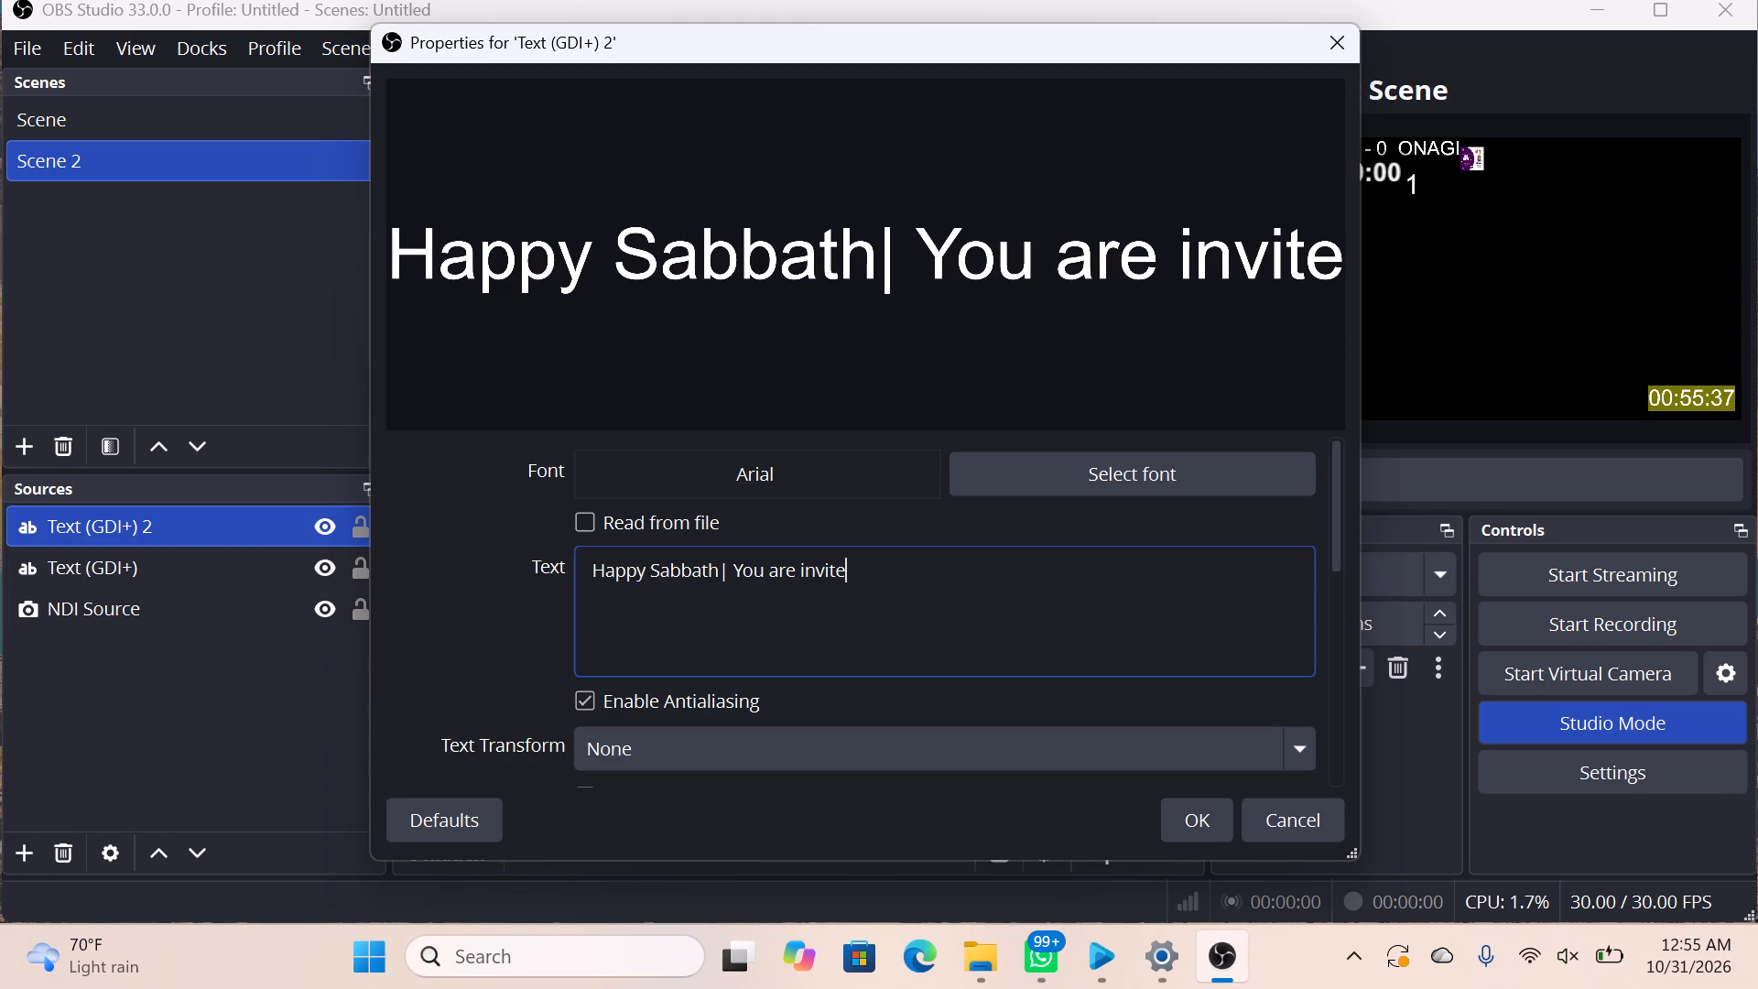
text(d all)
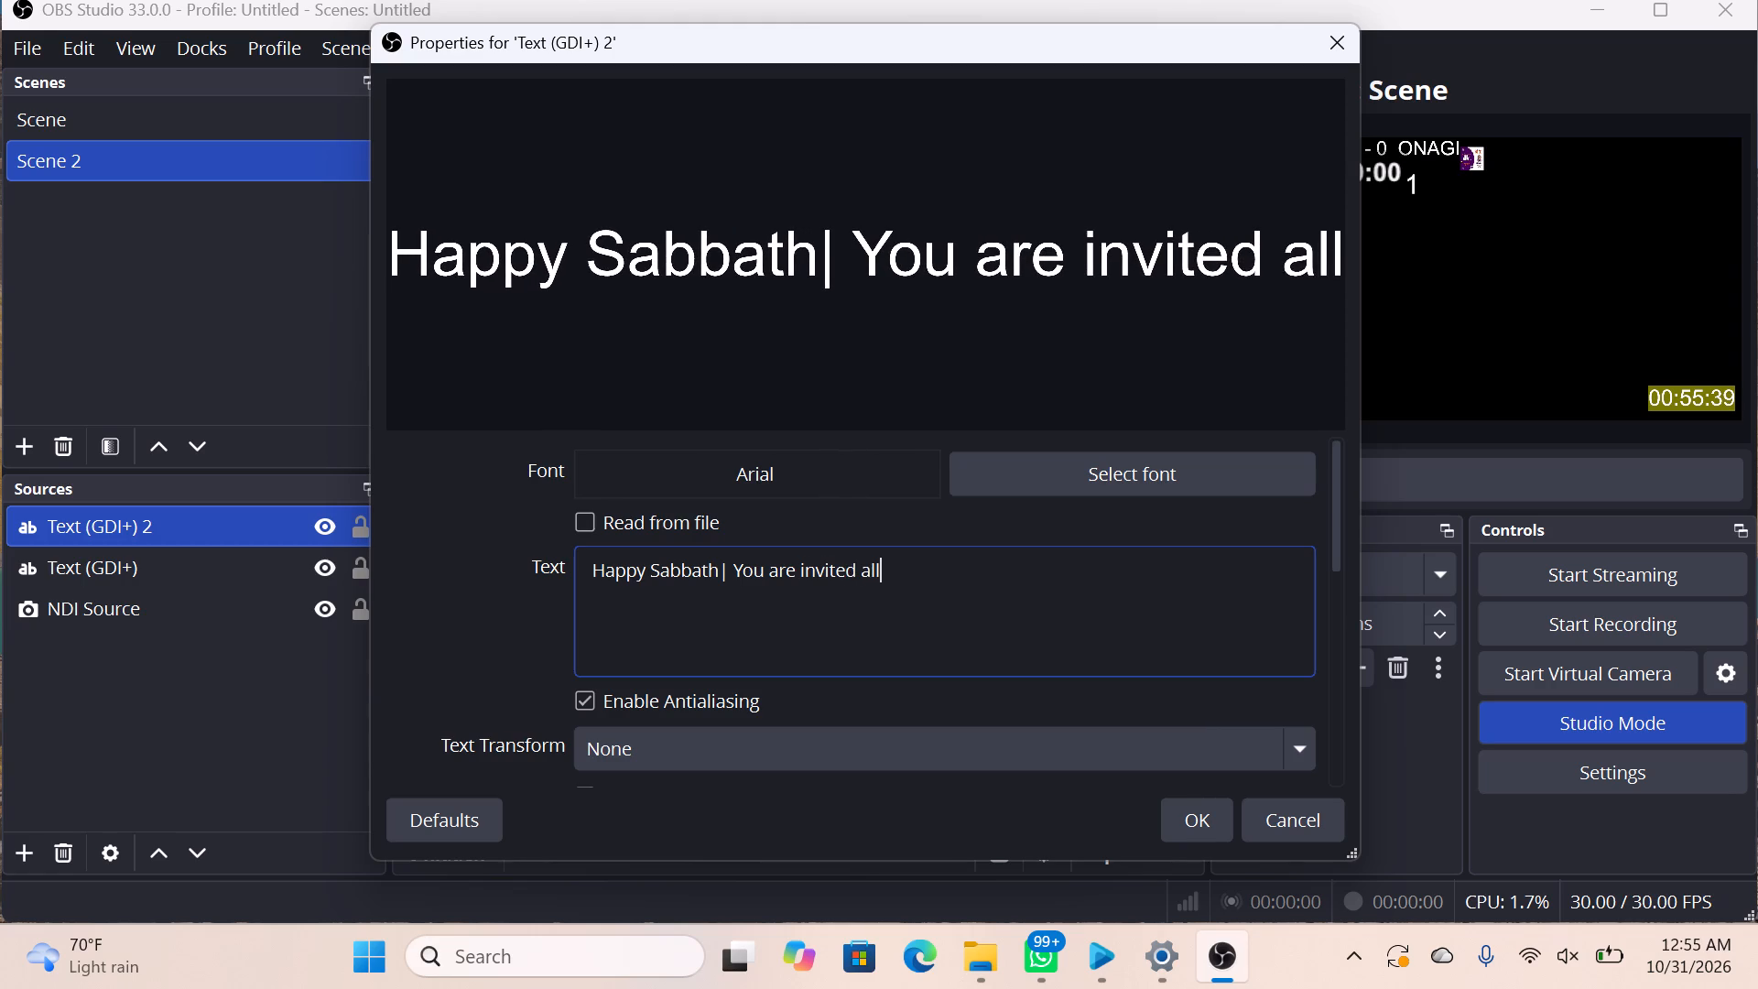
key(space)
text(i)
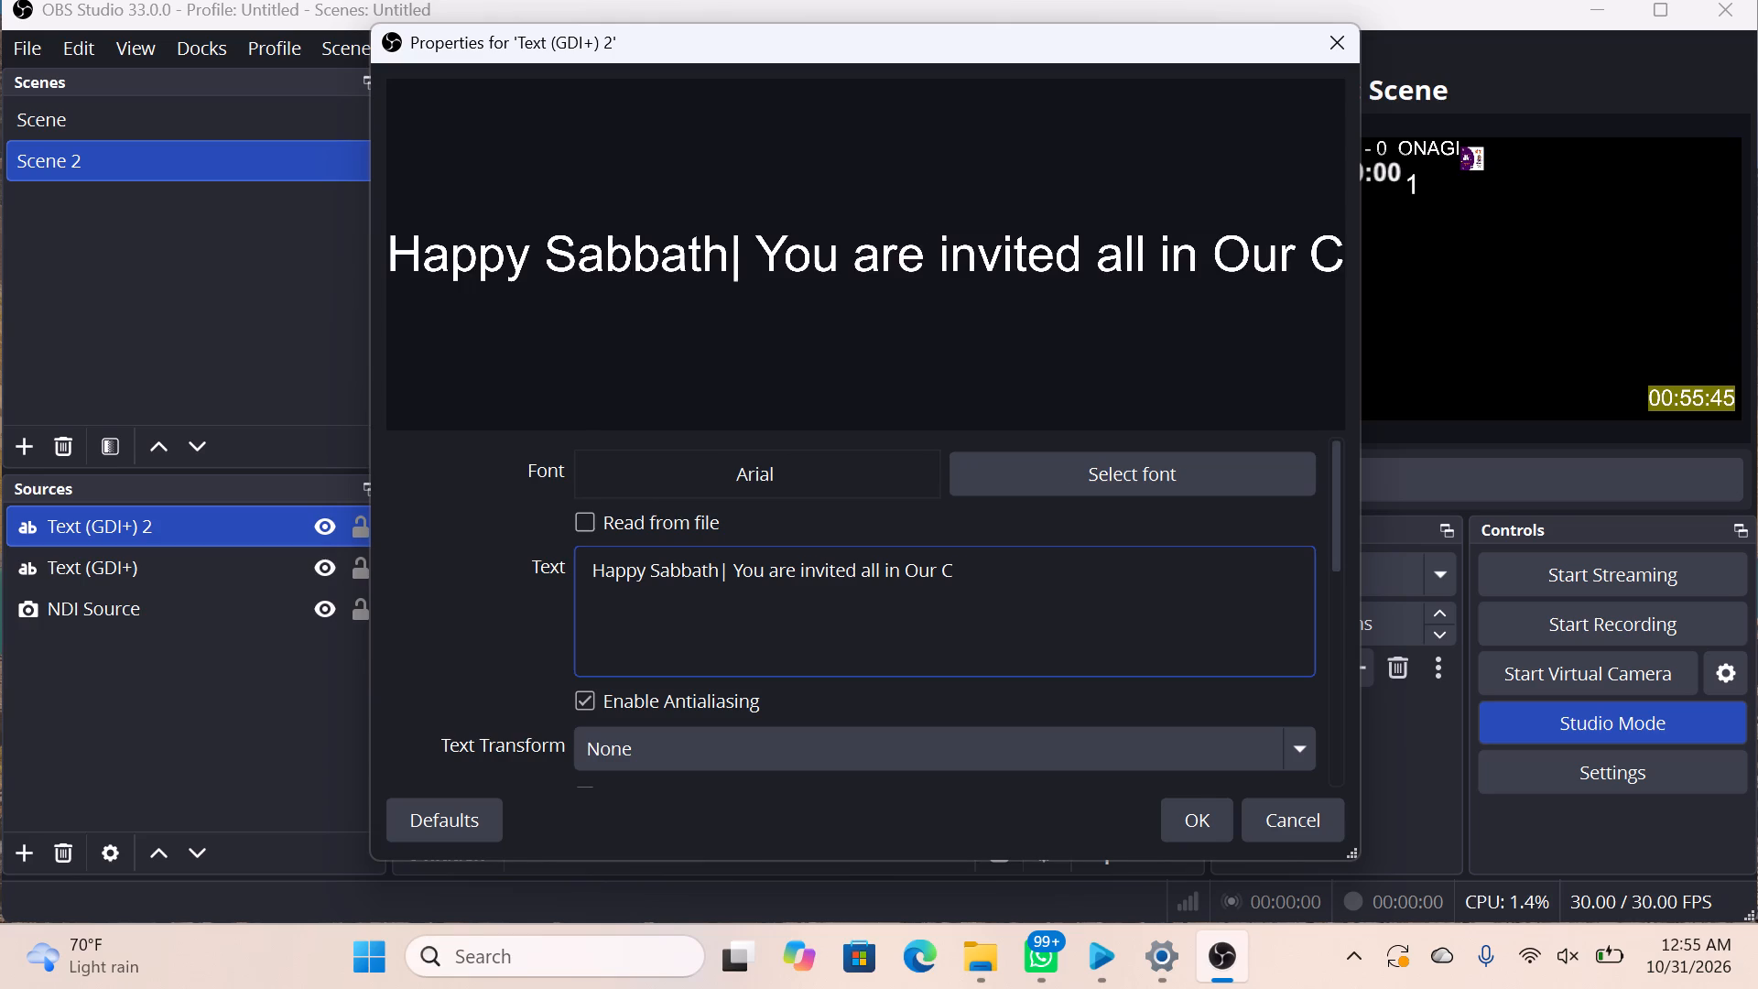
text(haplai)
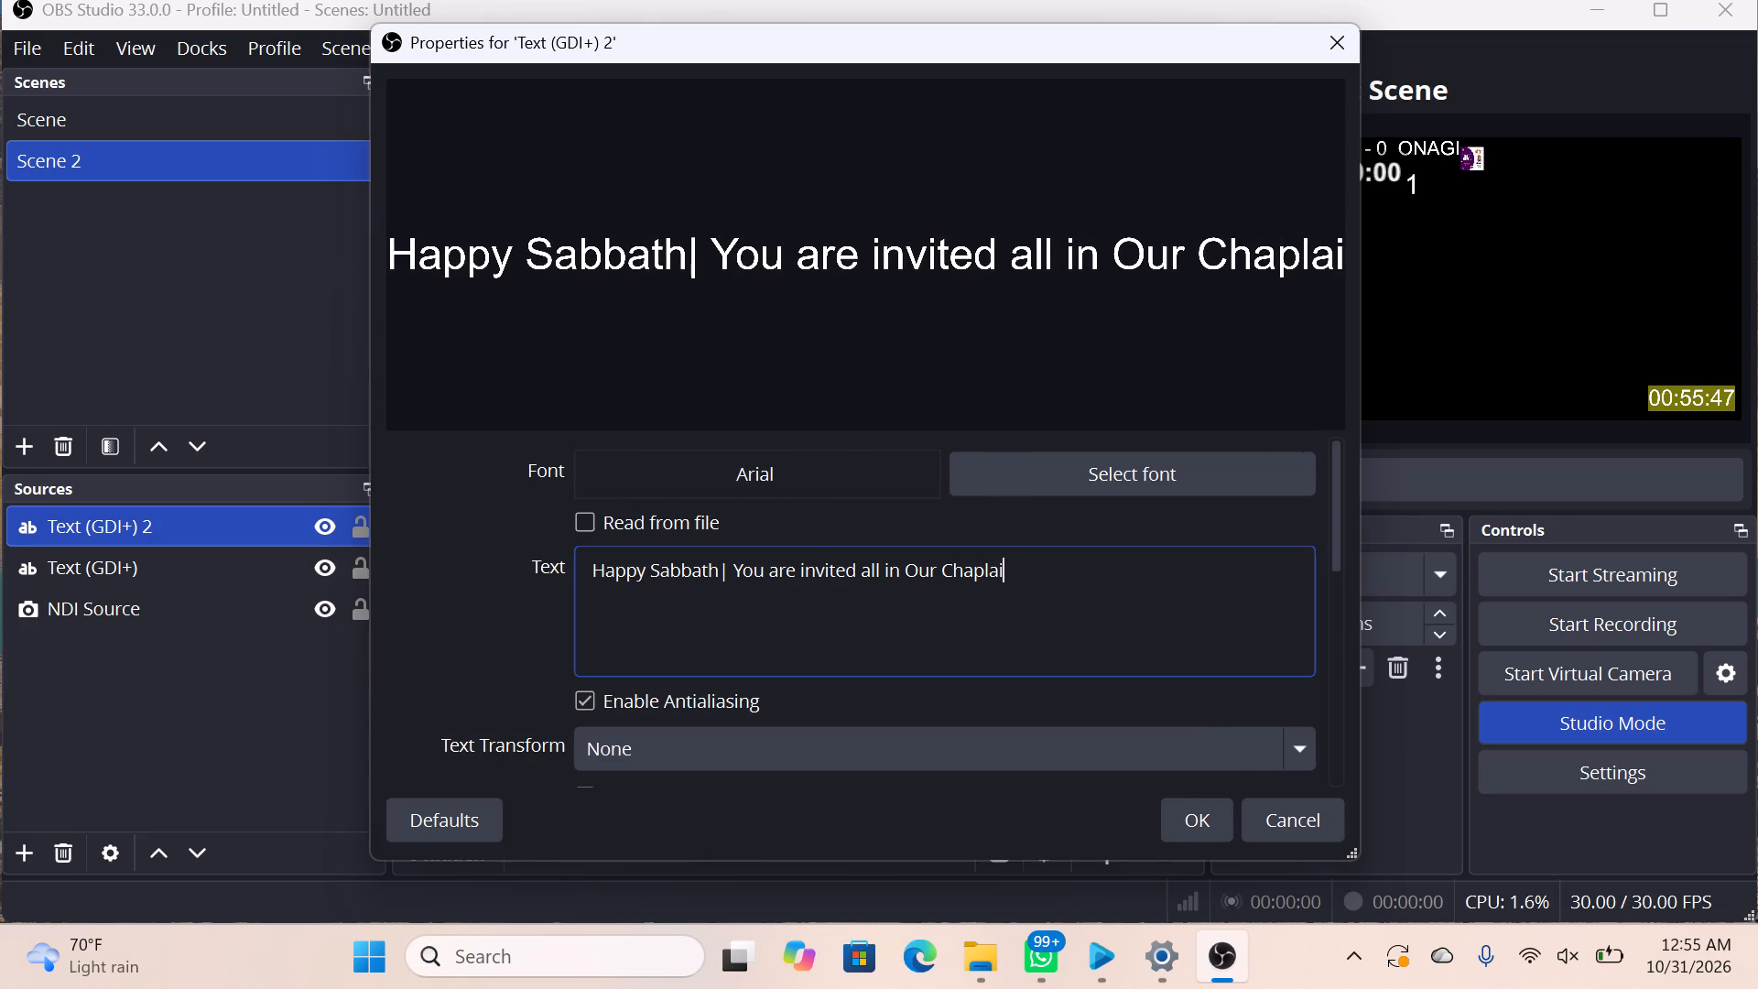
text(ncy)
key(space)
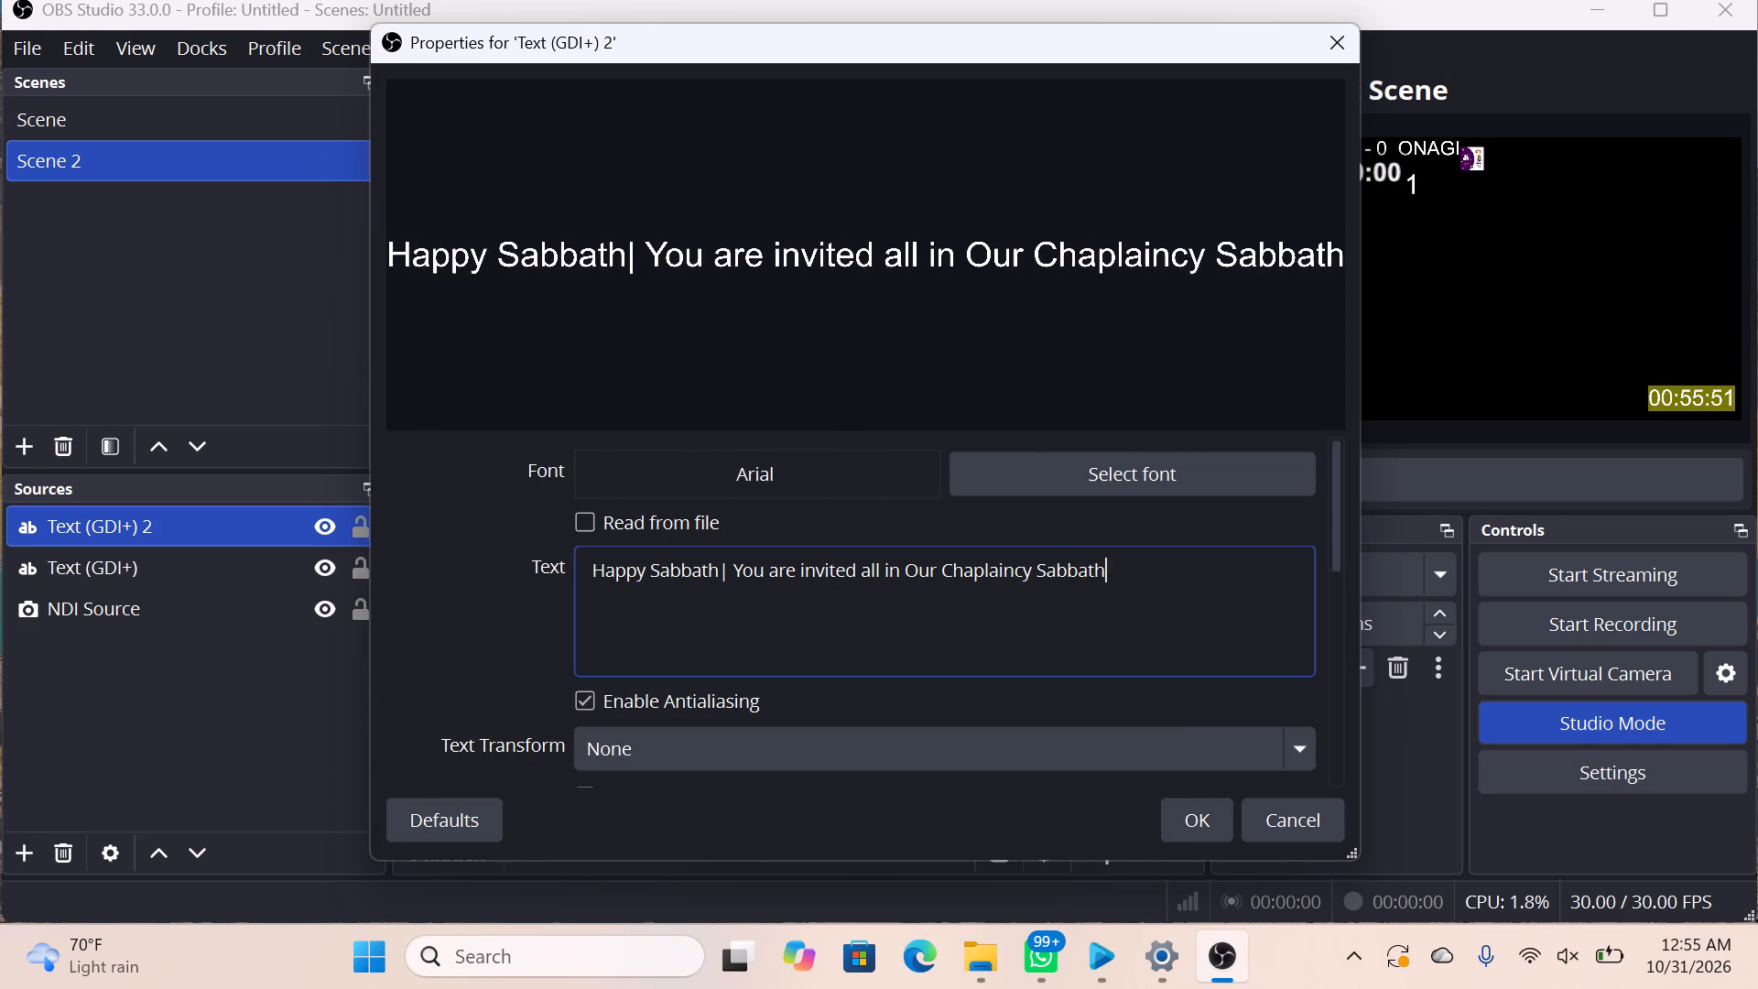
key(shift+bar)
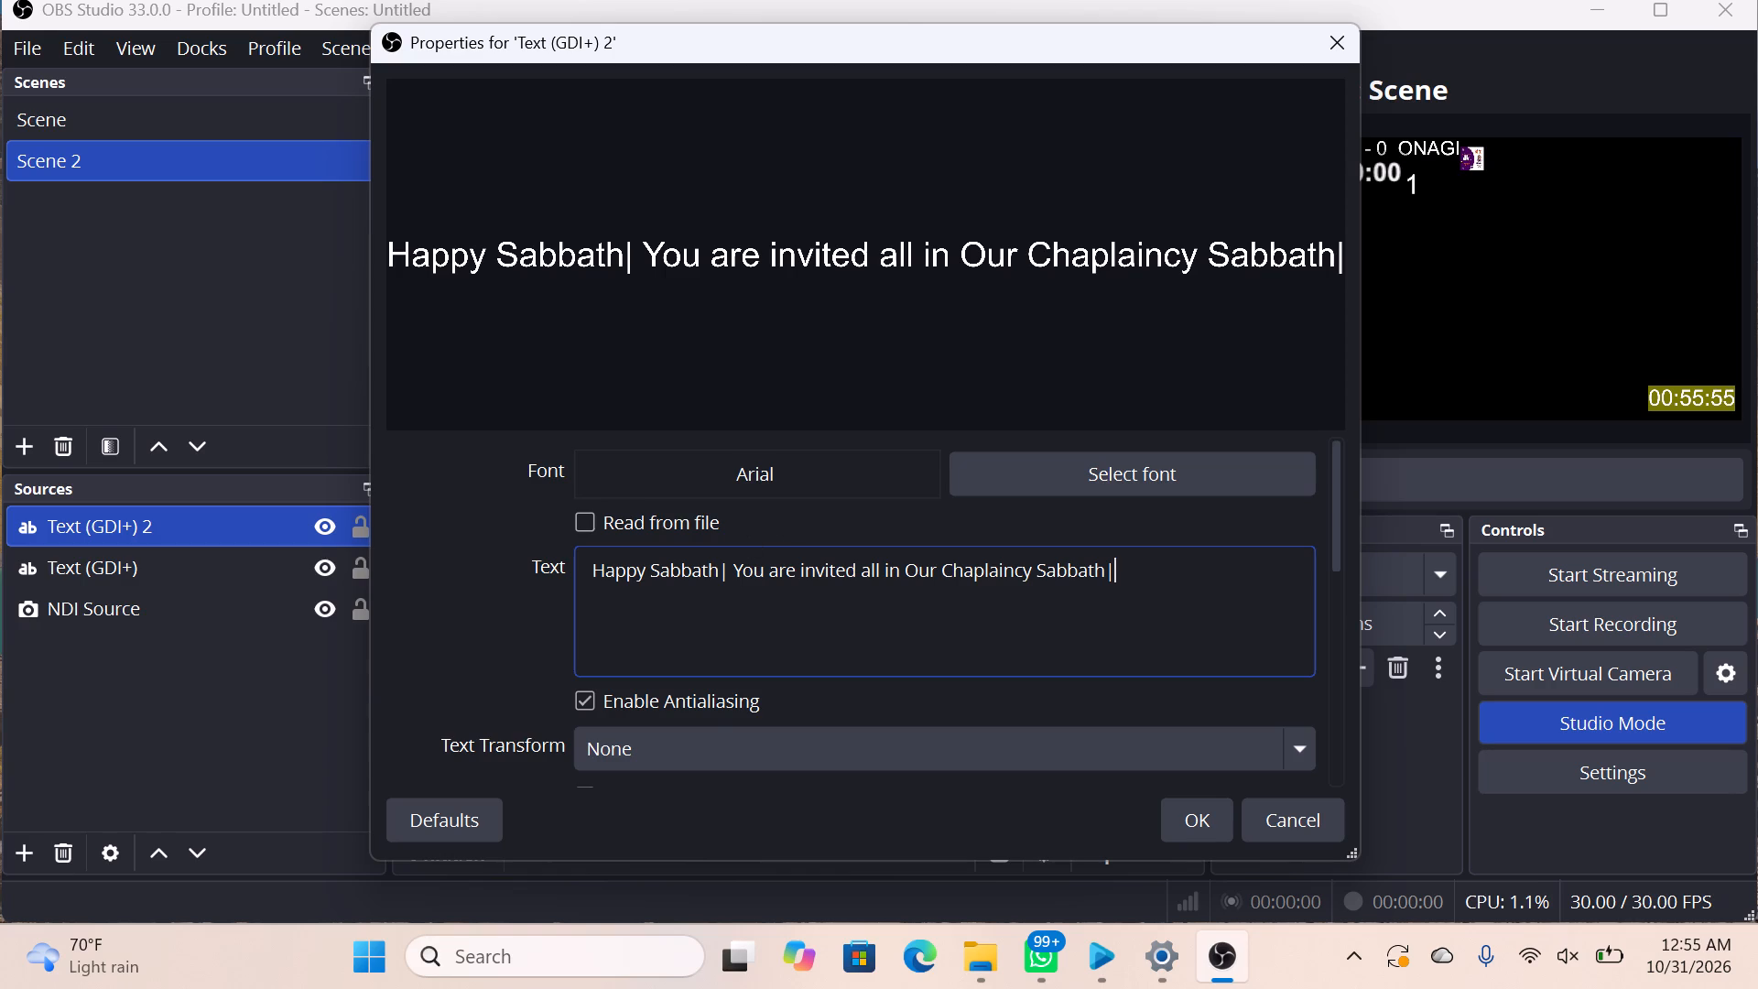
Set the invitation text's background color to bright green #55ff00.
scroll(971, 587, down, 2)
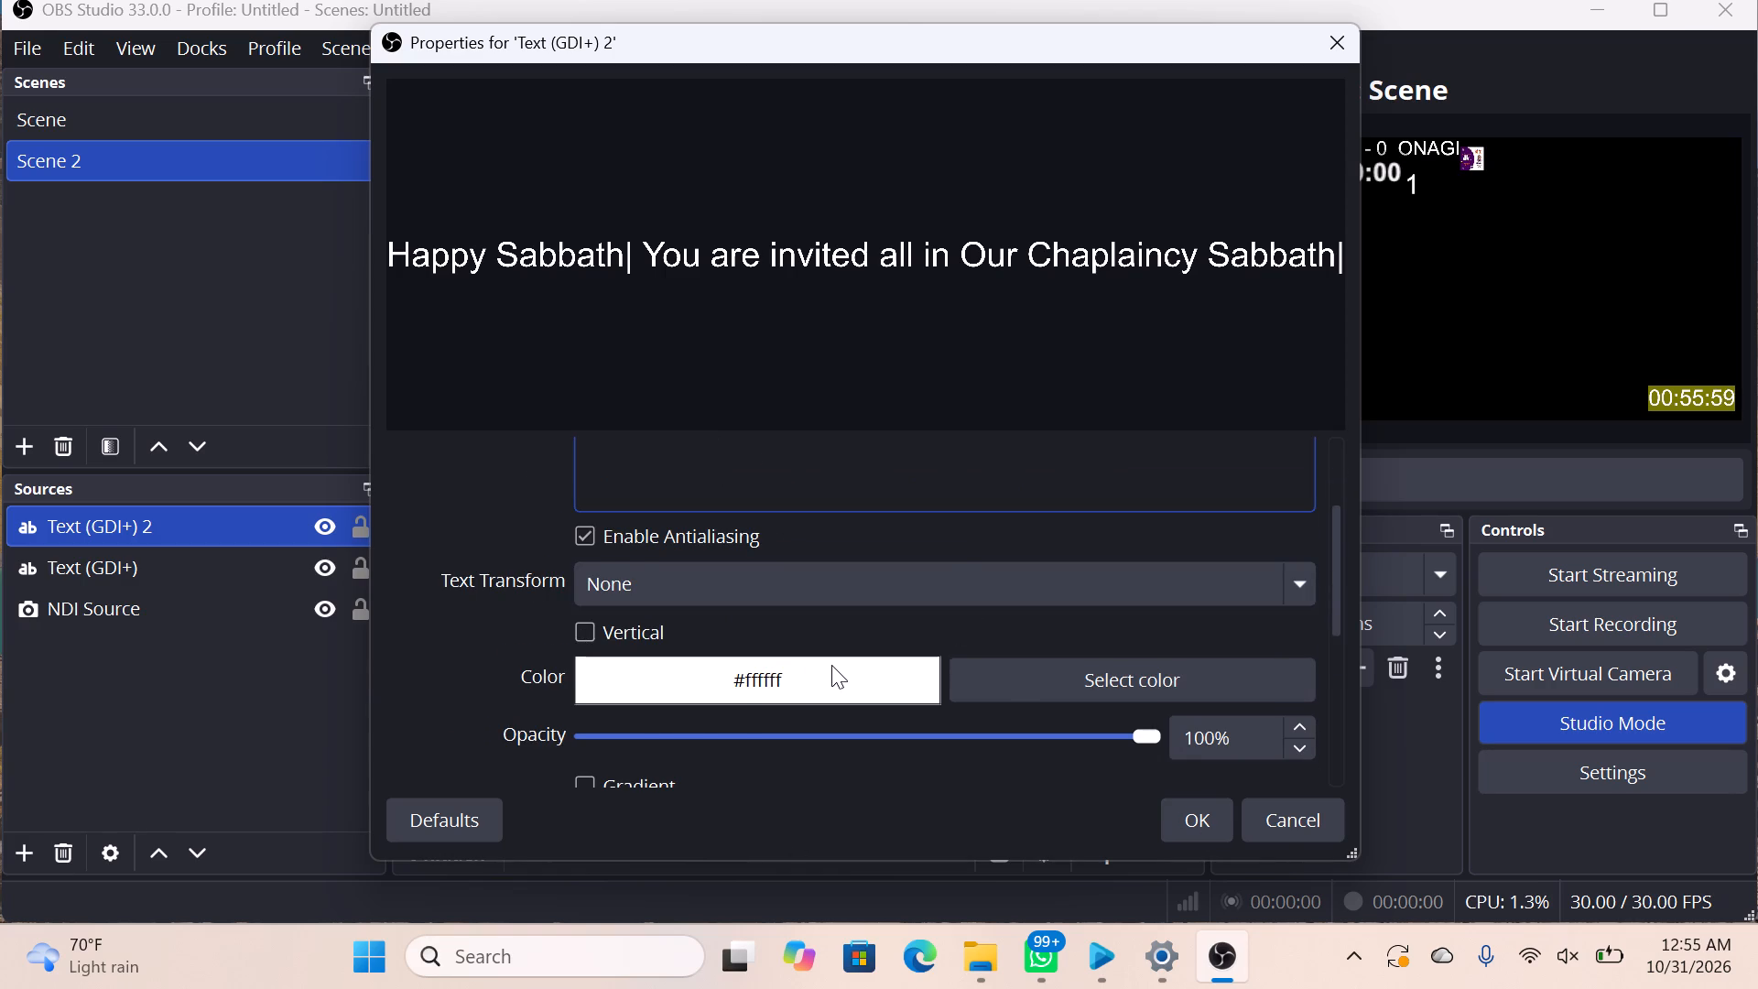
scroll(831, 665, down, 2)
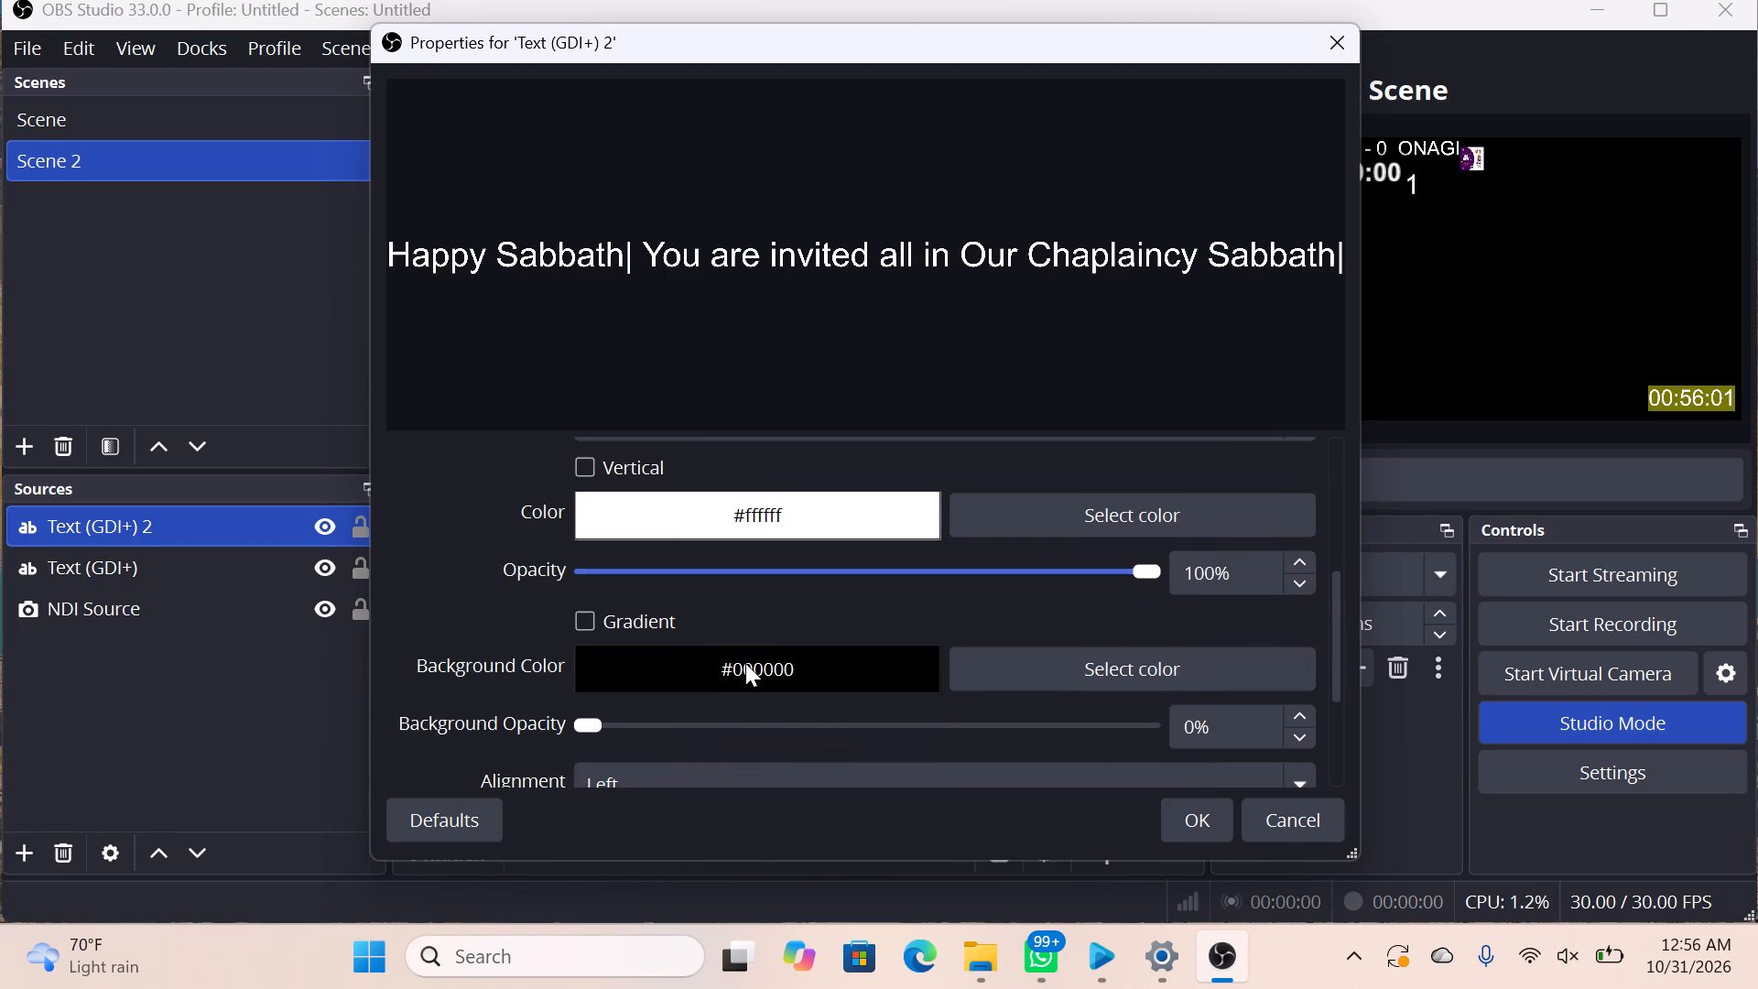
click(1078, 667)
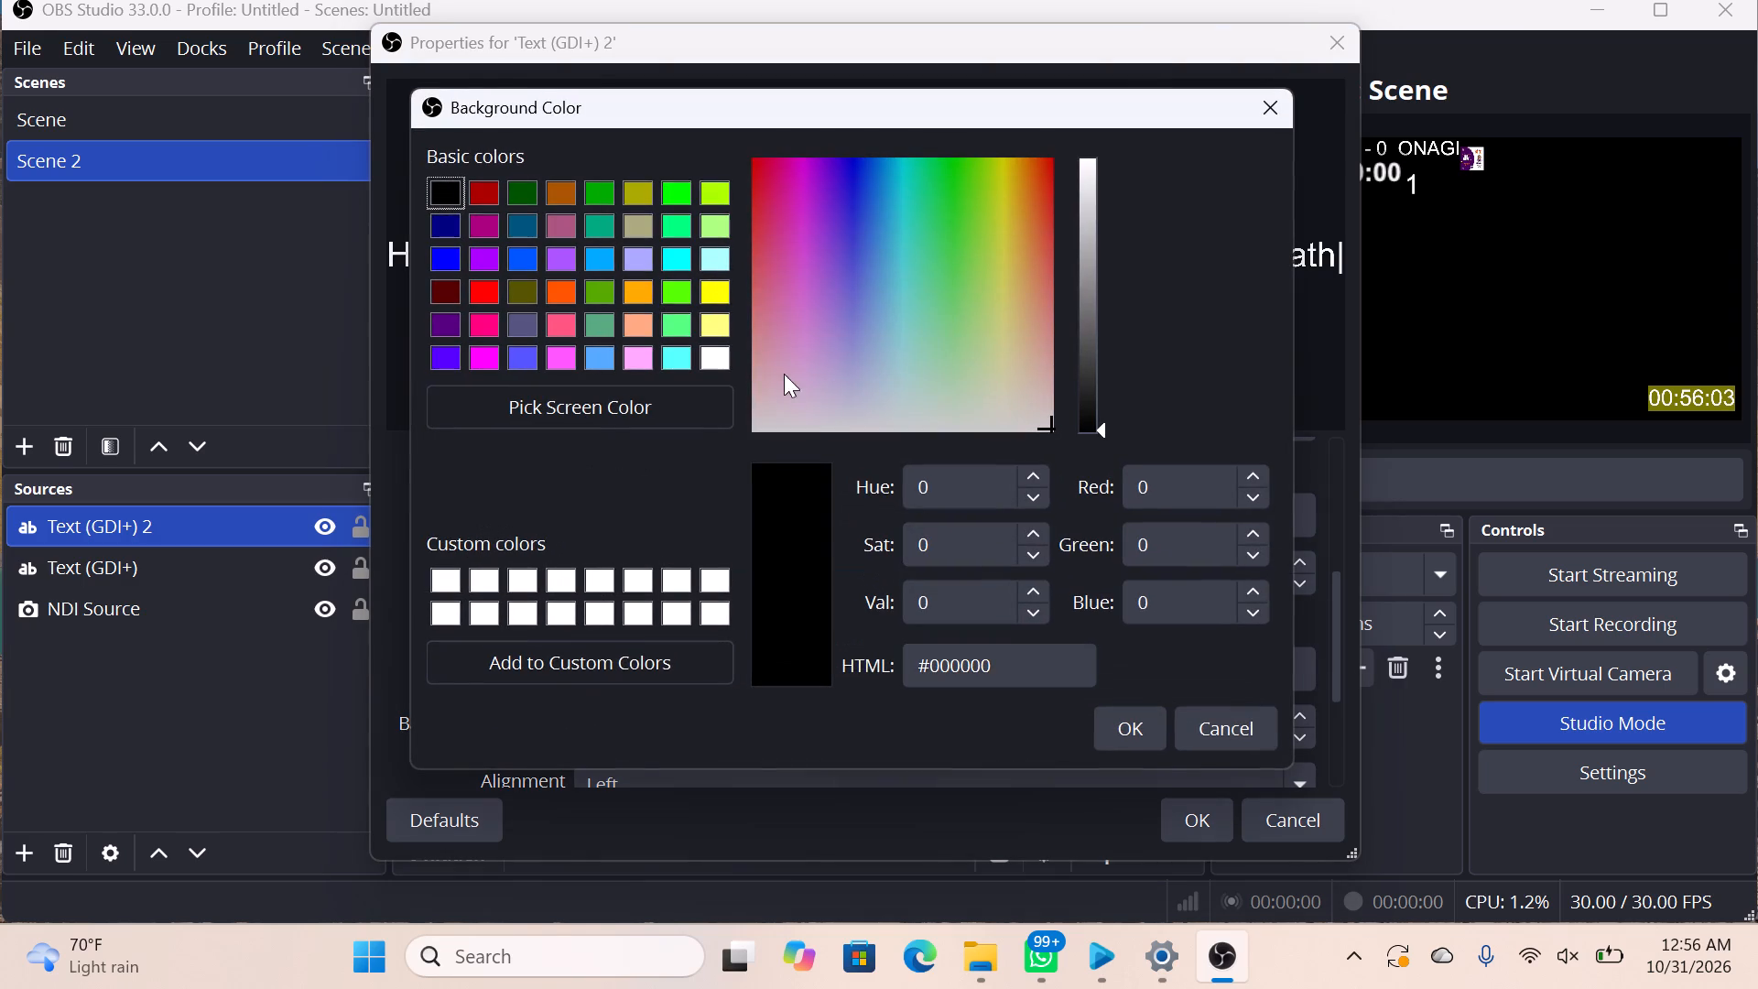
click(450, 261)
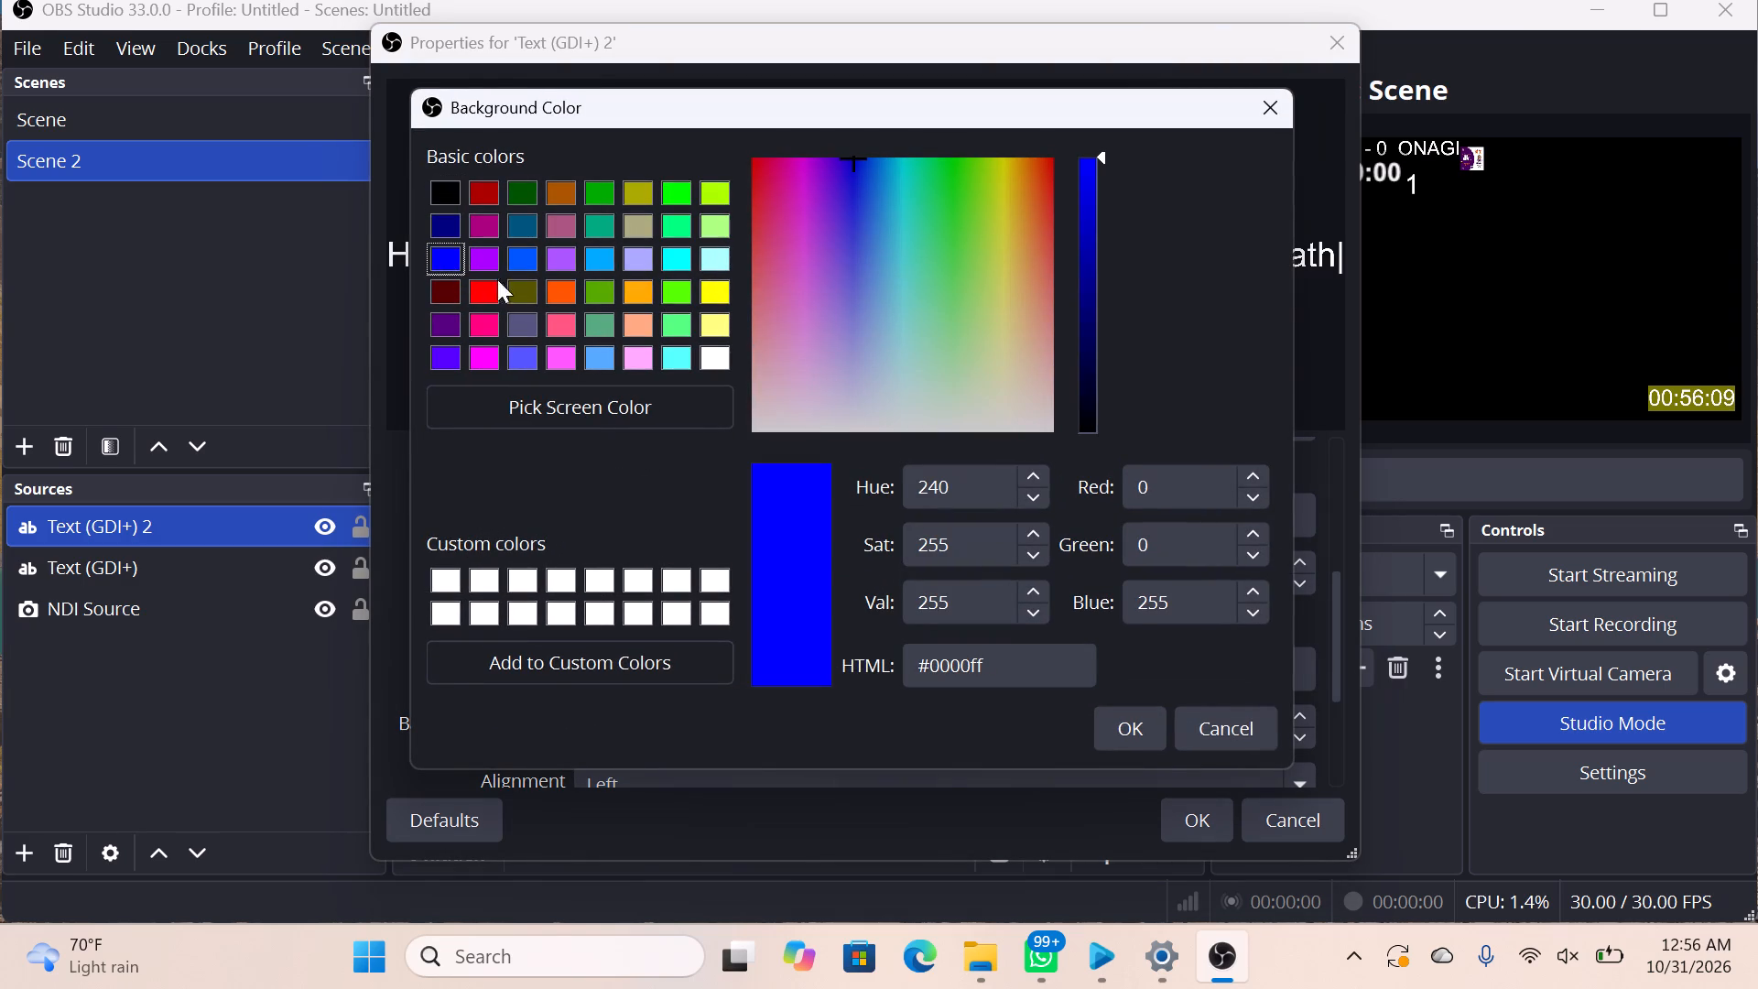
click(673, 288)
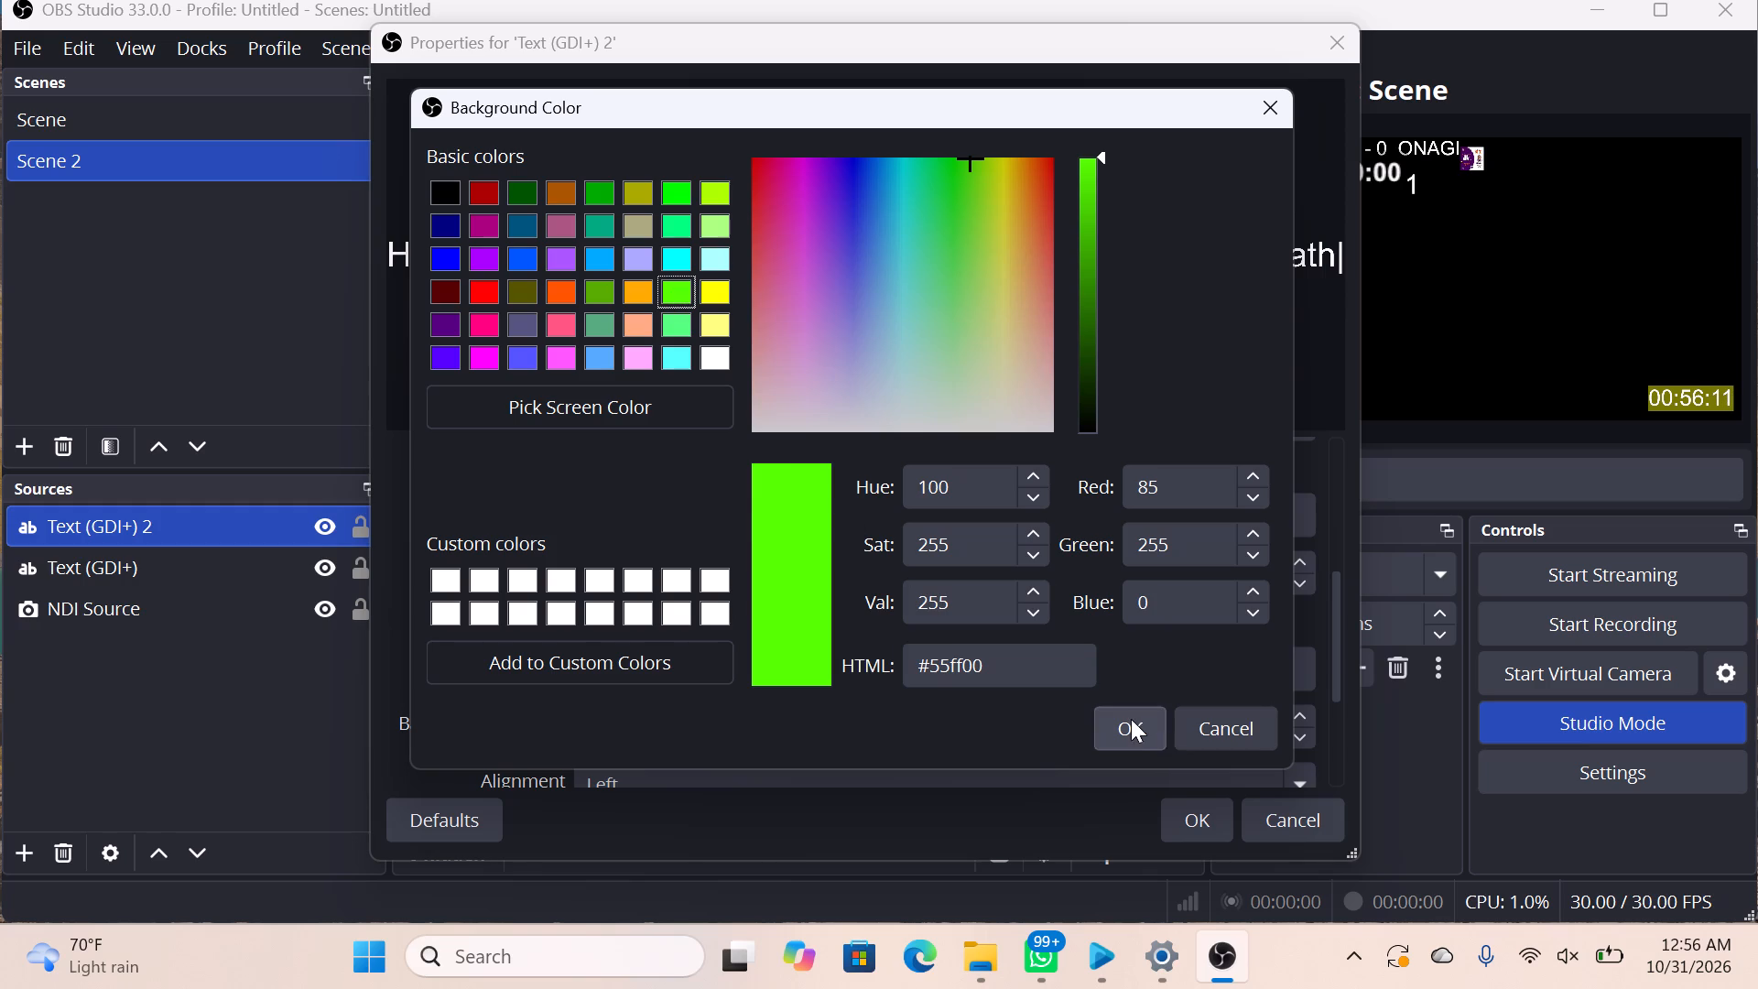
click(1131, 719)
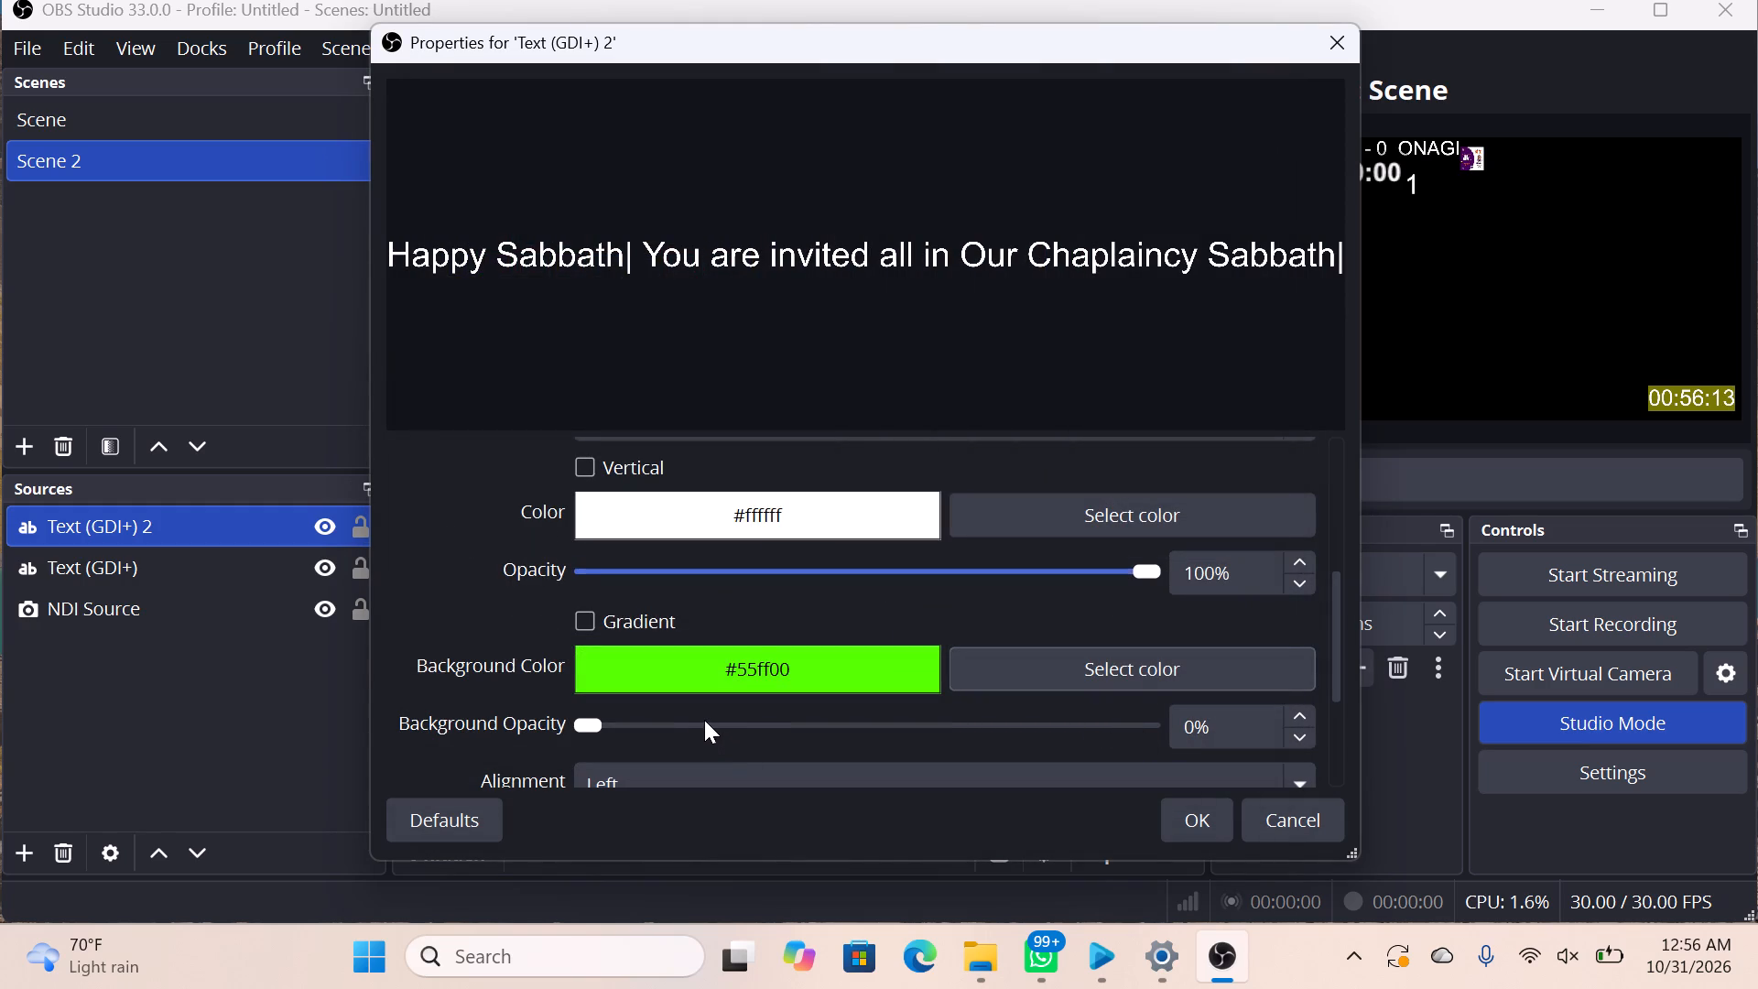
Raise the invitation text's background opacity to about 15% and accept the properties.
click(704, 720)
drag(709, 720, 724, 722)
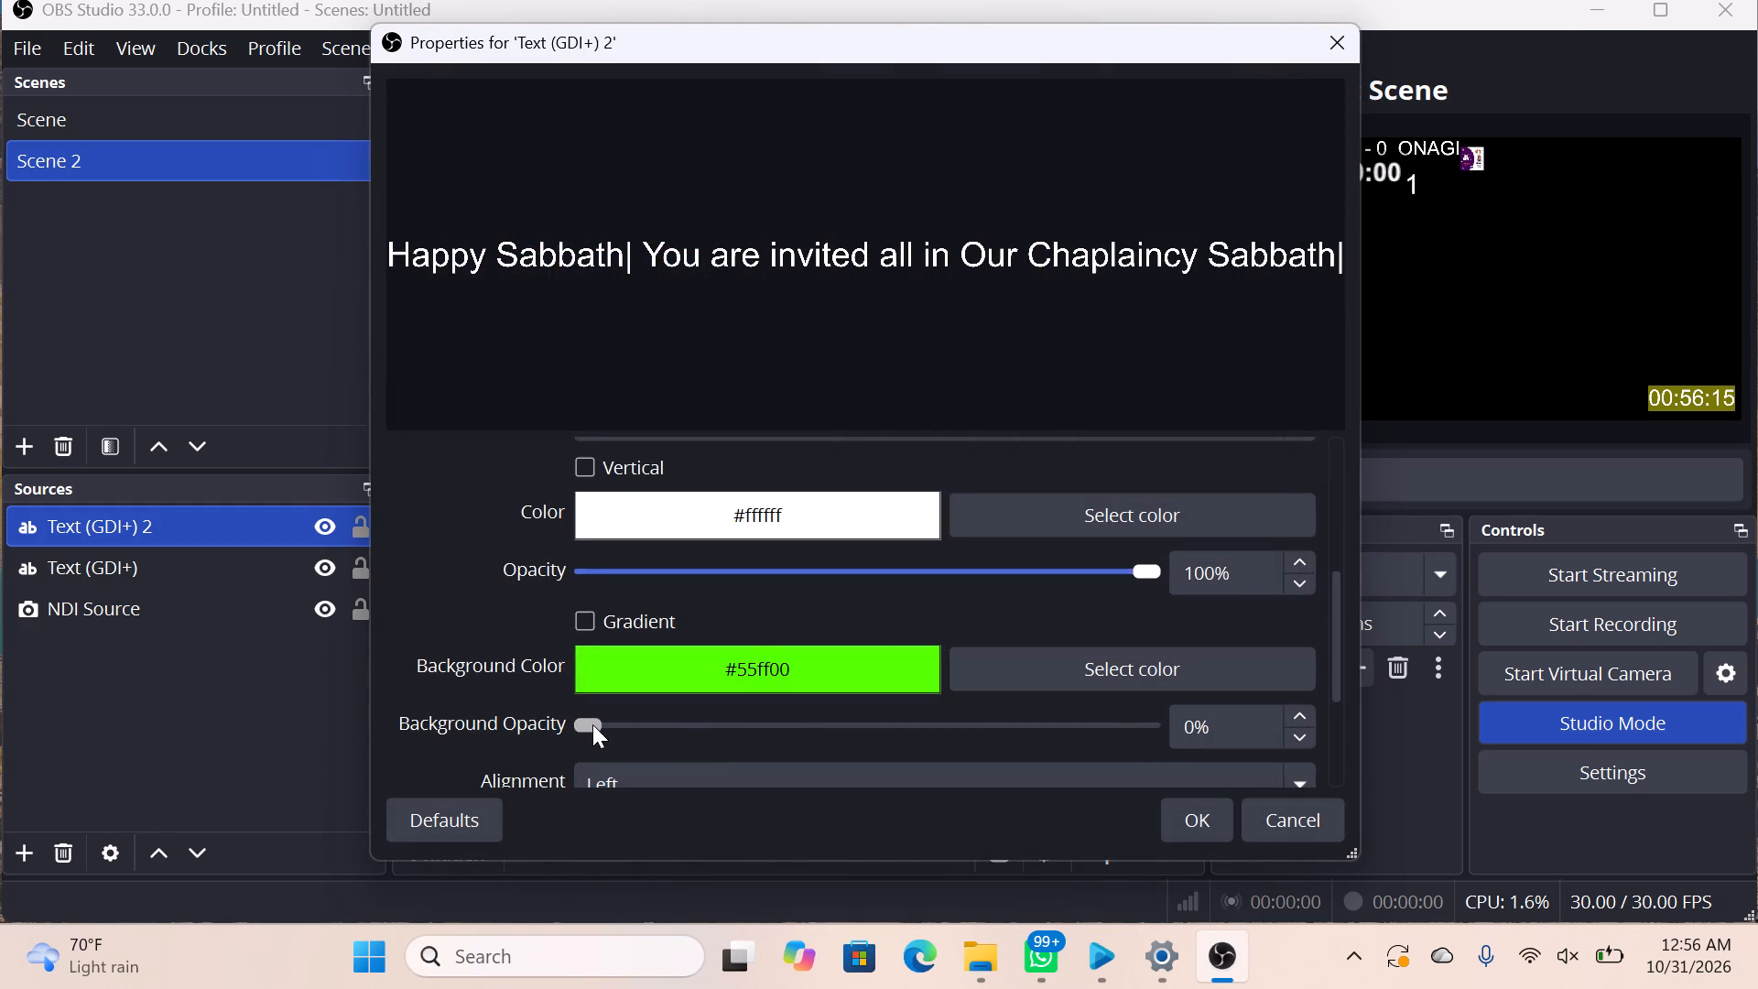
drag(594, 723, 624, 730)
drag(624, 732, 663, 741)
click(663, 743)
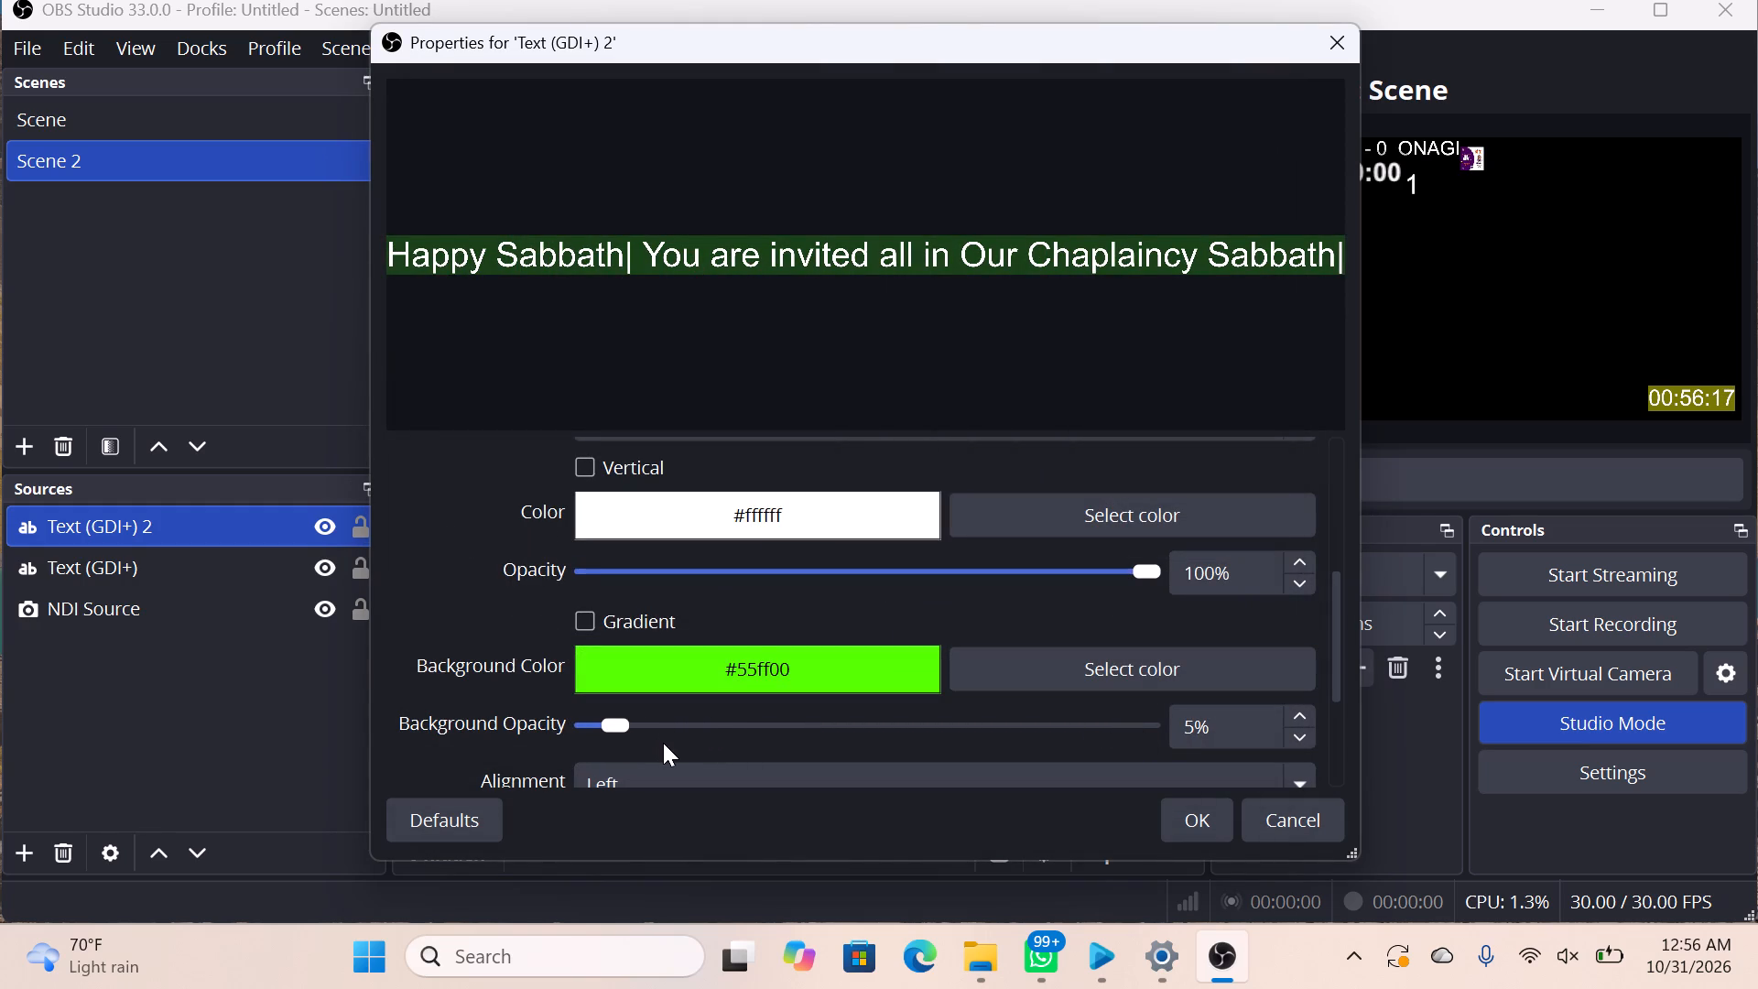
drag(610, 722, 651, 728)
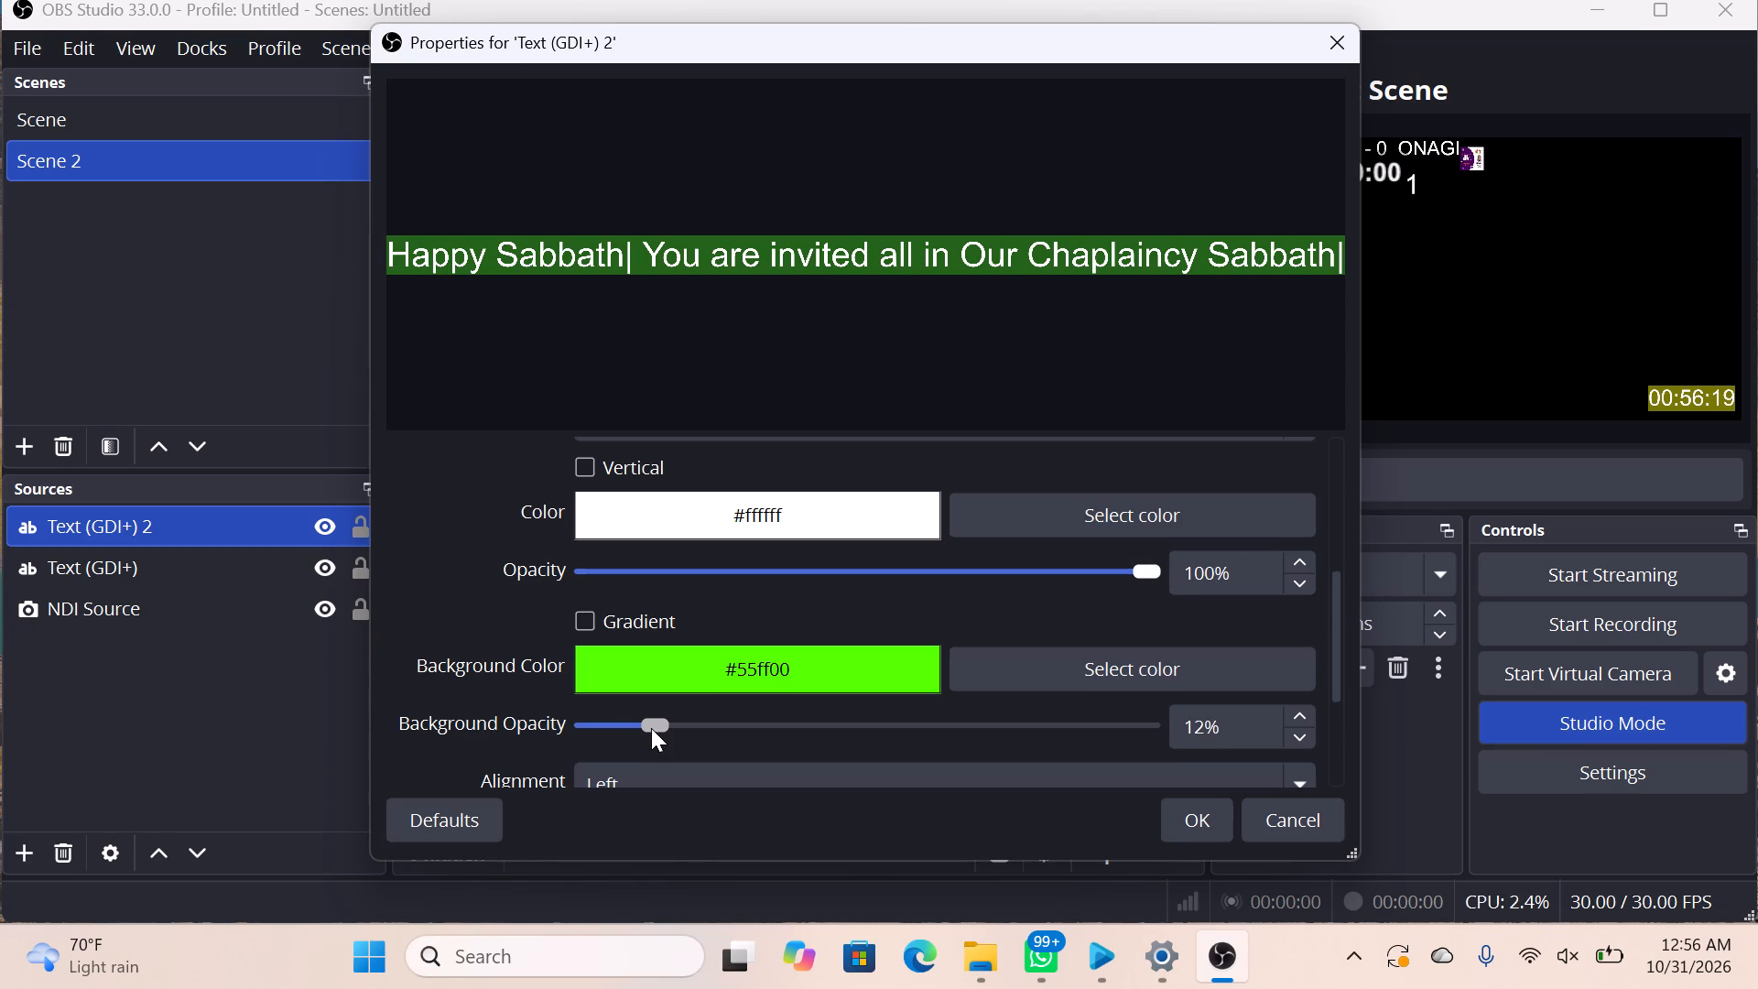
drag(651, 728, 667, 731)
click(1195, 820)
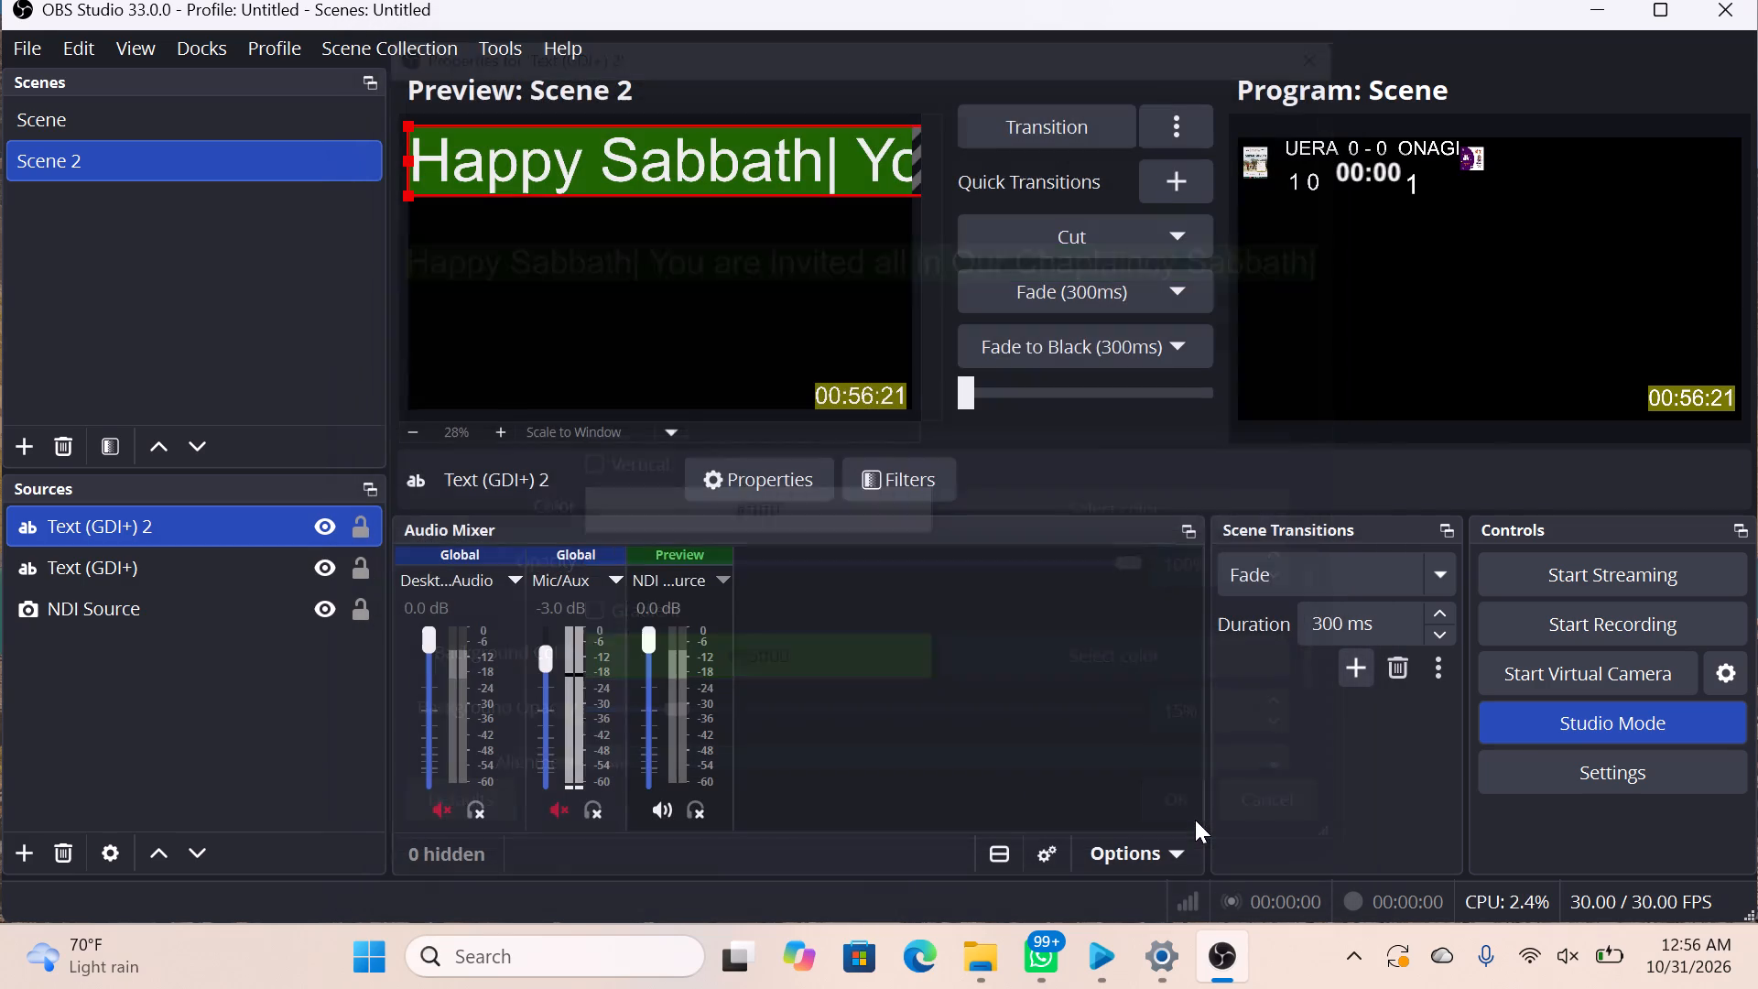
Move the green invitation text band to the bottom edge of the Scene 2 canvas, starting slightly beyond the canvas's left edge.
drag(608, 168, 601, 301)
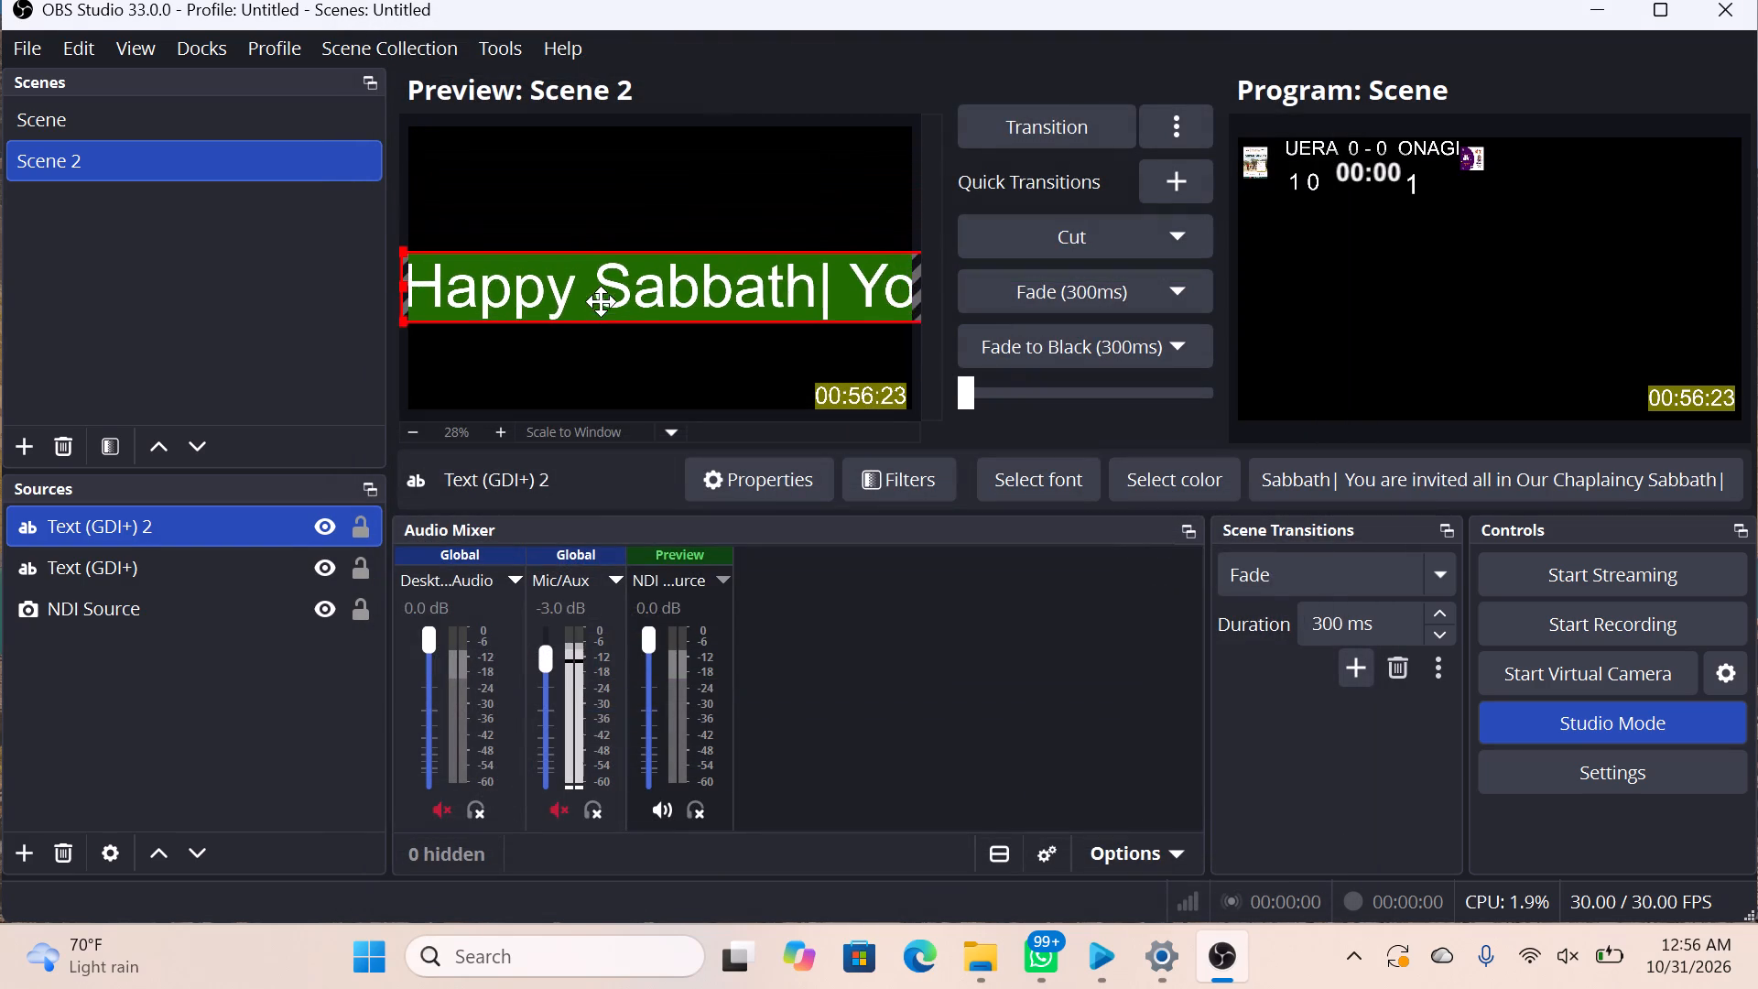
drag(601, 301, 596, 383)
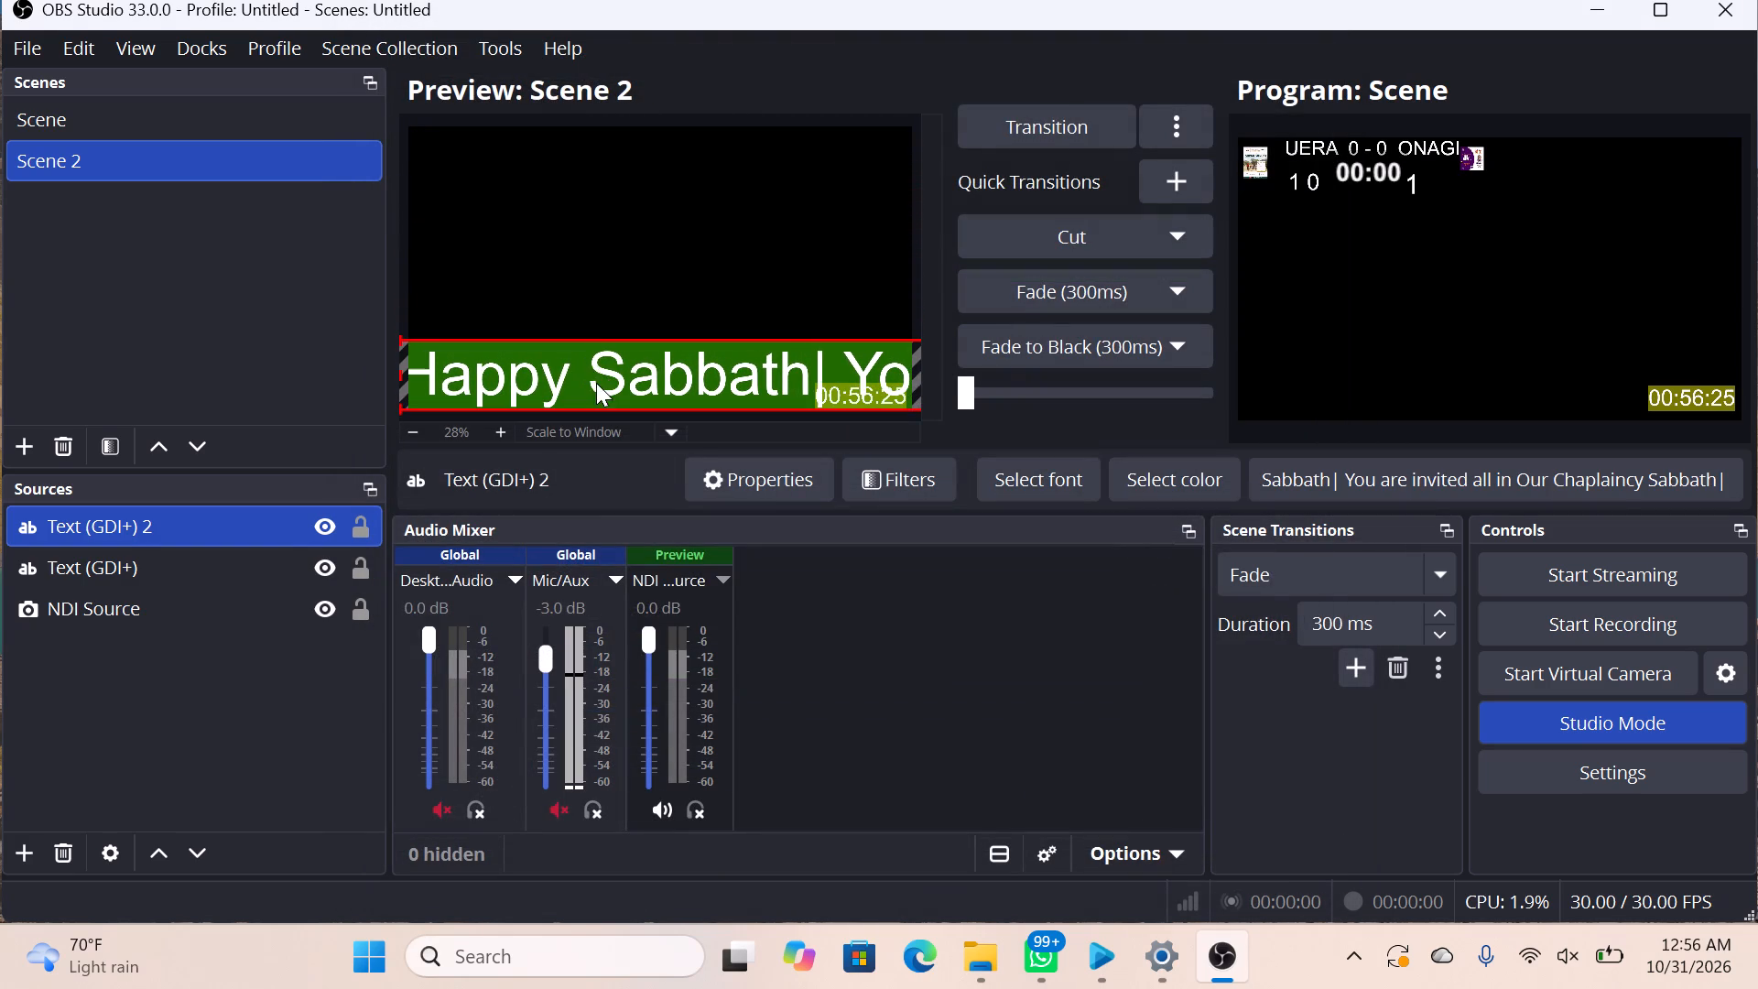
click(609, 364)
drag(483, 369, 502, 376)
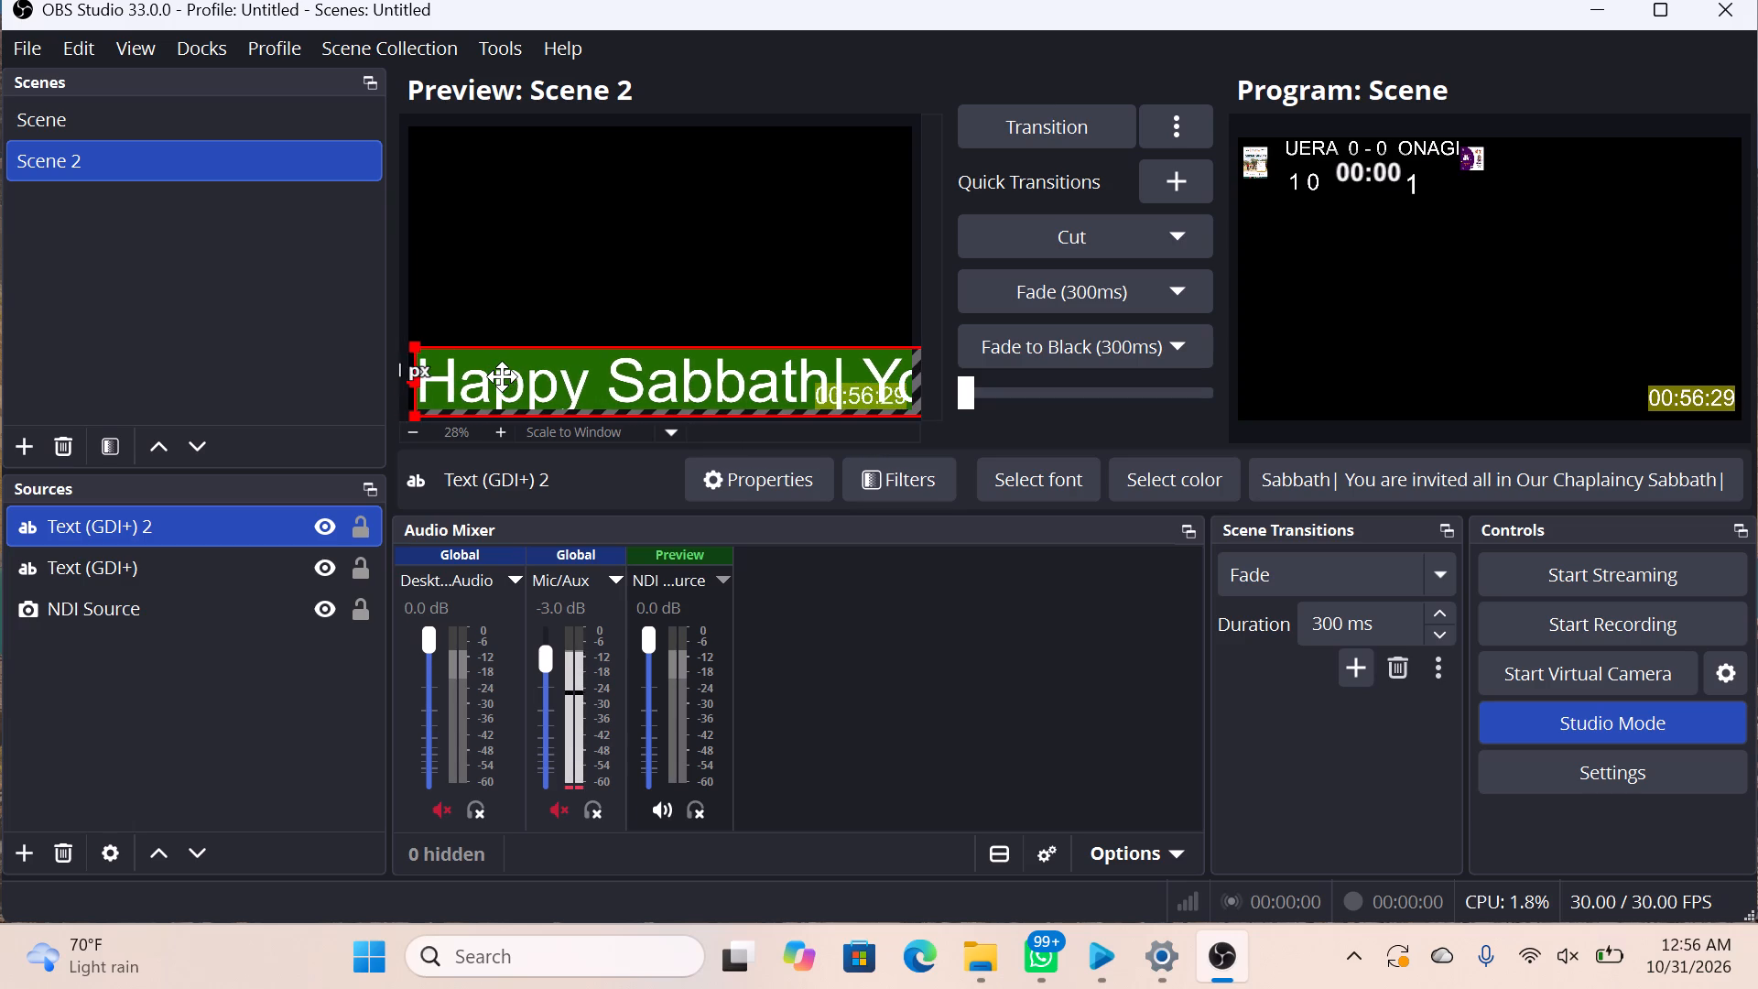
drag(502, 376, 500, 376)
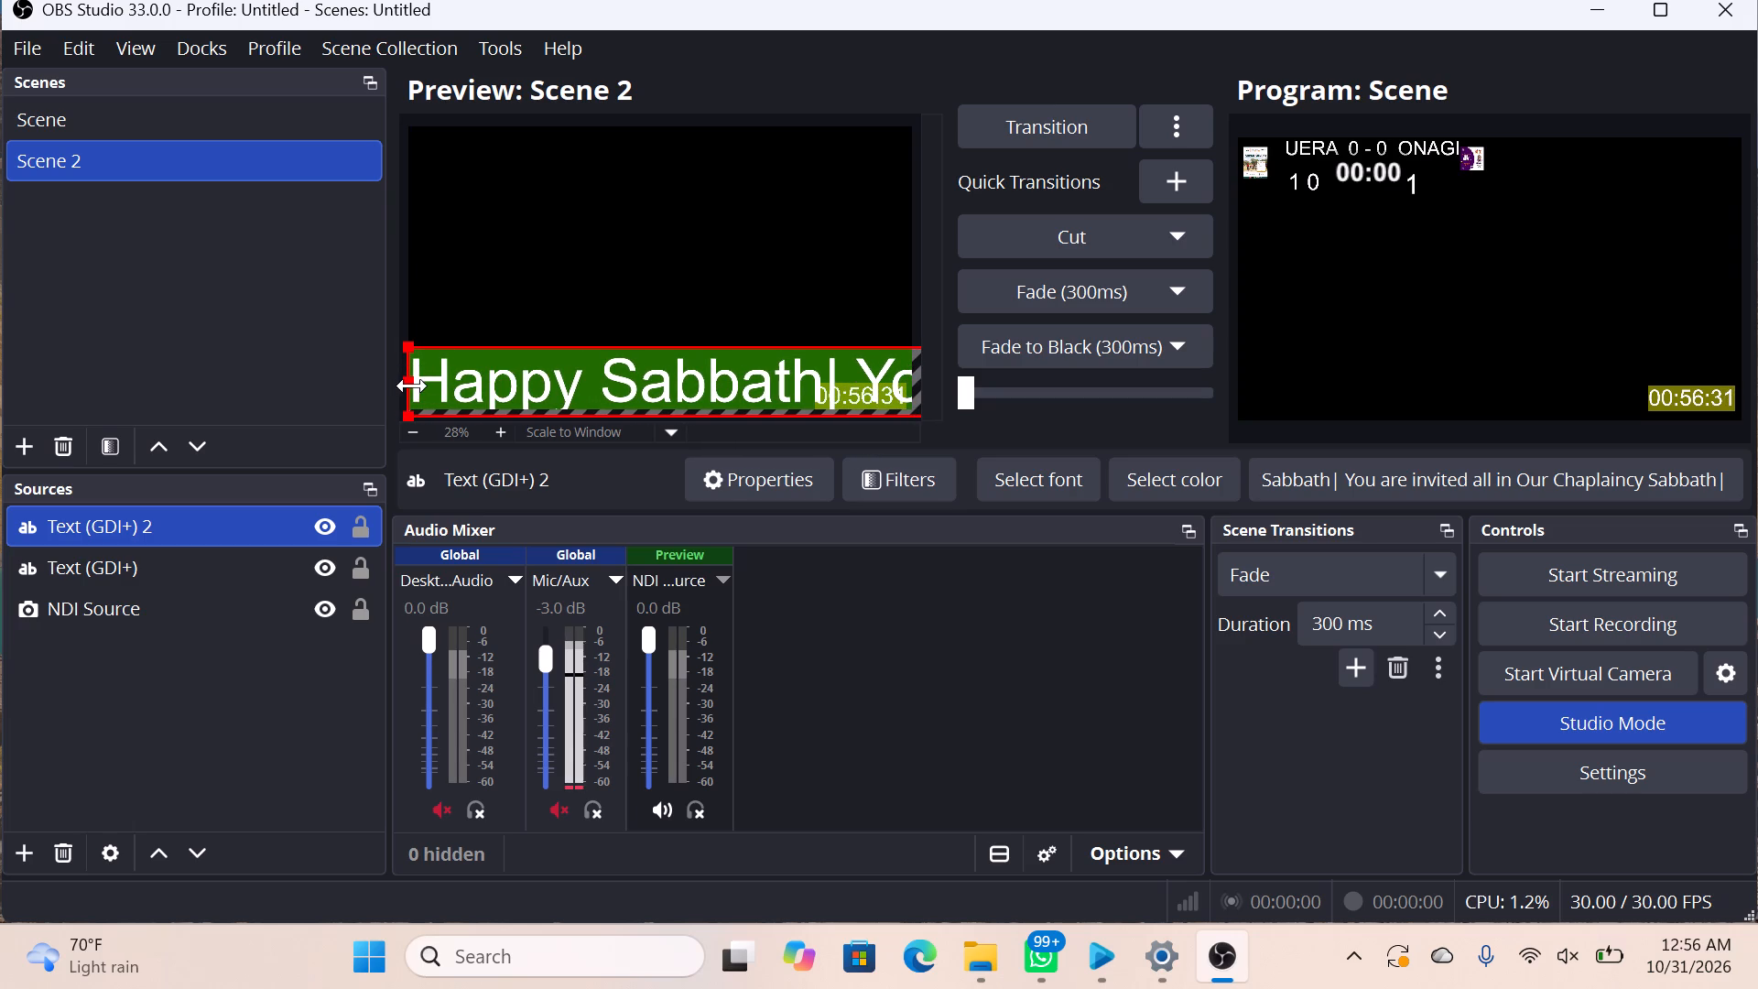
drag(412, 386, 400, 389)
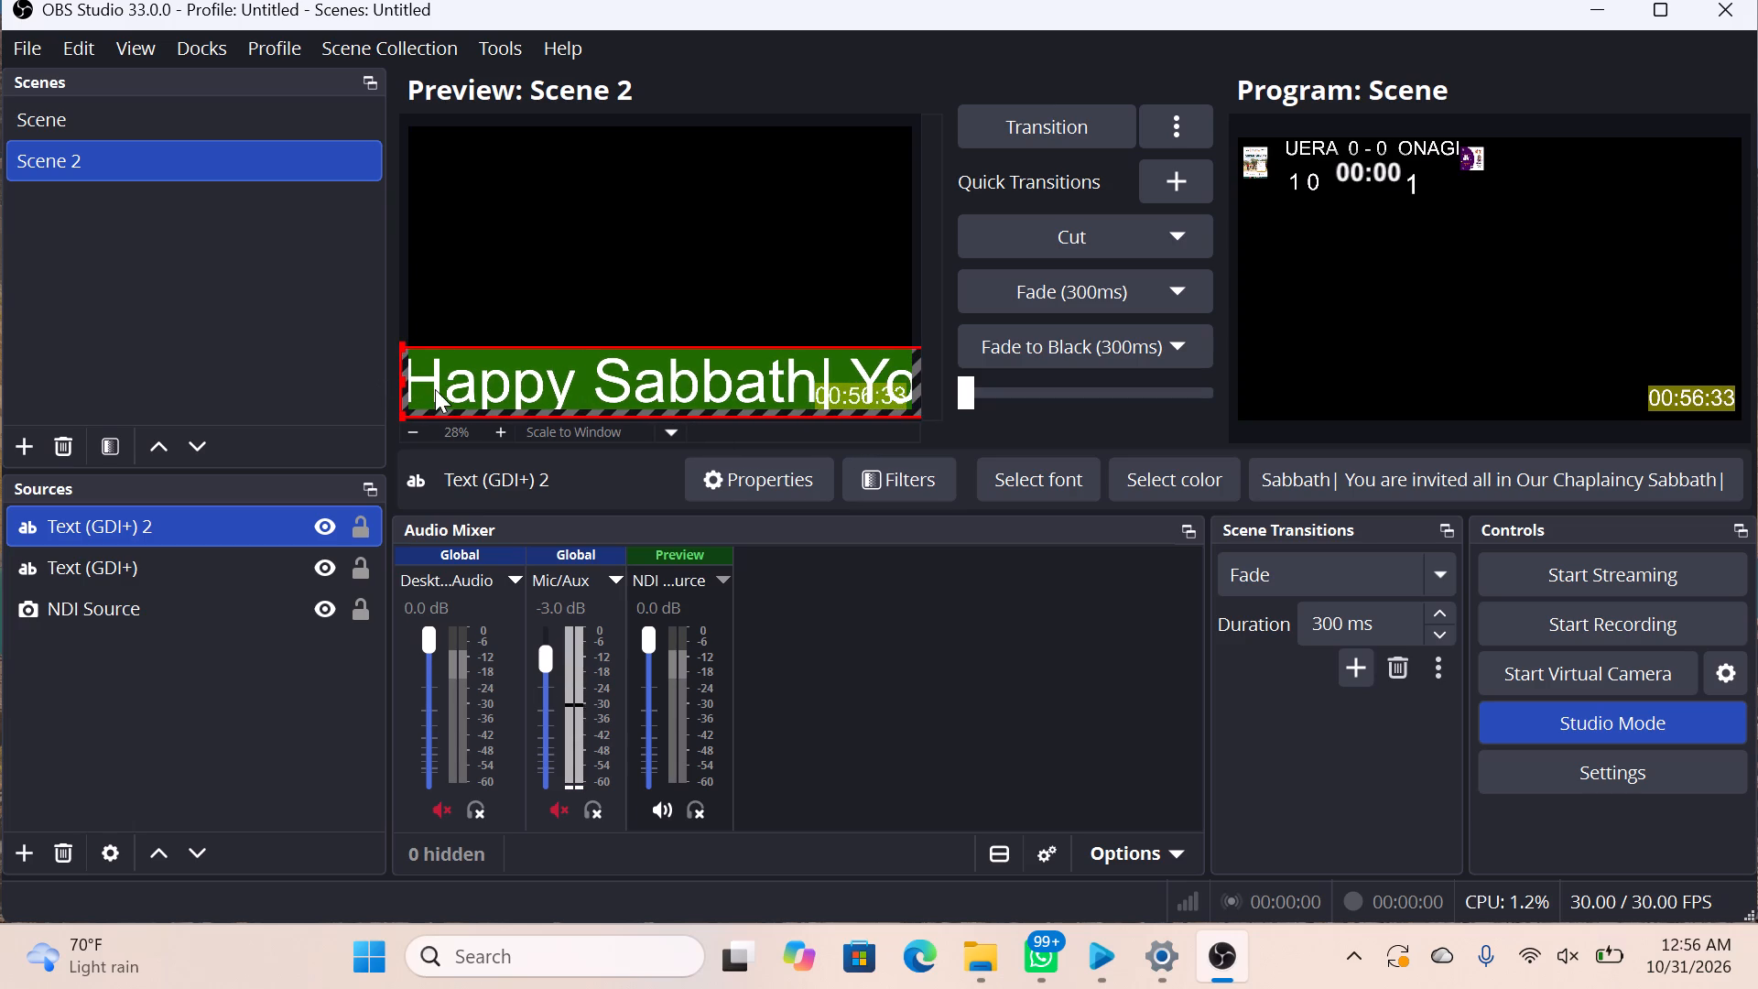
click(450, 381)
drag(459, 381, 465, 345)
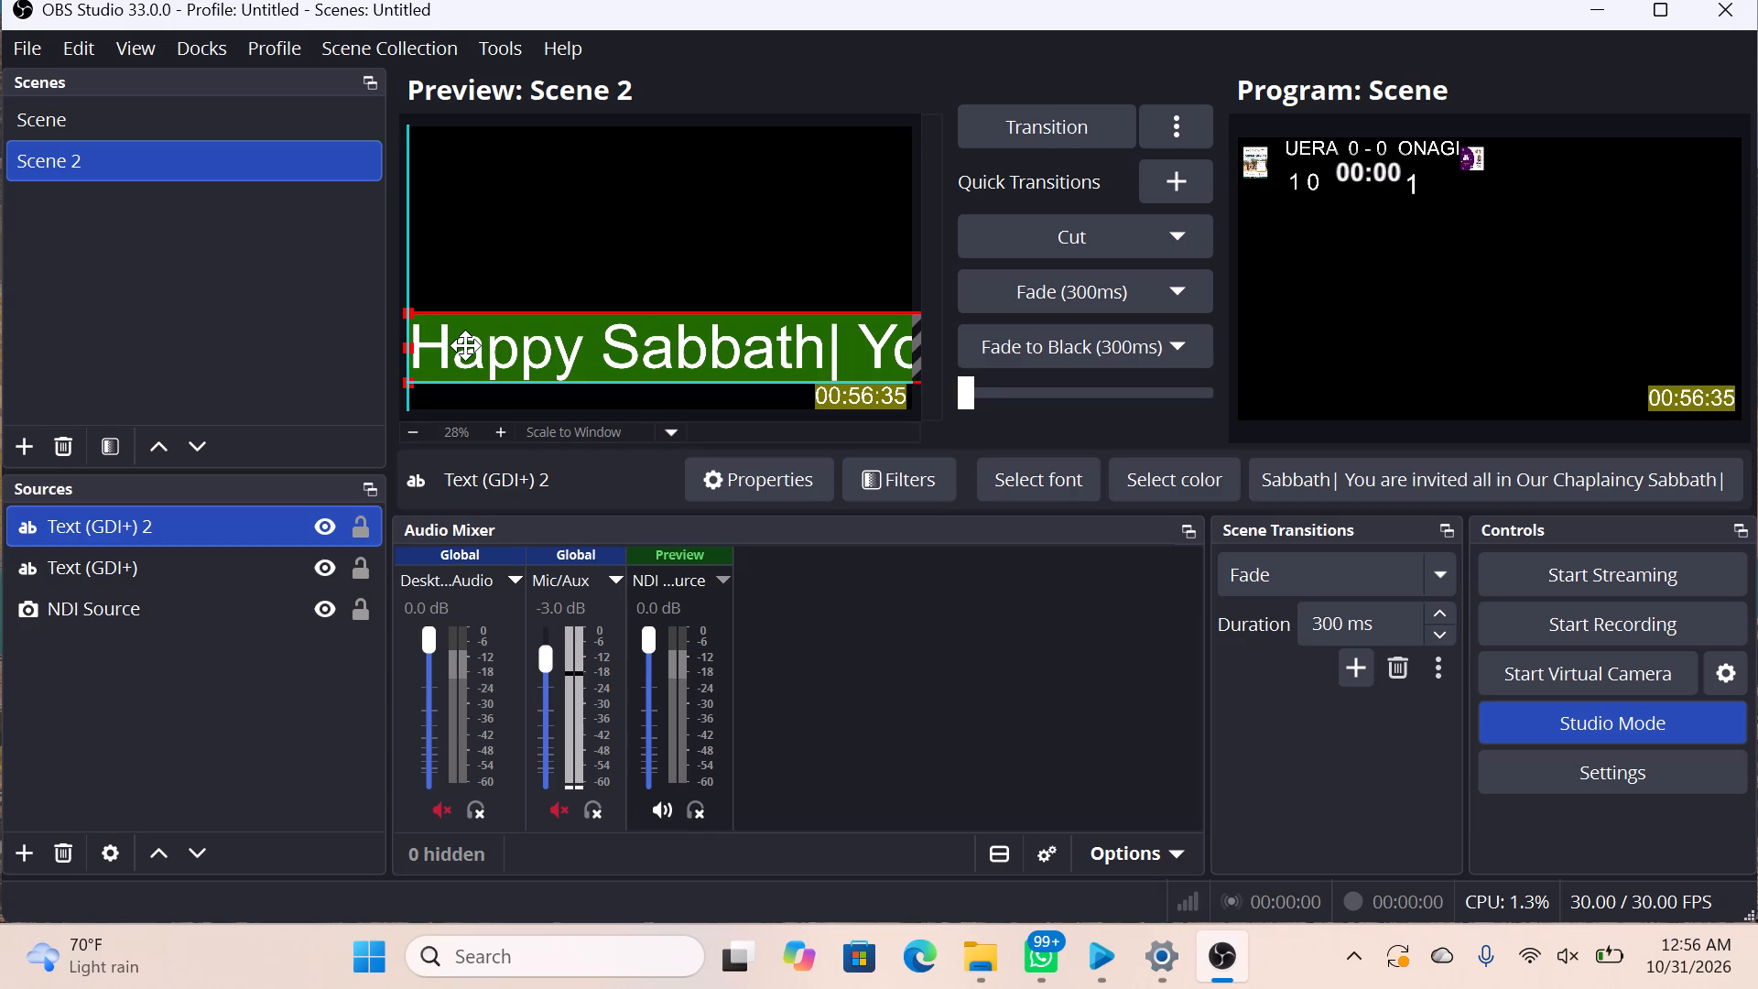
drag(465, 345, 440, 375)
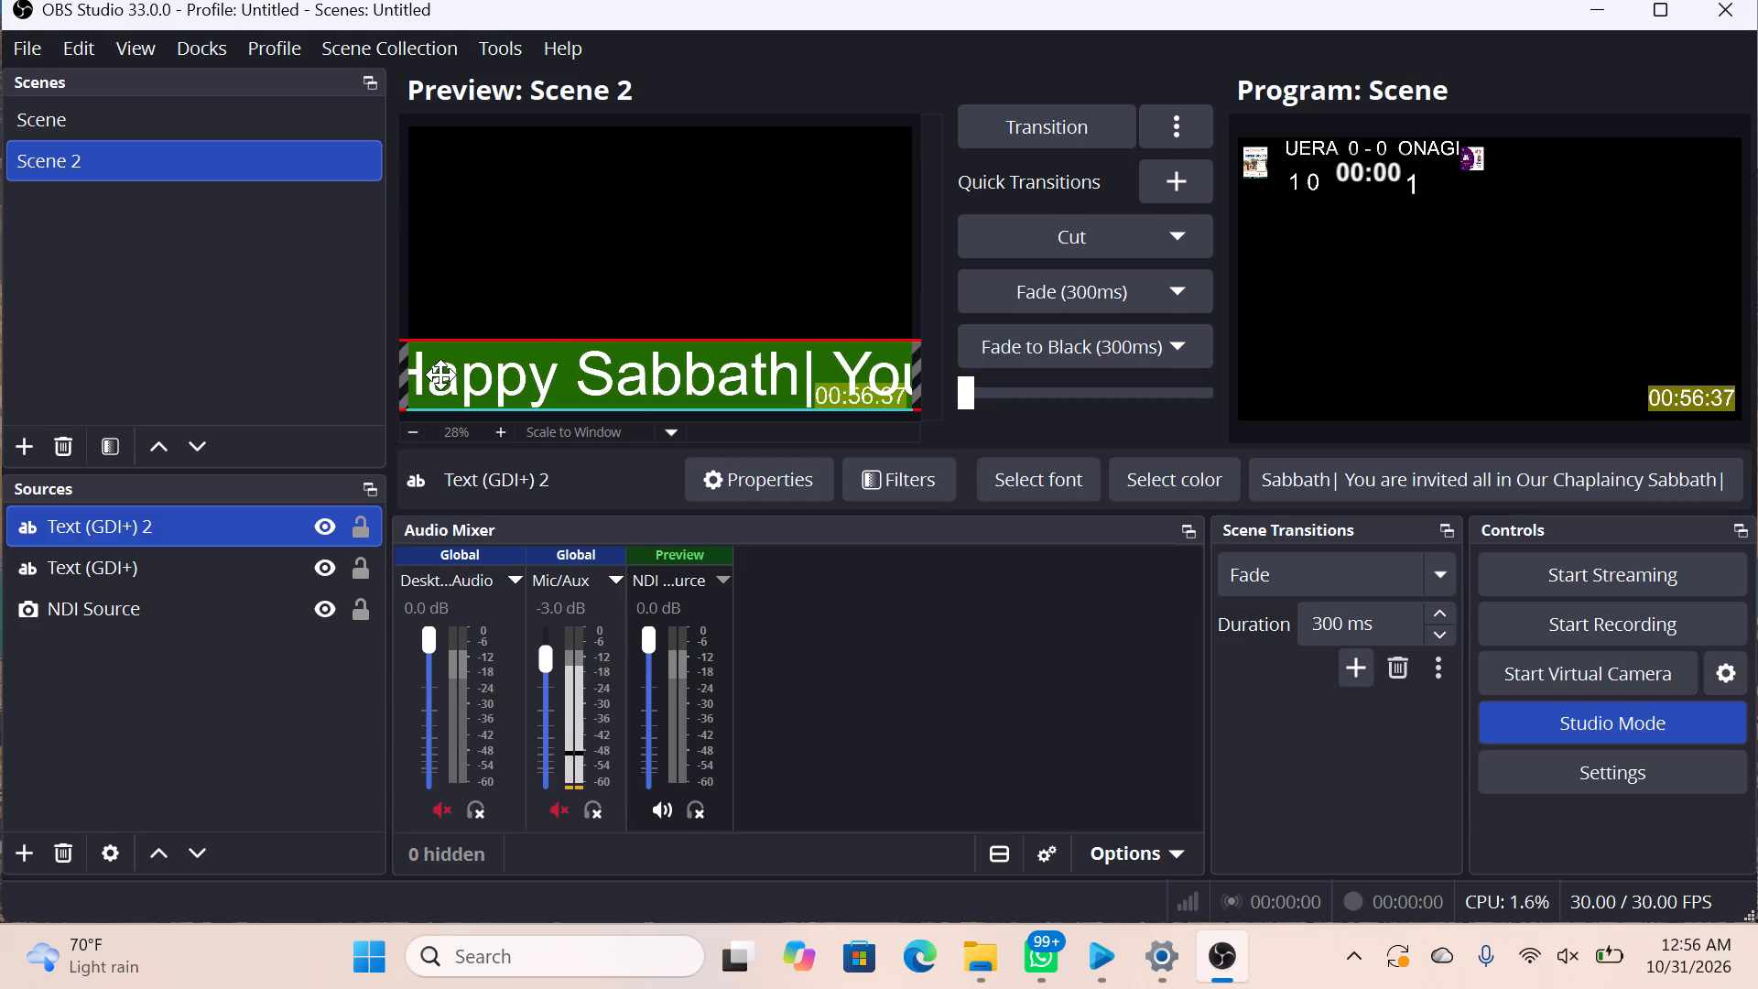
drag(440, 375, 443, 375)
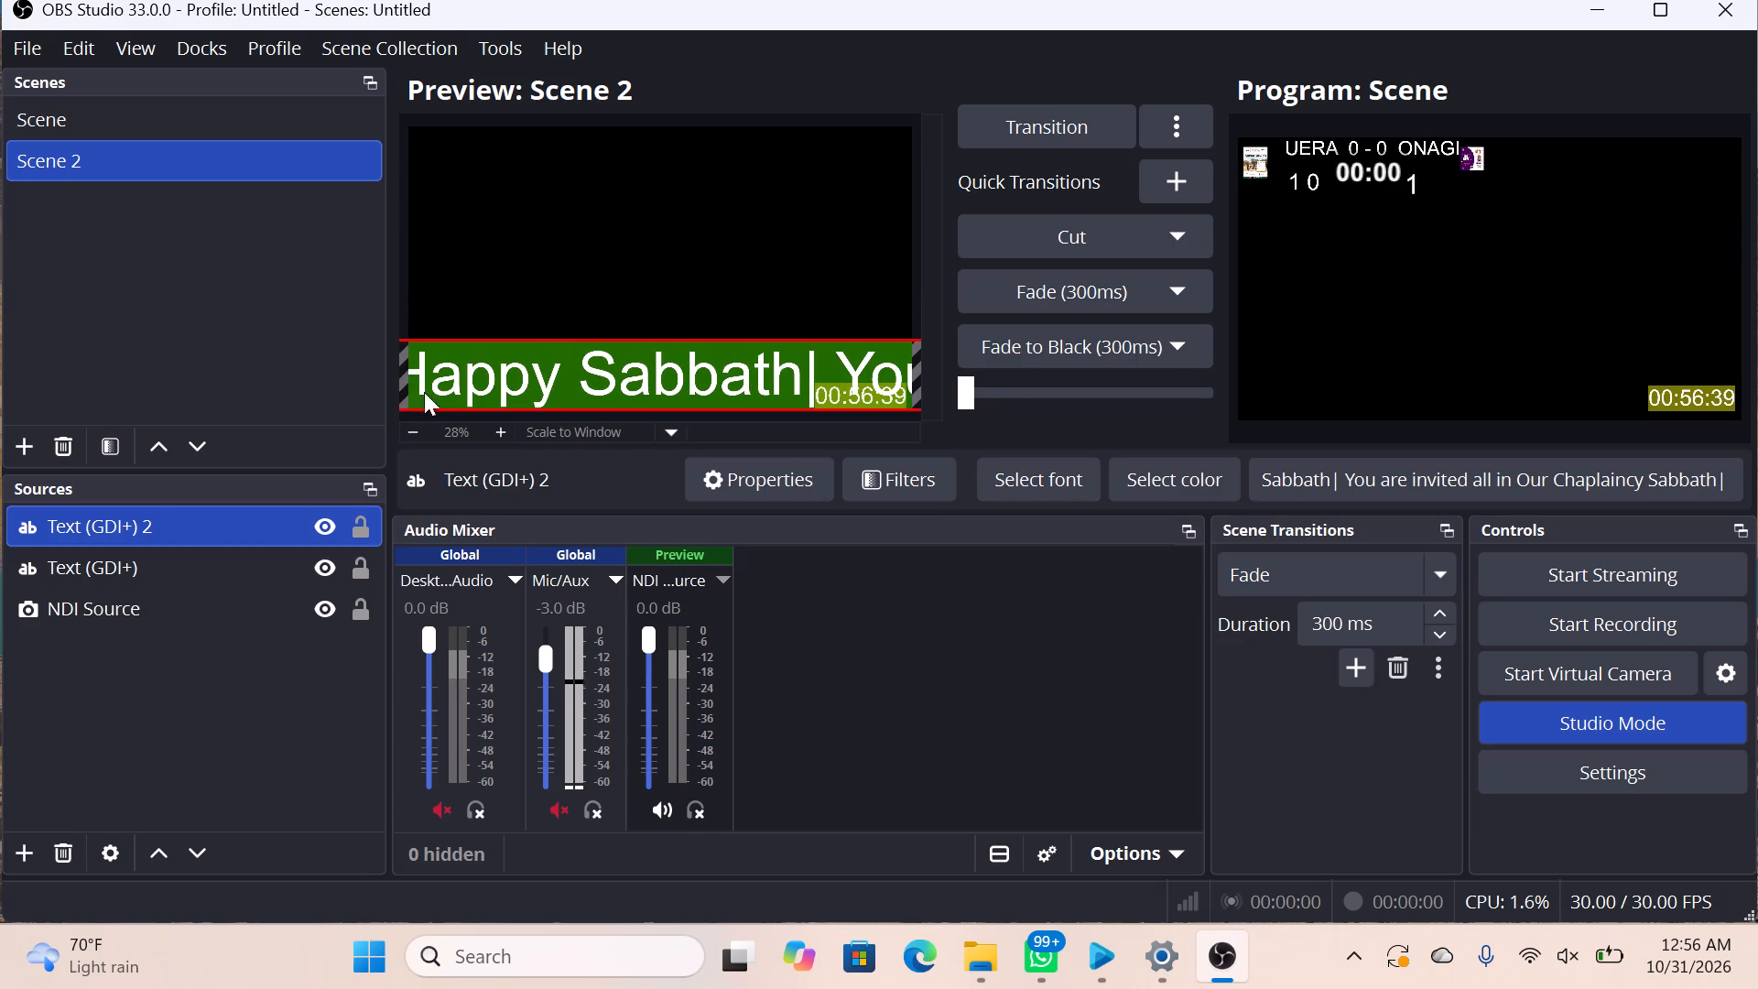
Rename the invitation text source as Bottom Notifications.
right_click(105, 522)
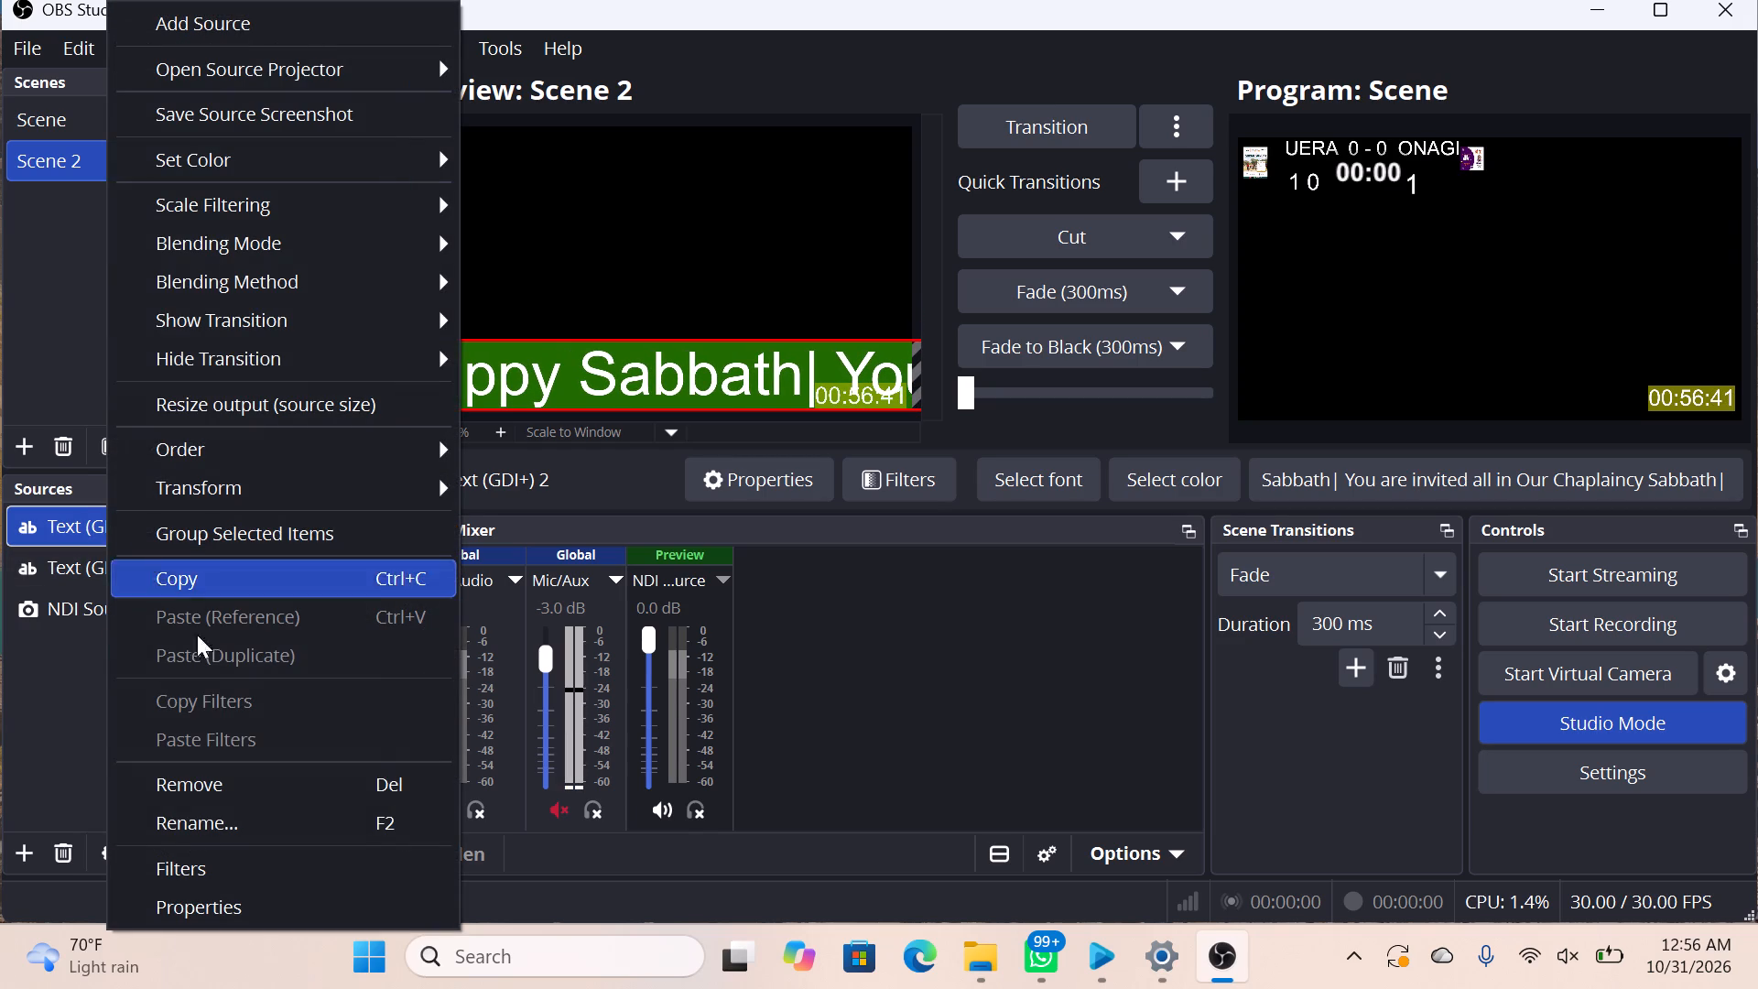
click(235, 824)
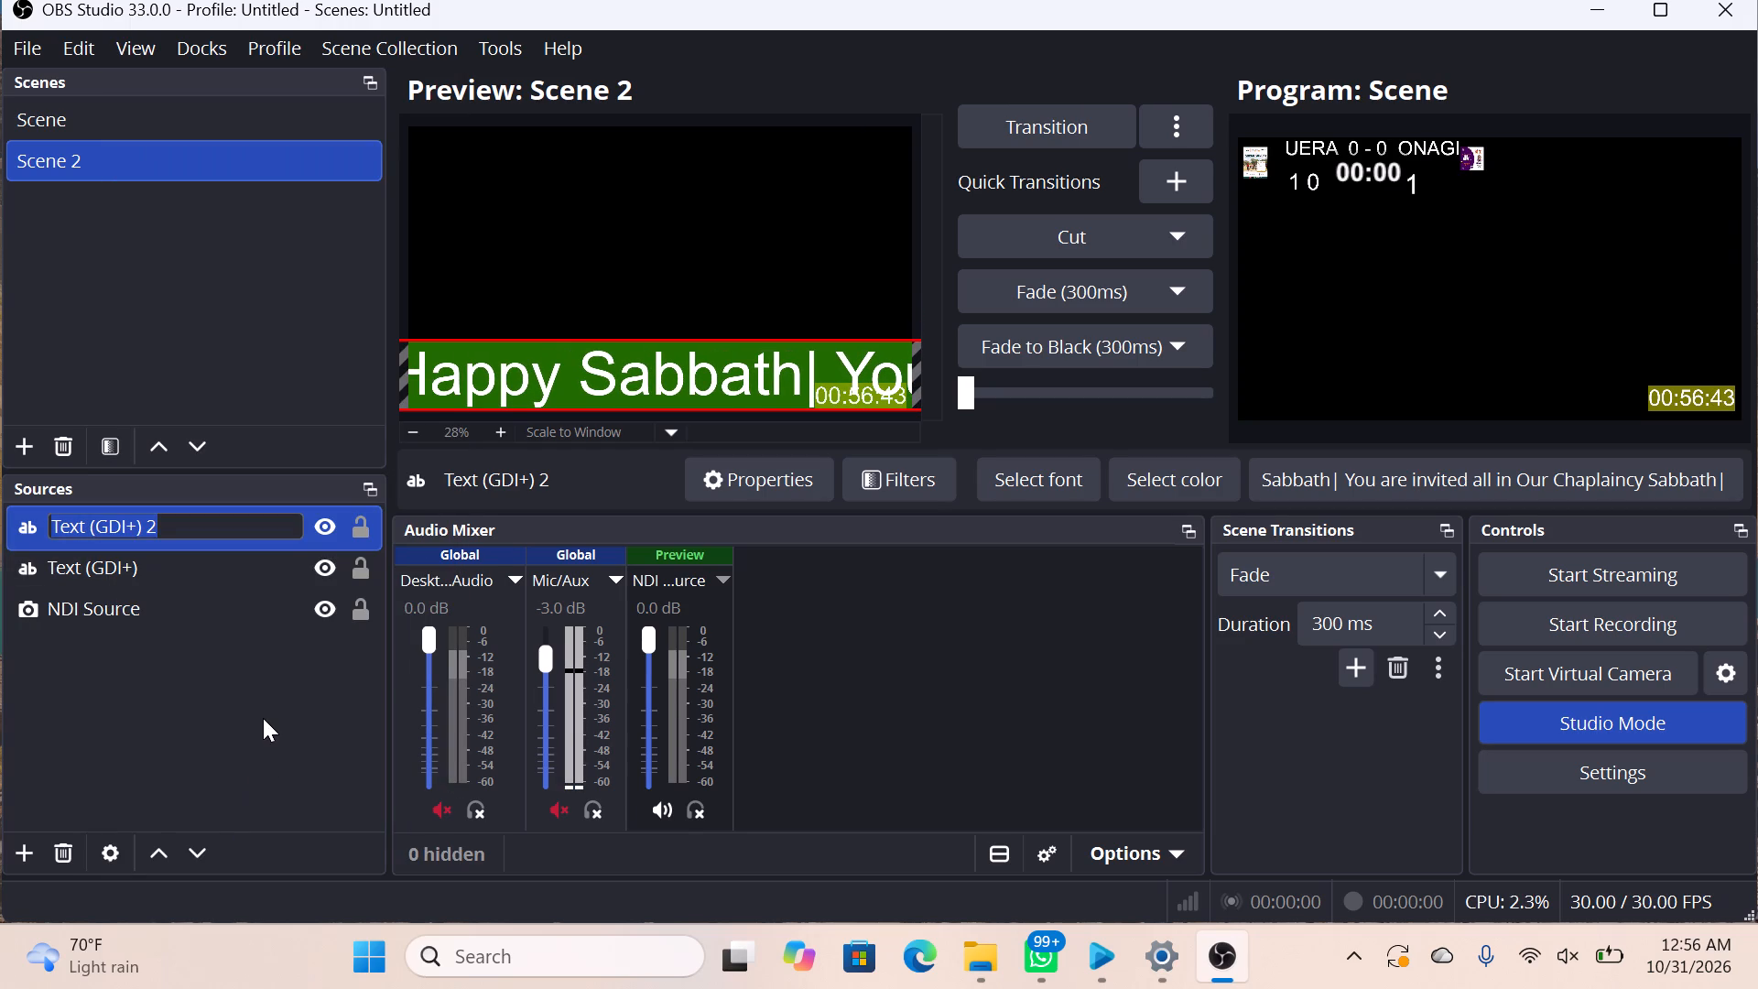
key(BackSpace)
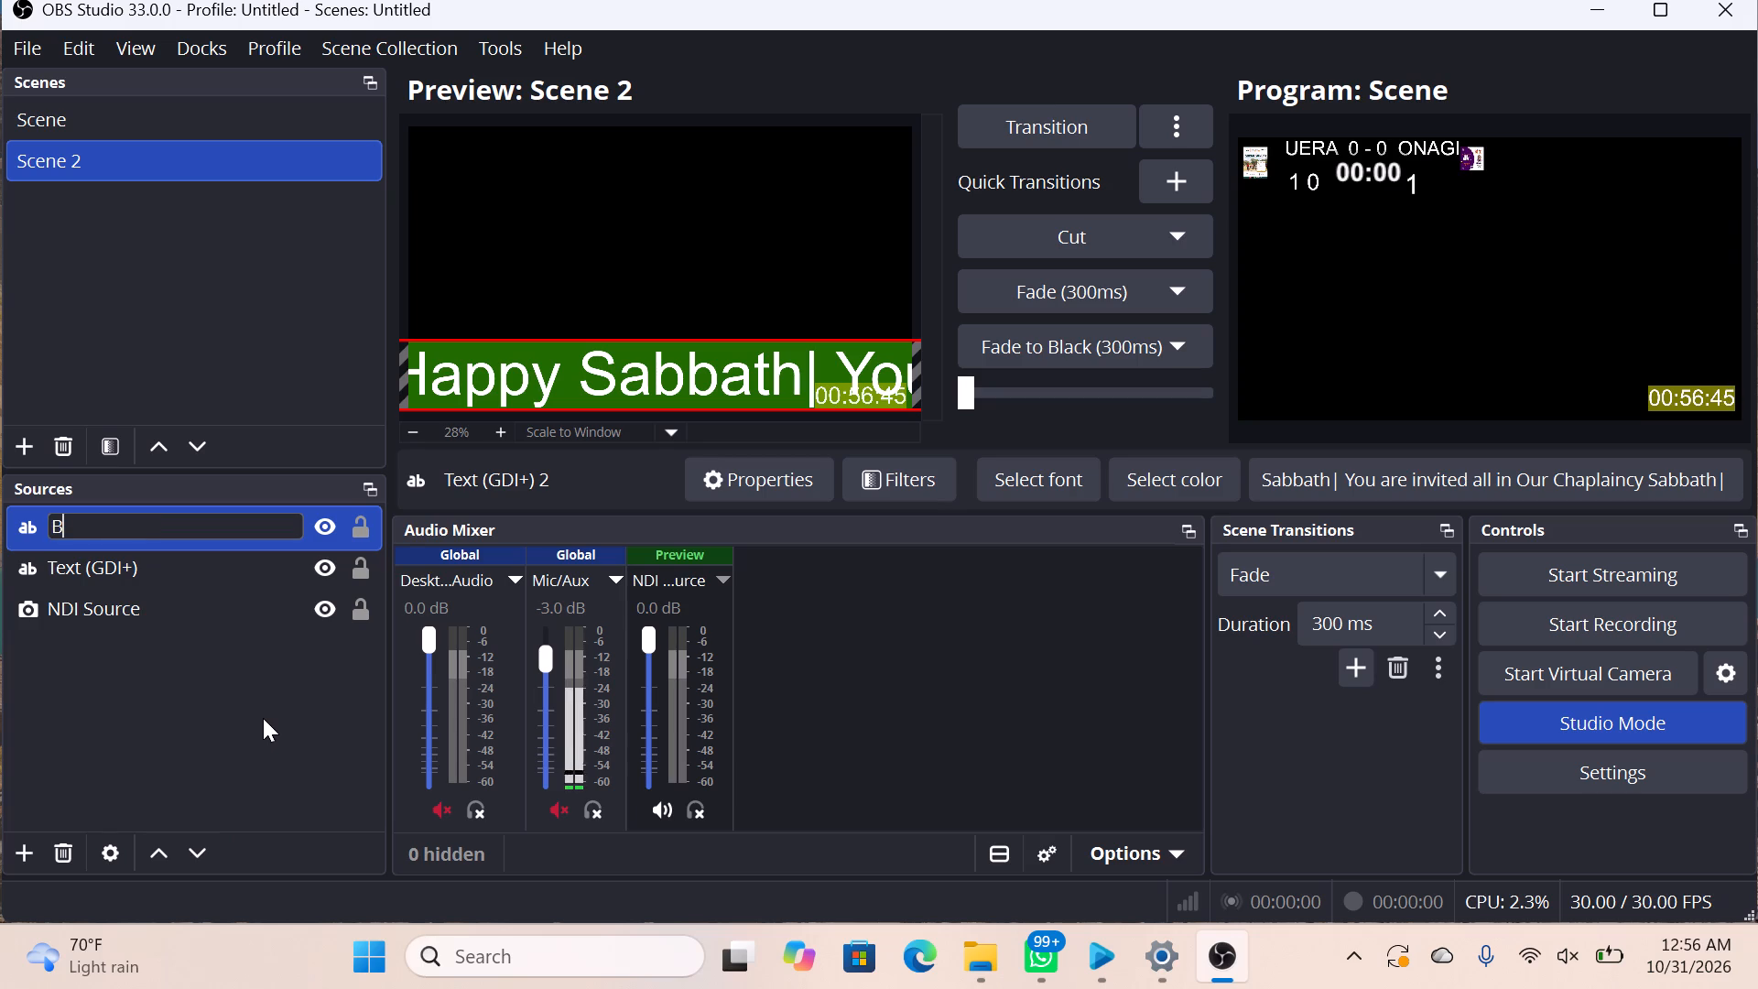
text(m)
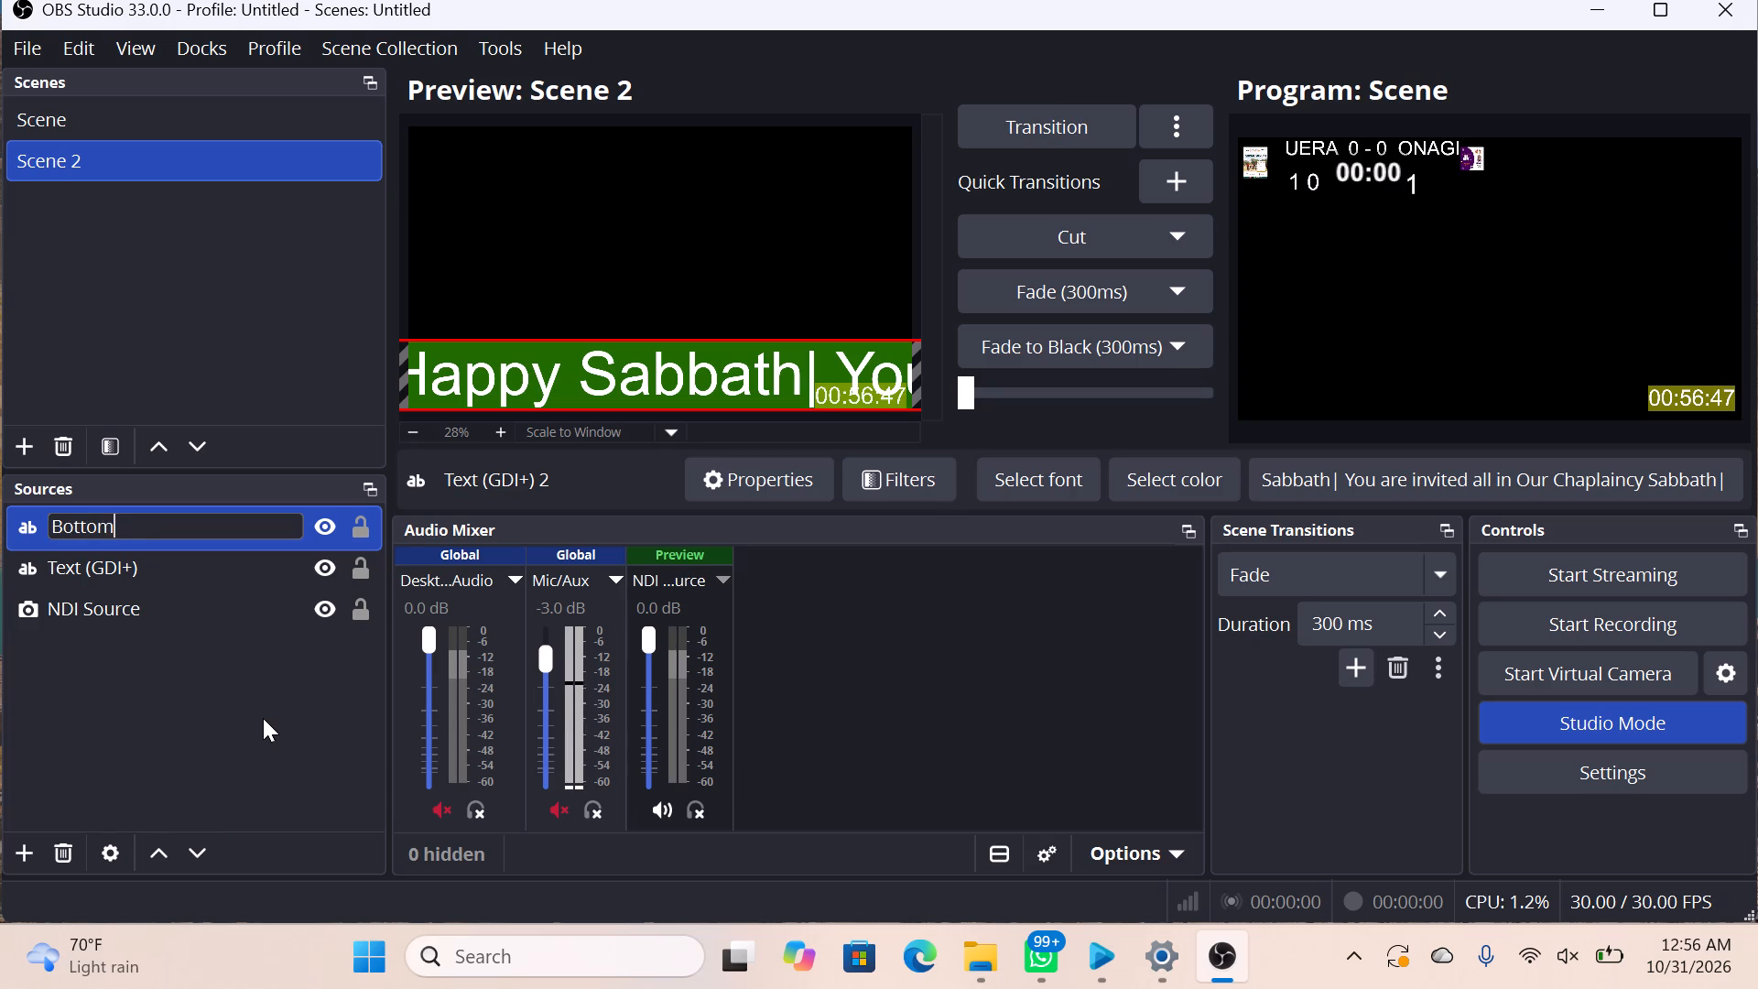
key(space)
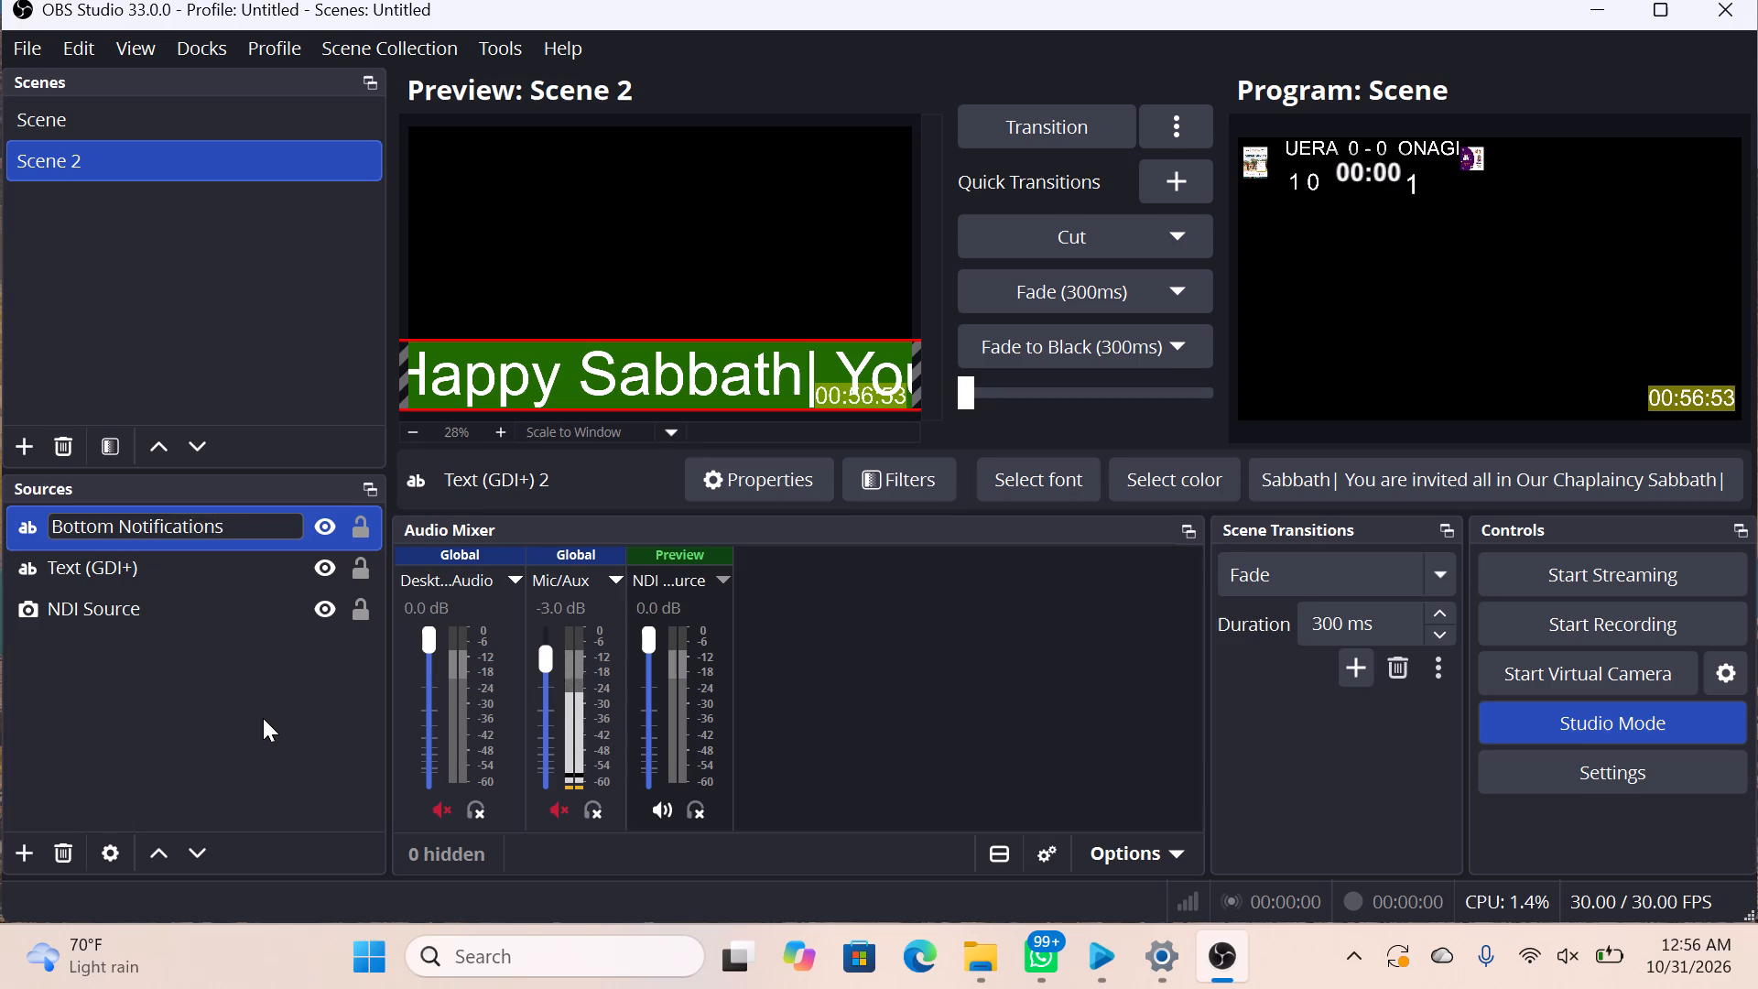
key(Return)
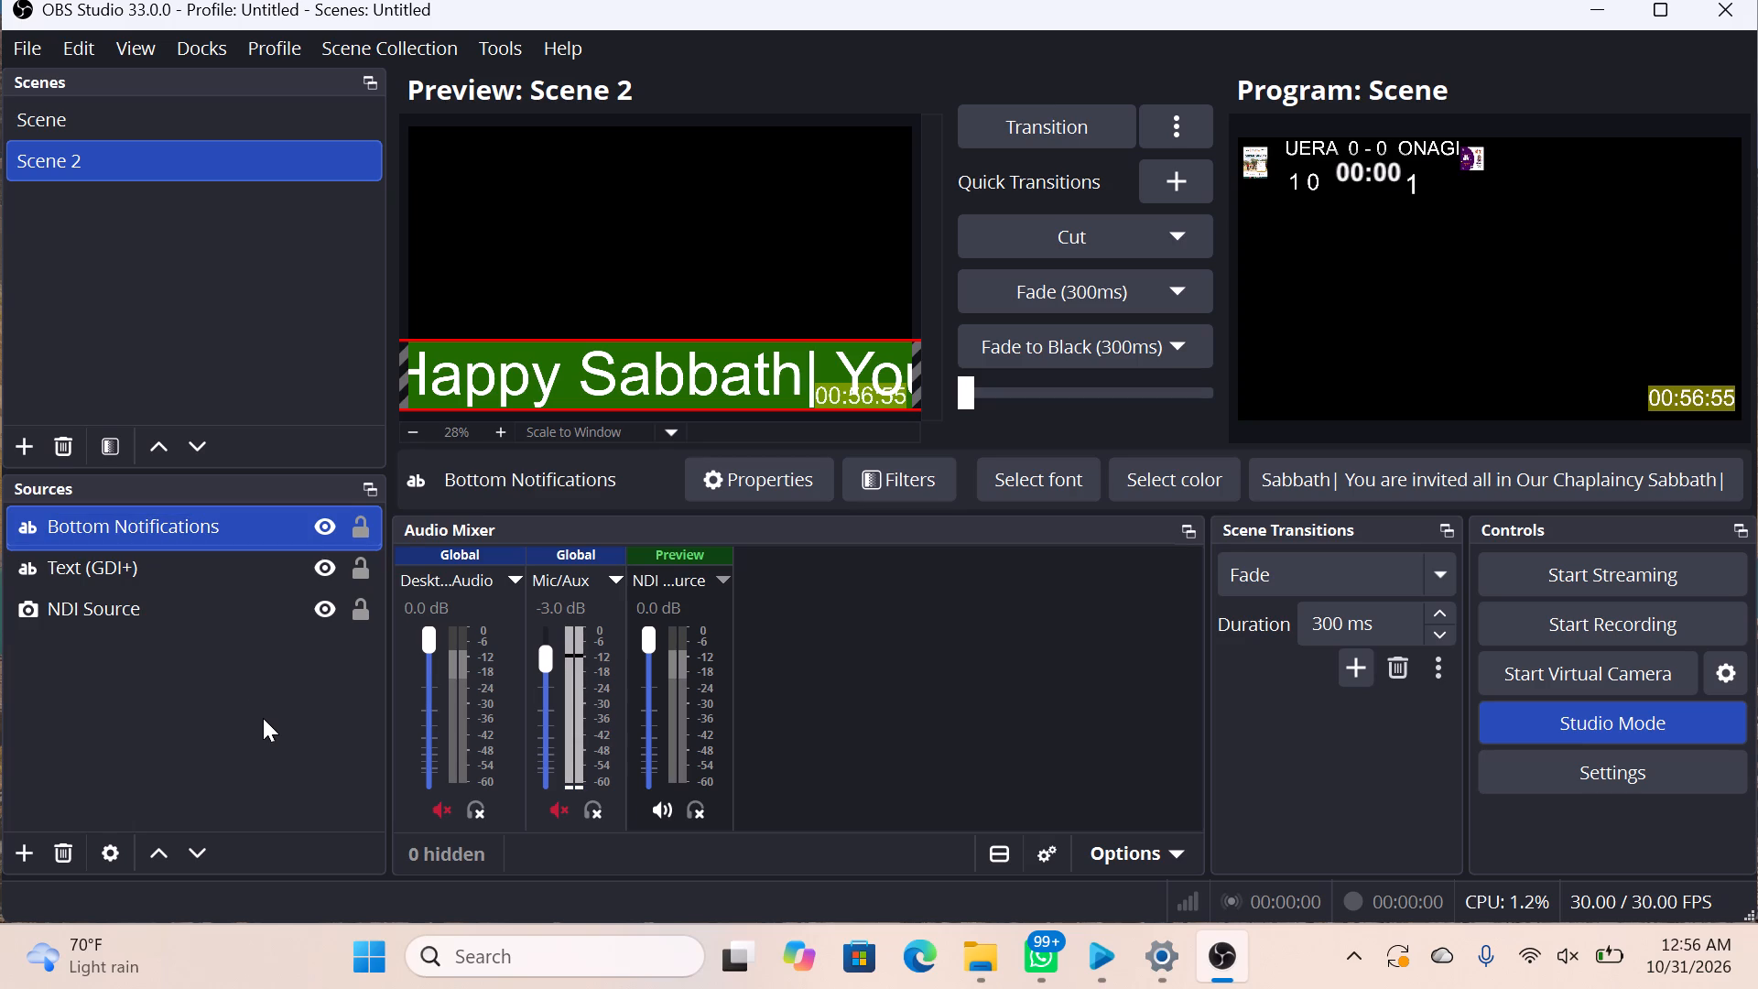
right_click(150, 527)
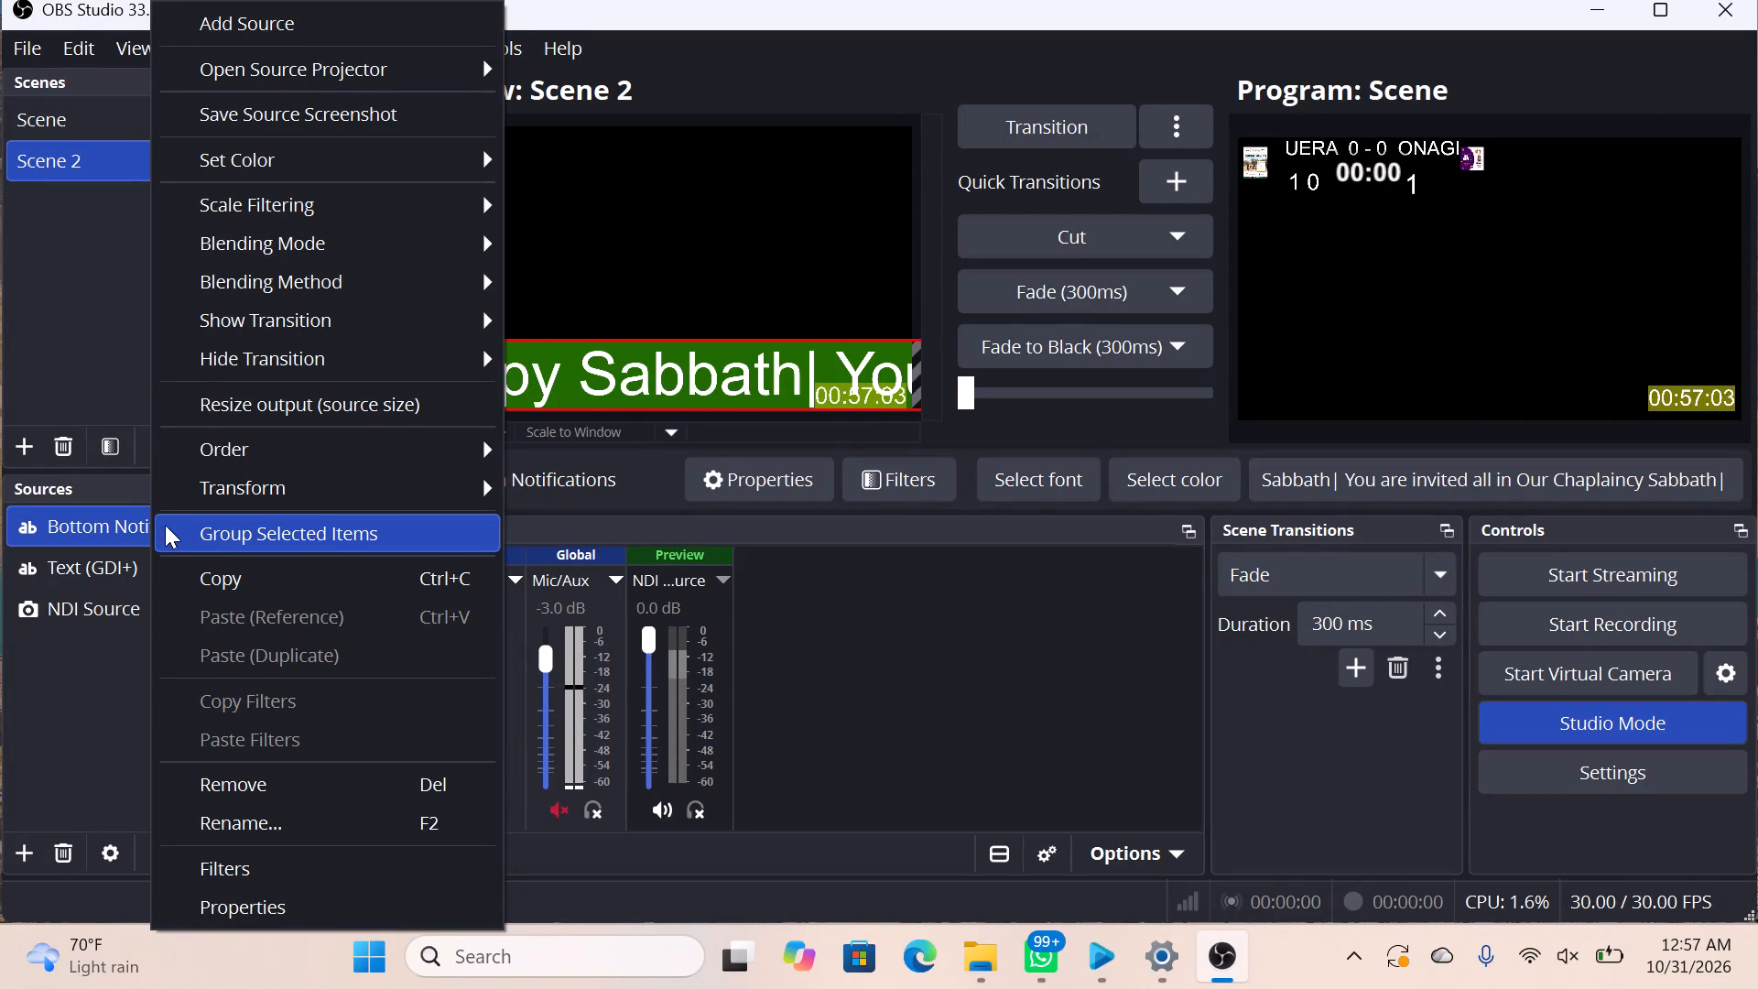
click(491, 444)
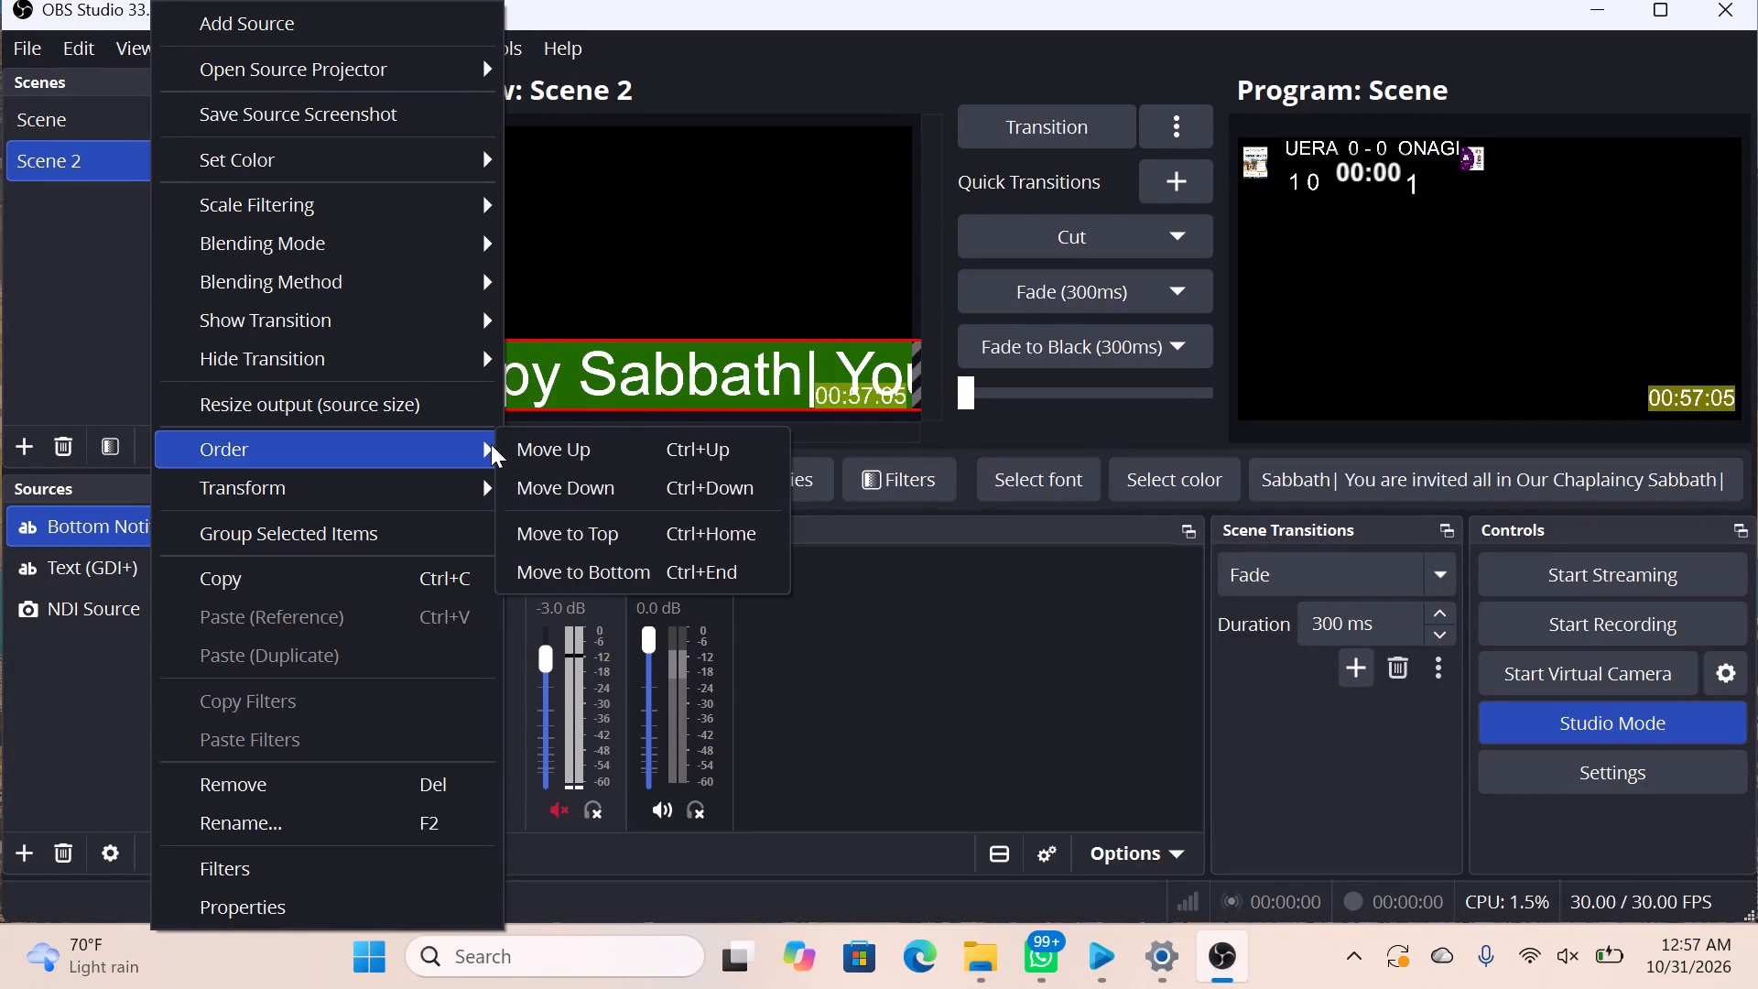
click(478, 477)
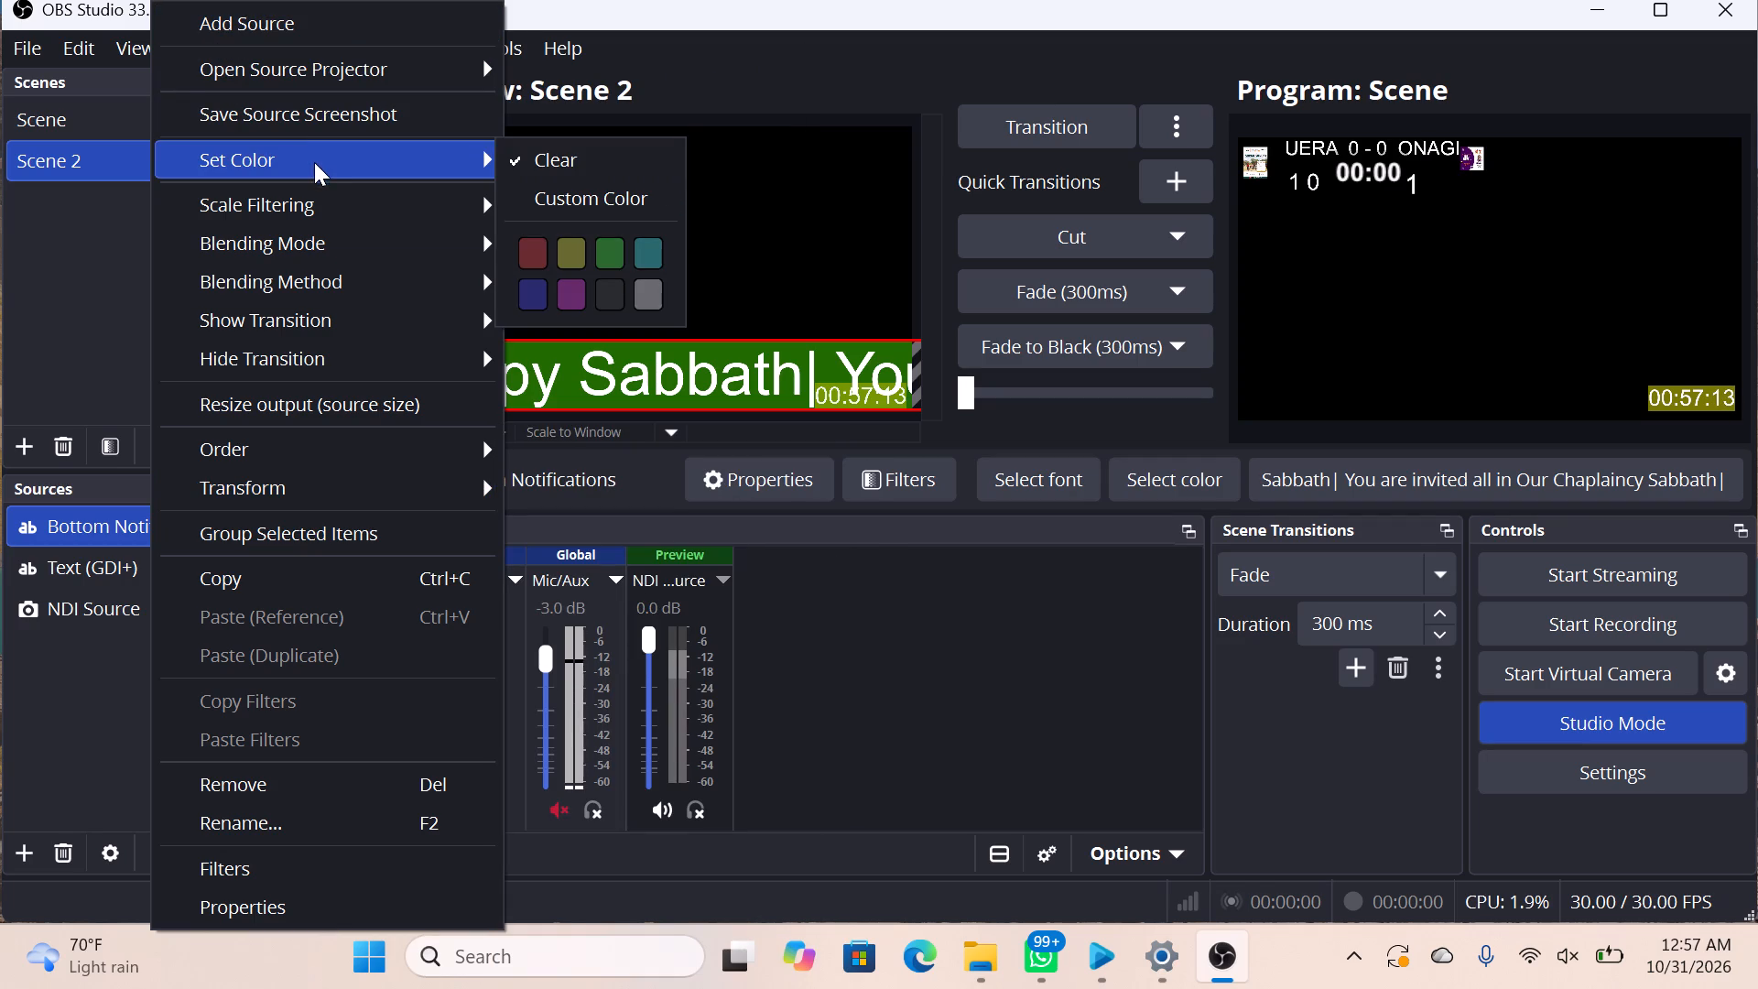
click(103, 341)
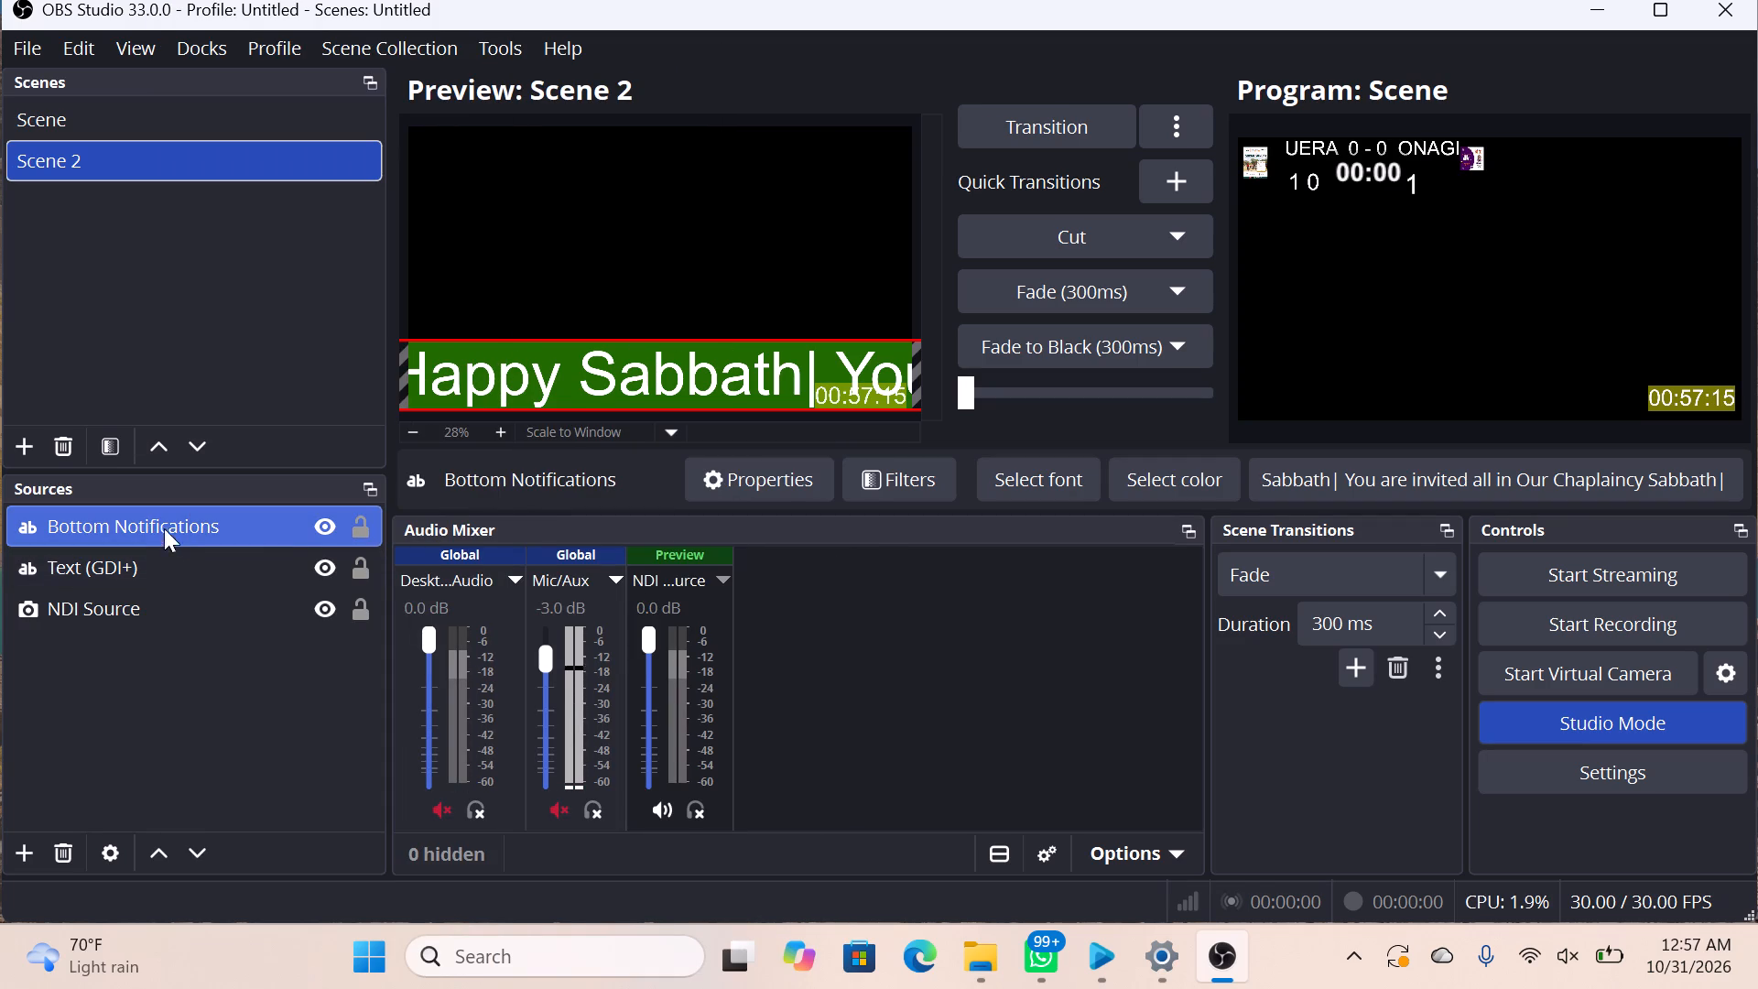
Add a Scroll effect filter named Scroll to the Bottom Notifications source.
right_click(288, 520)
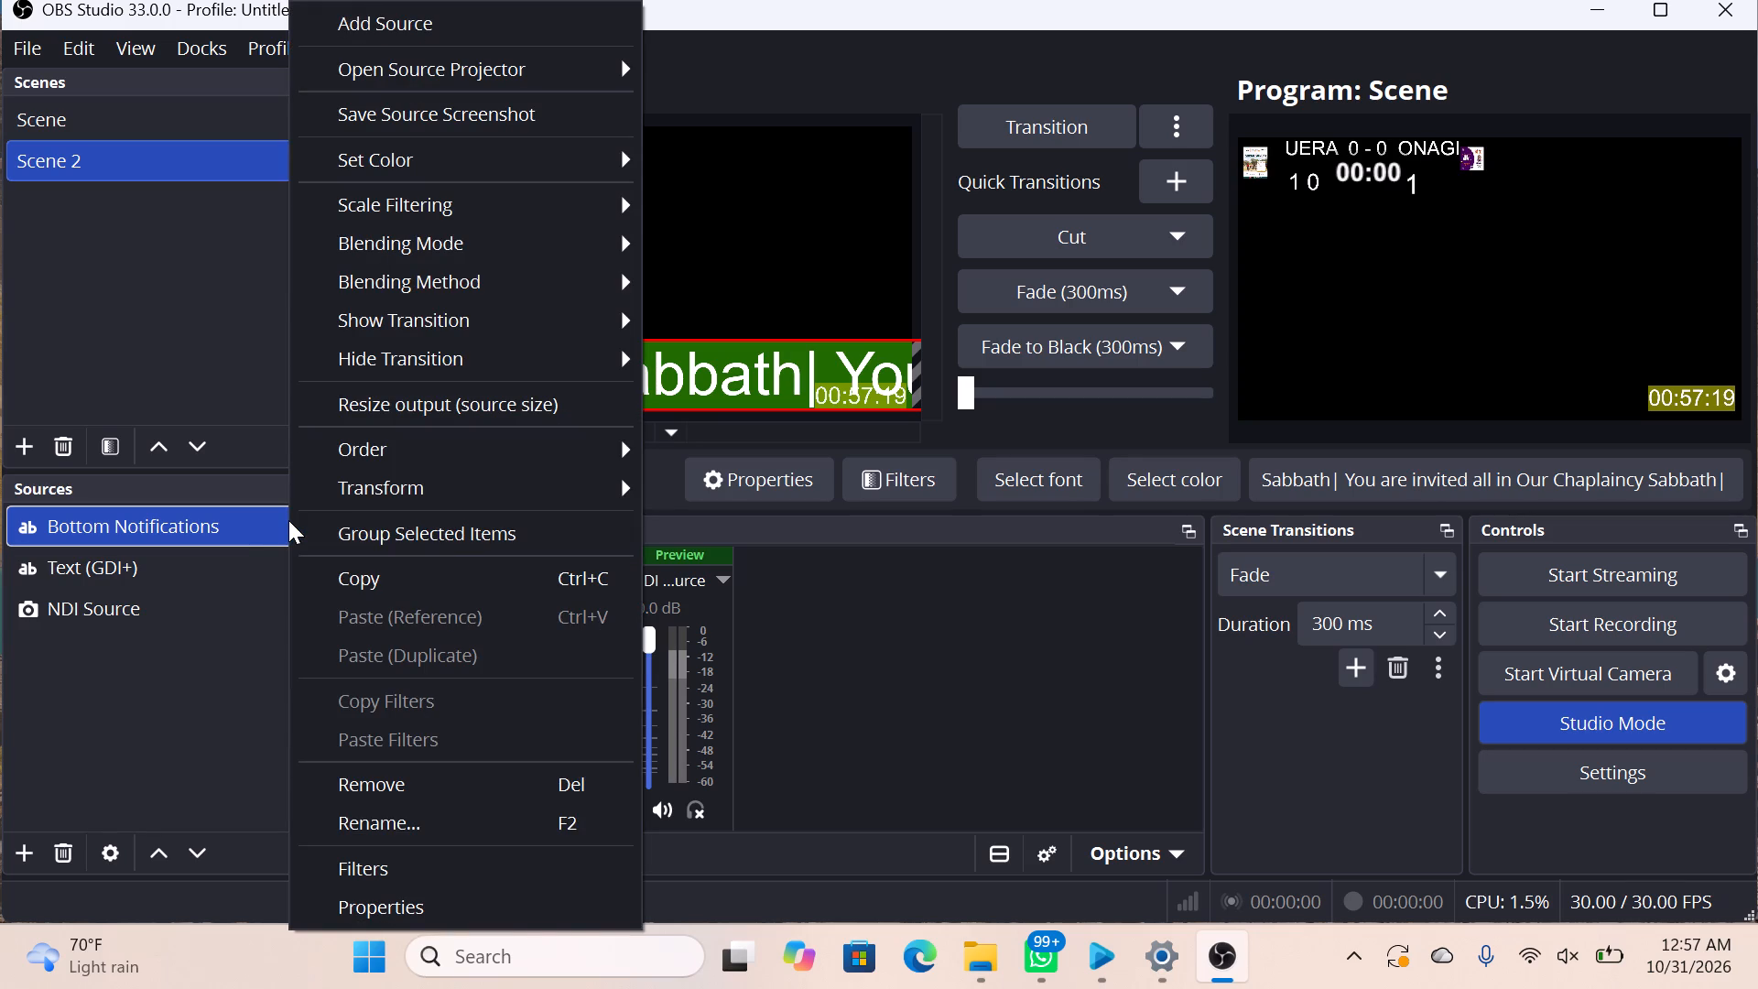
click(359, 860)
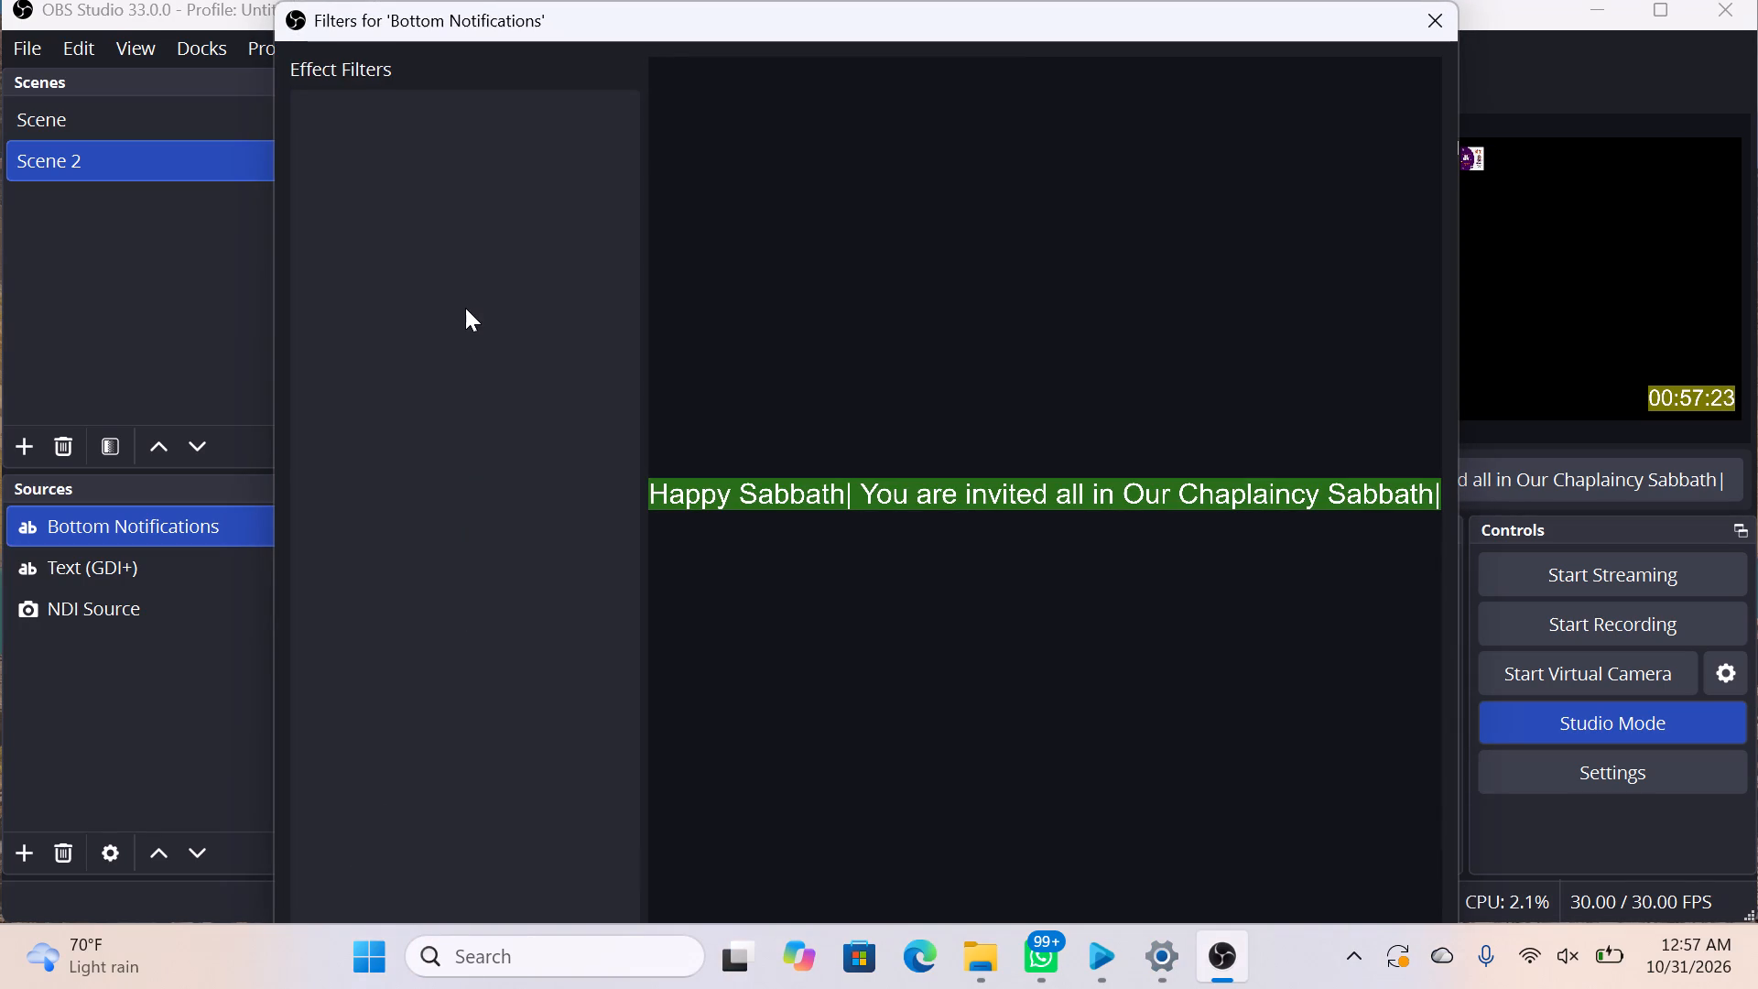
right_click(465, 308)
click(504, 339)
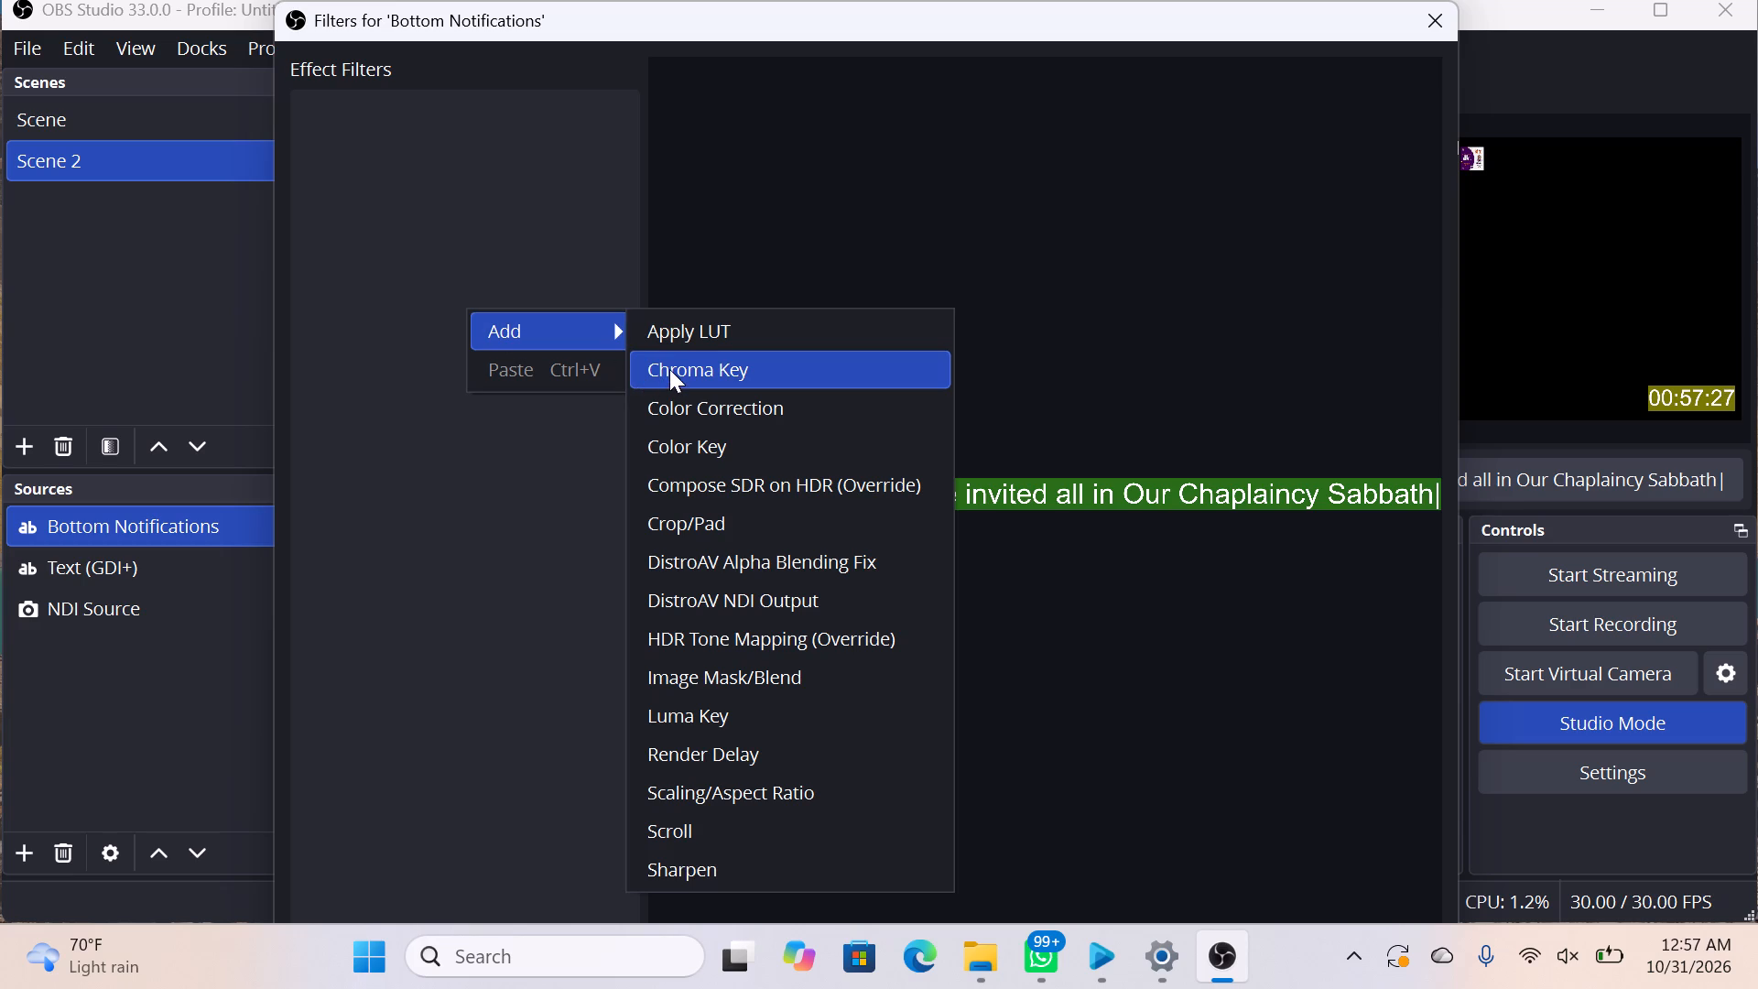
click(778, 836)
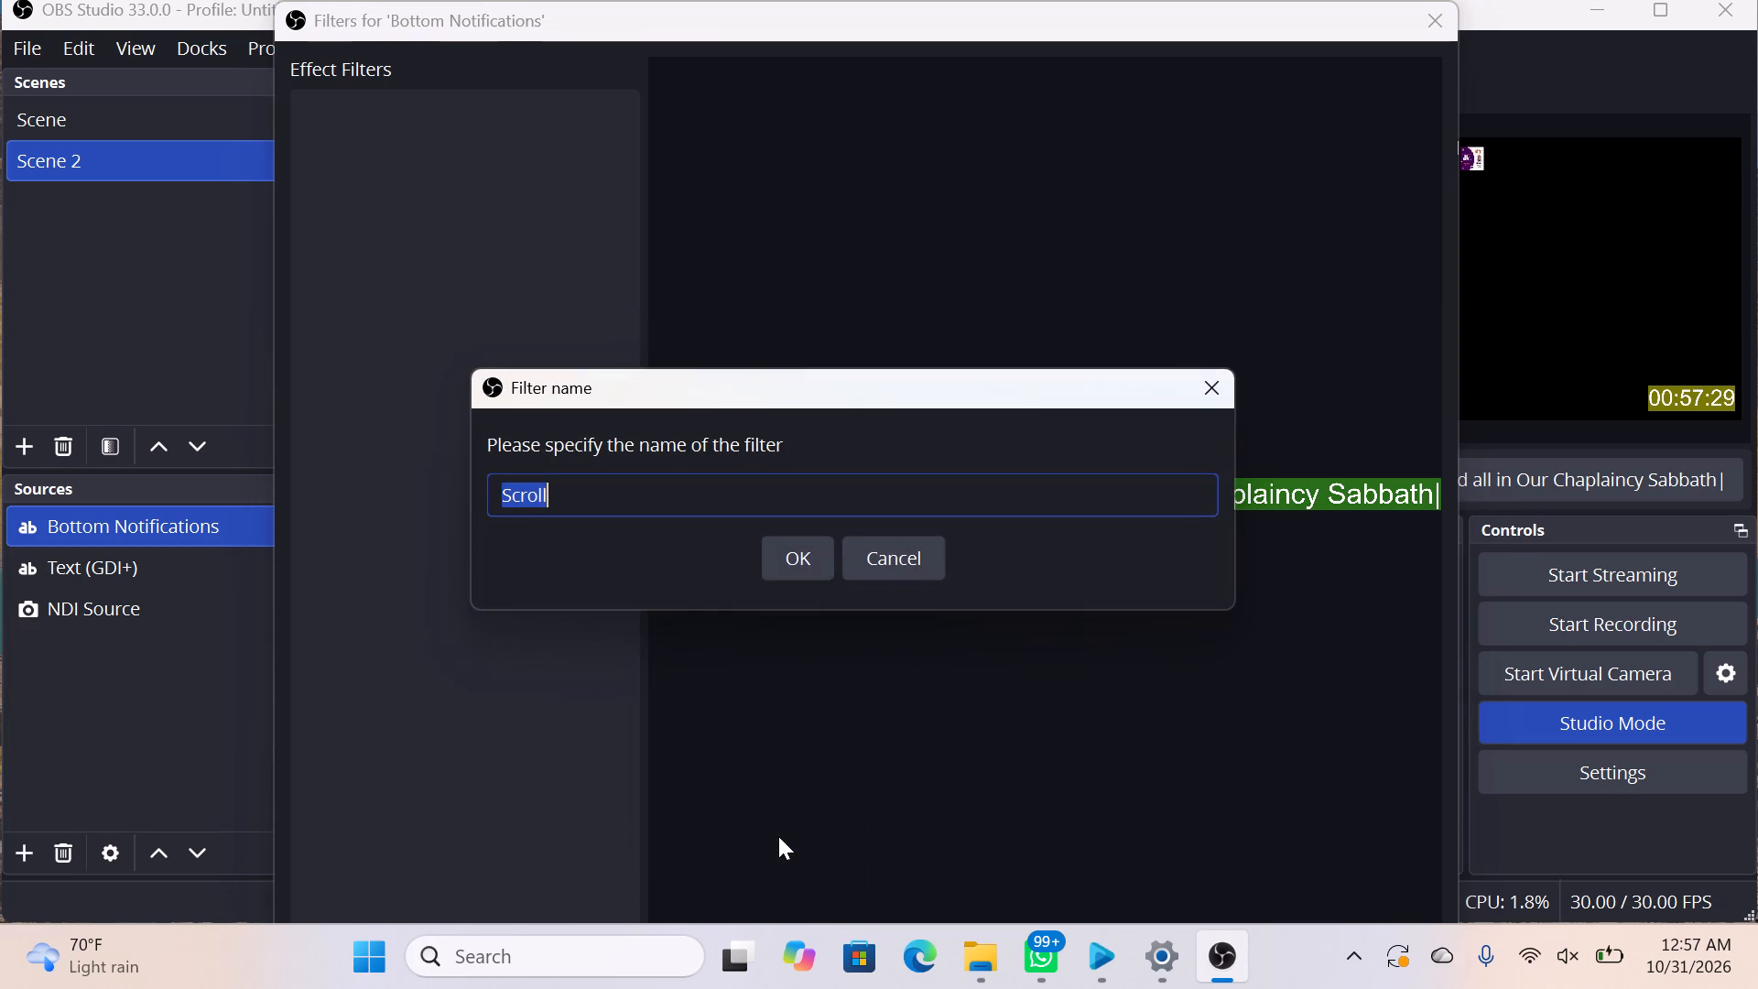
click(808, 561)
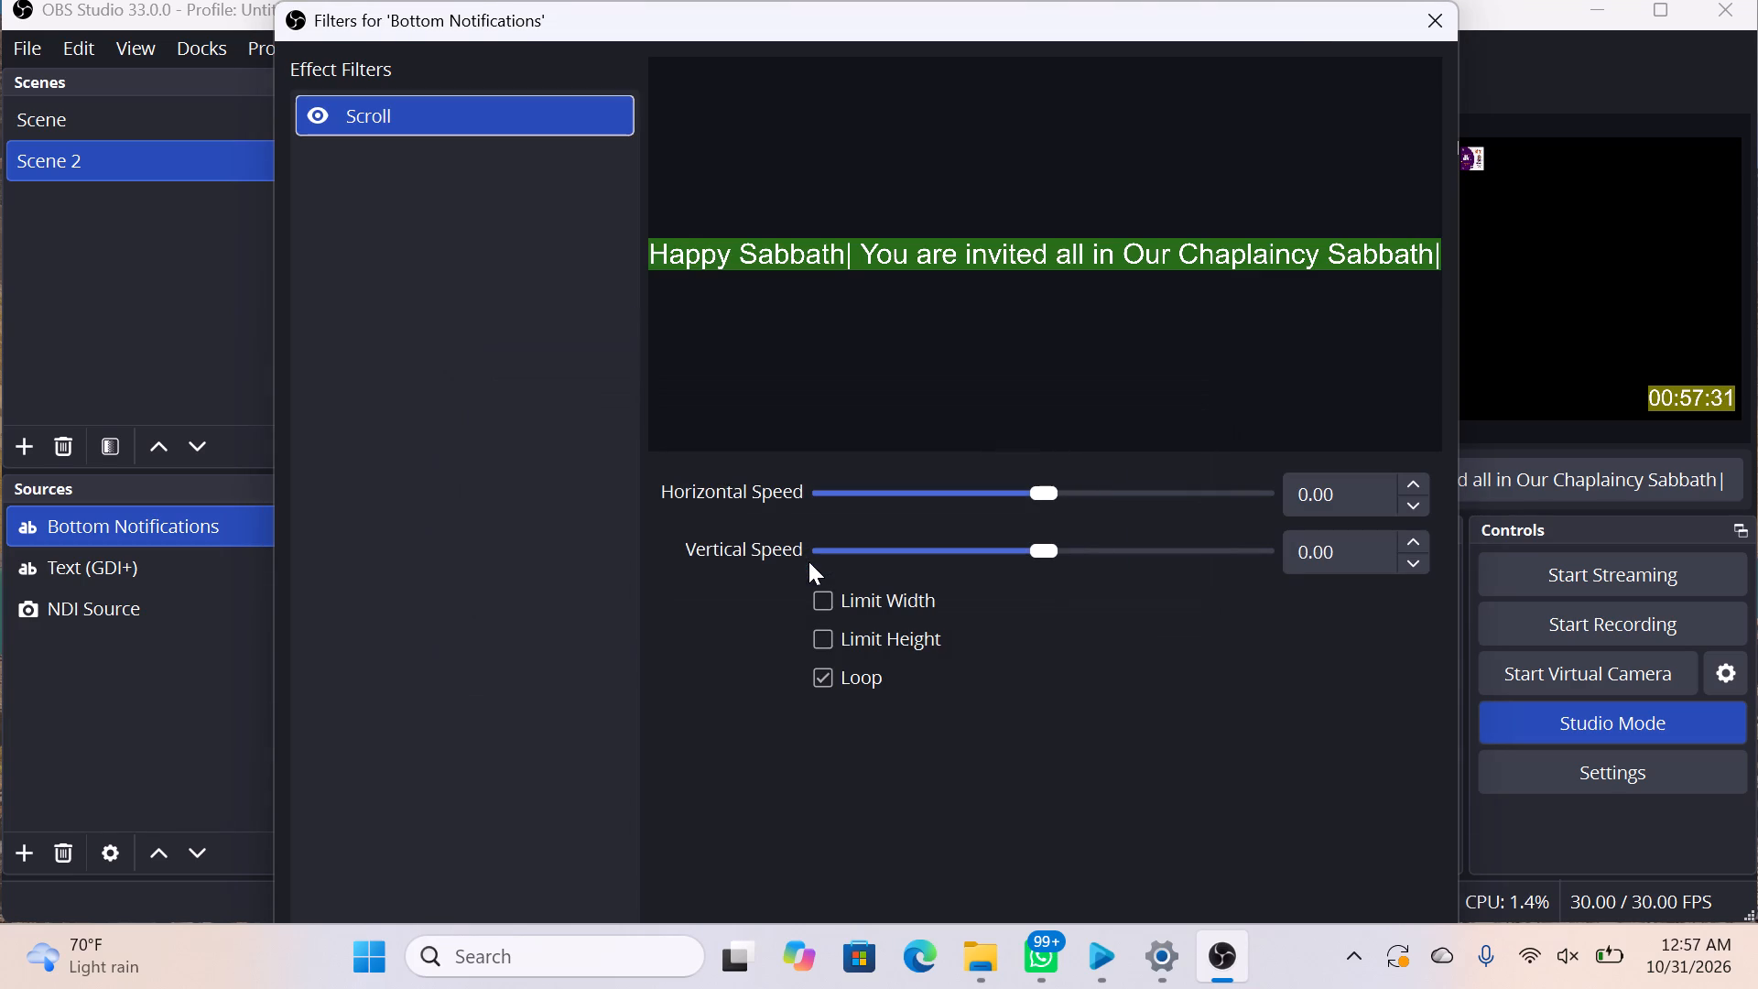
Set the Scroll filter's horizontal speed to 181 and close the Bottom Notifications filters.
click(1040, 493)
drag(1046, 493, 1056, 494)
drag(1056, 494, 1066, 494)
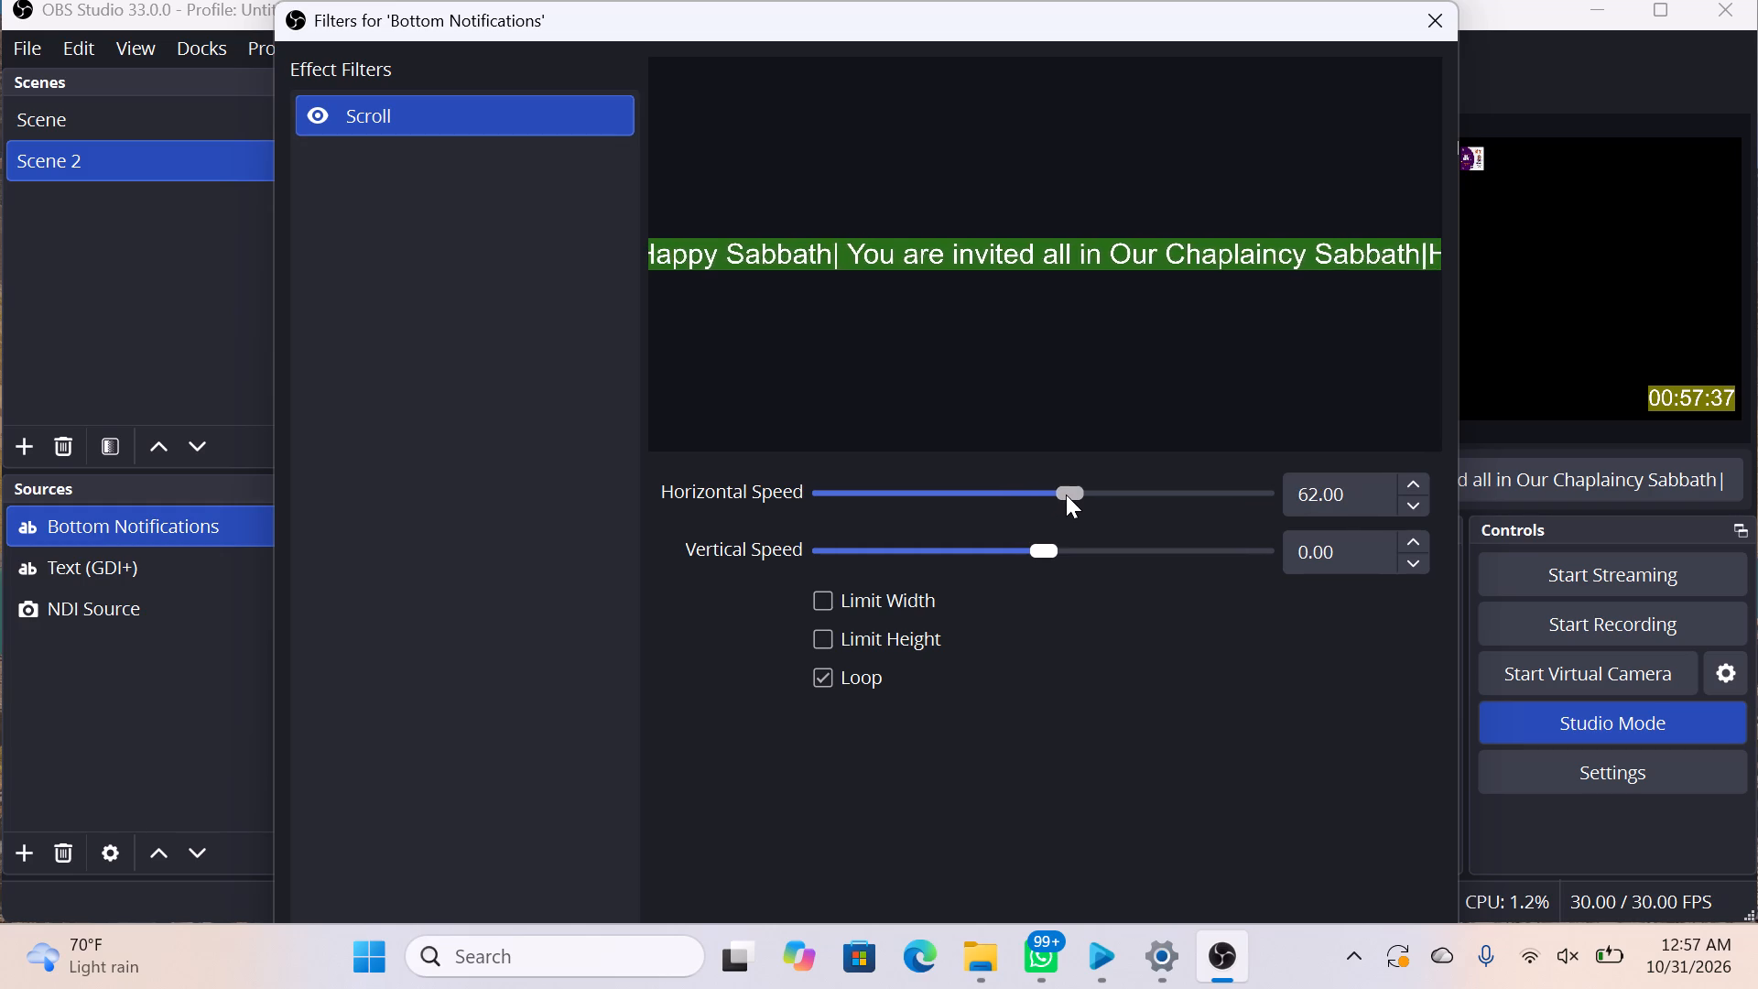
drag(1066, 494, 1079, 494)
drag(1079, 494, 1091, 494)
click(1091, 496)
drag(1093, 496, 1104, 501)
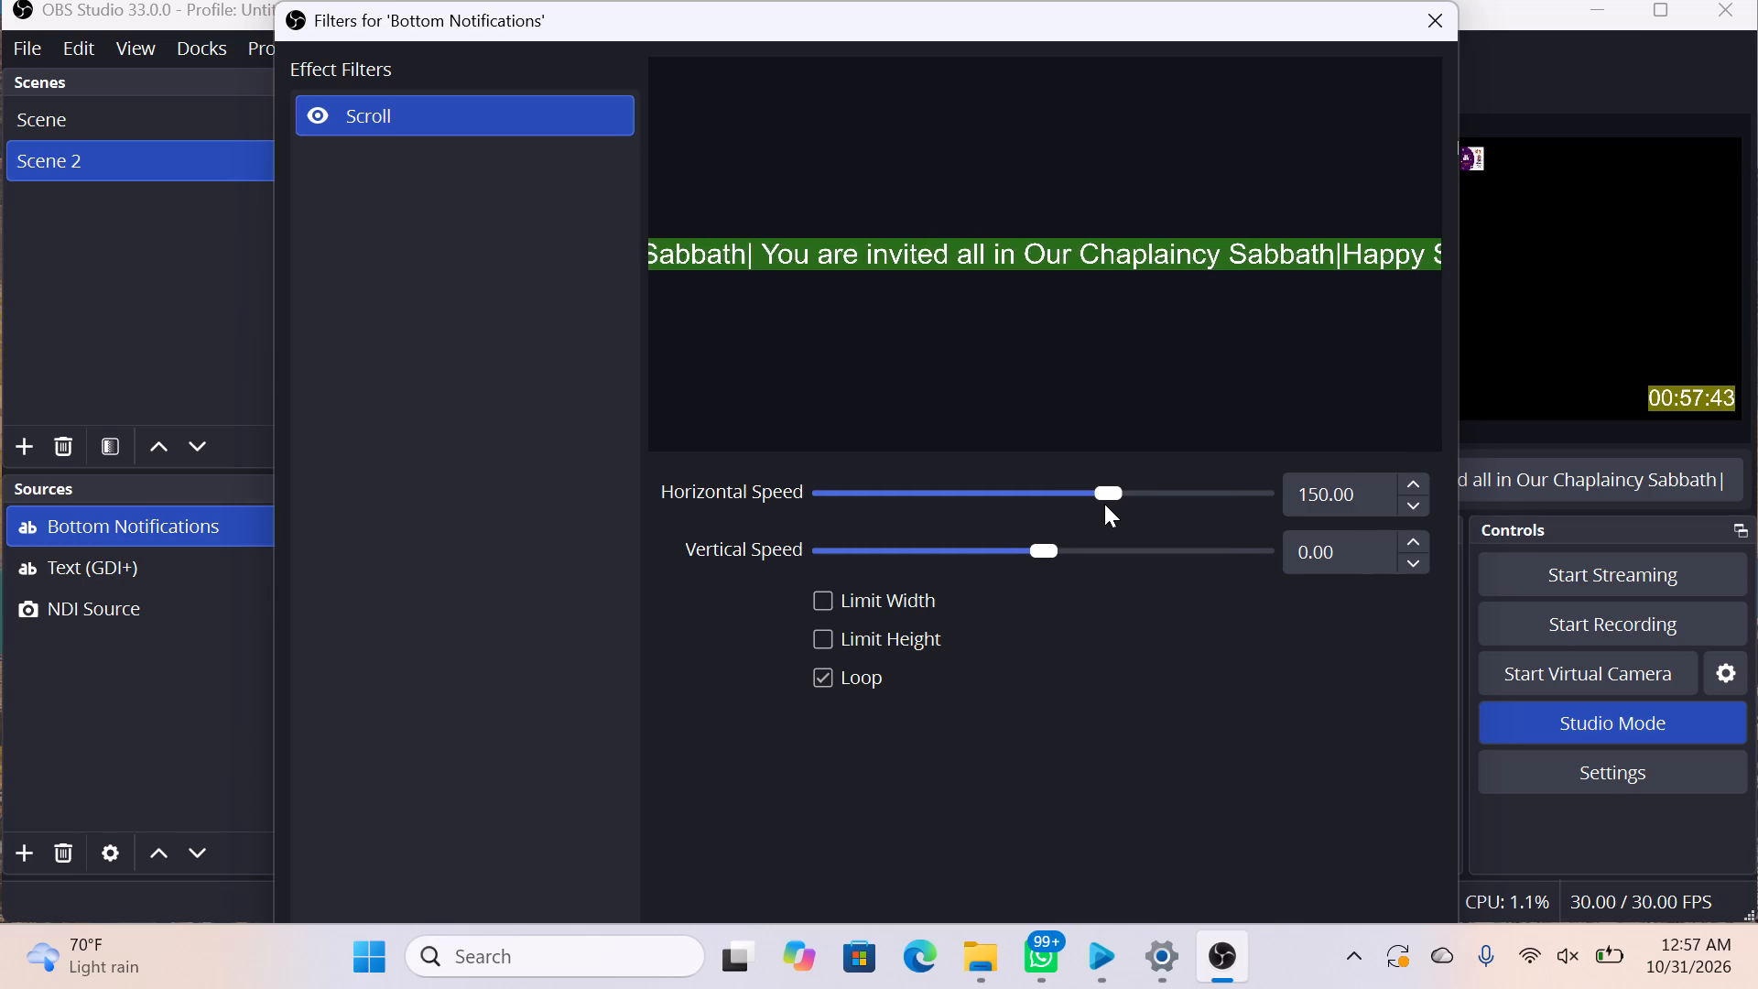
click(1104, 504)
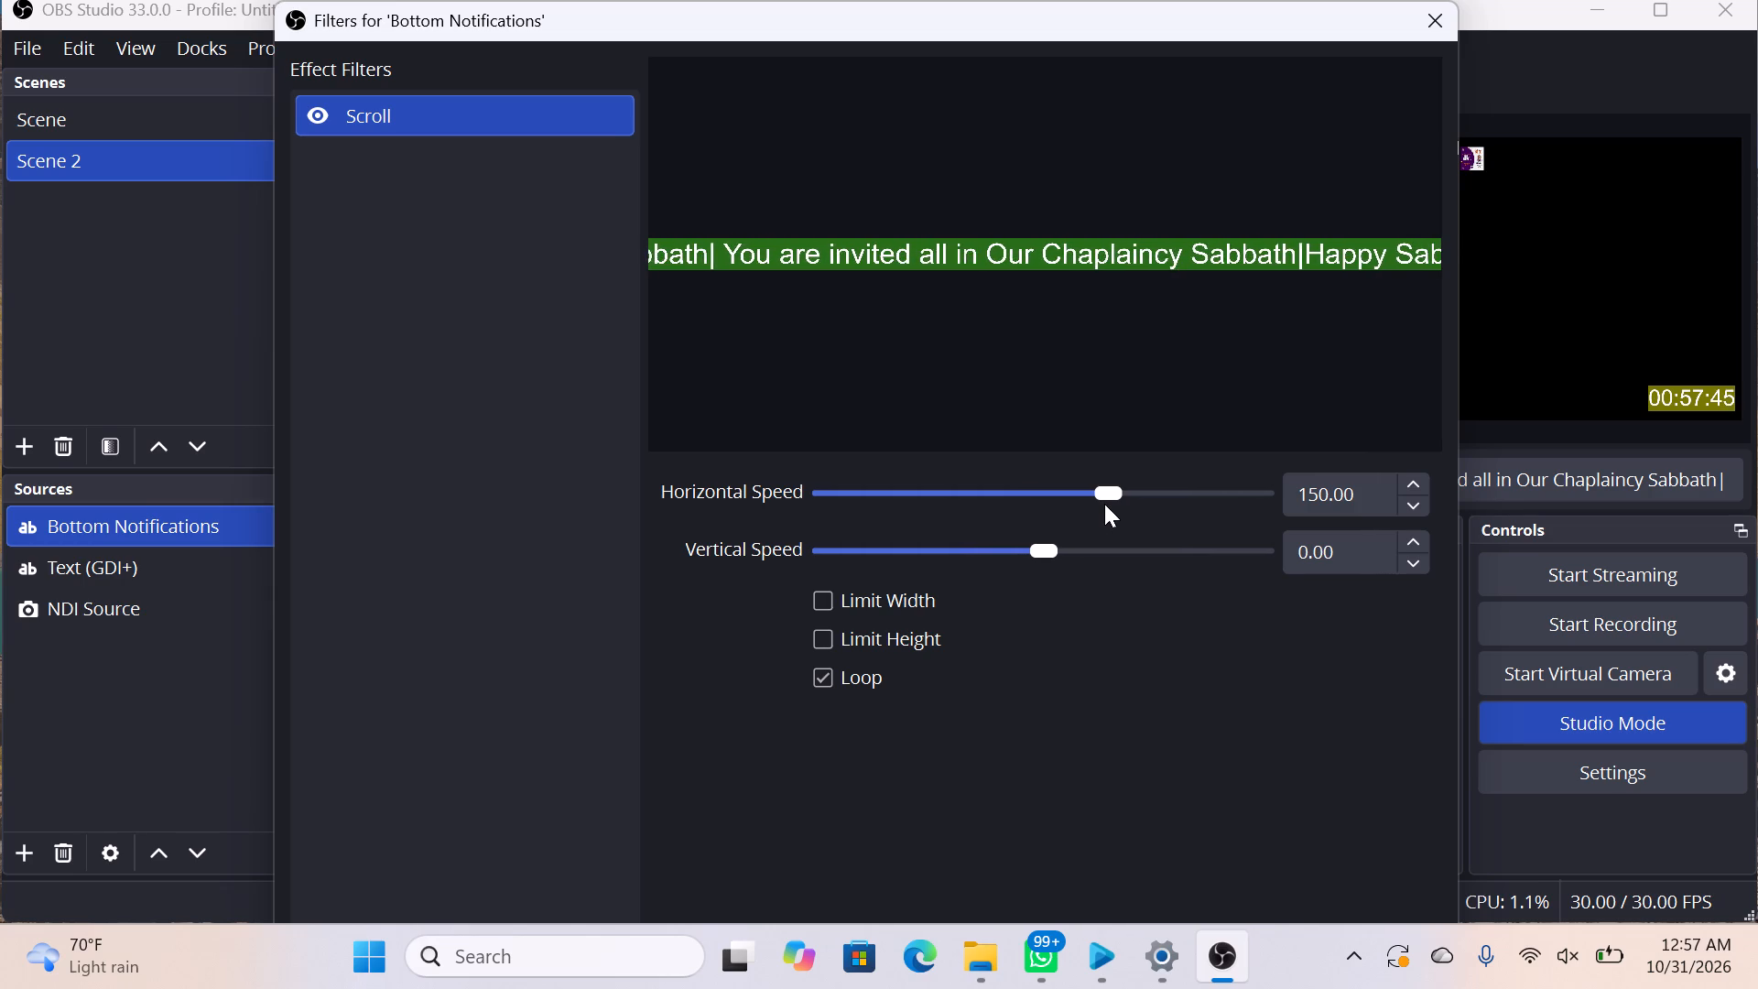
drag(1101, 492, 1112, 494)
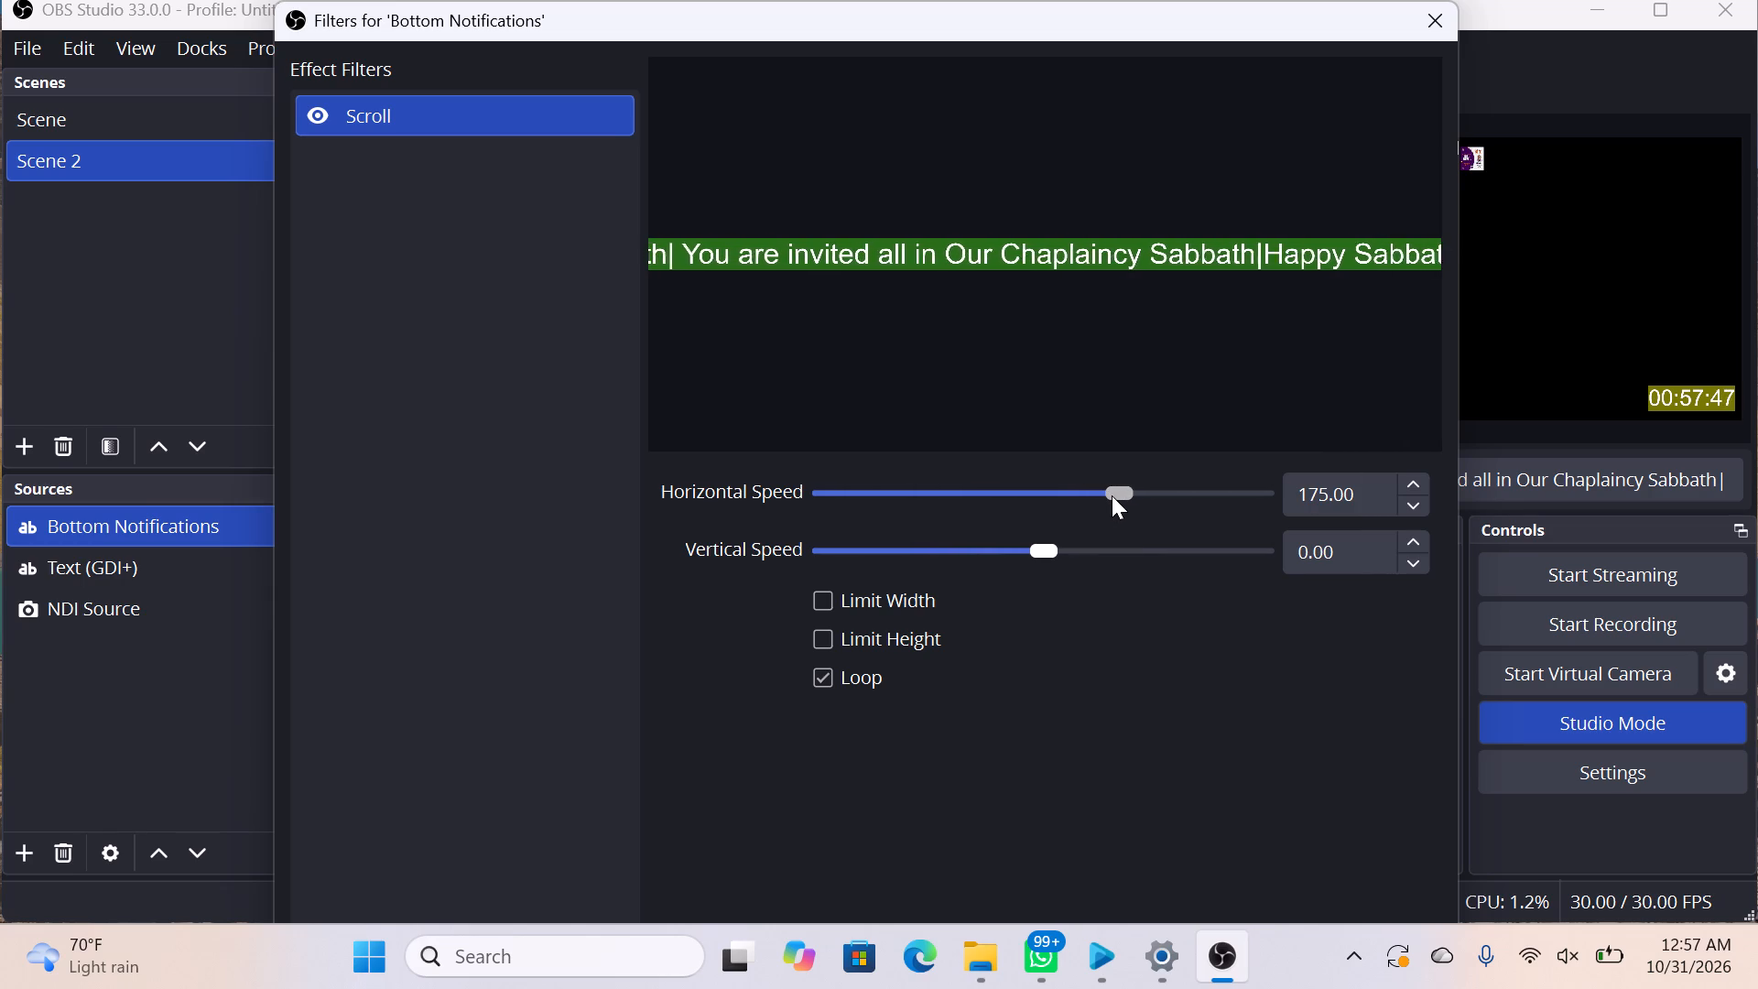
click(1112, 495)
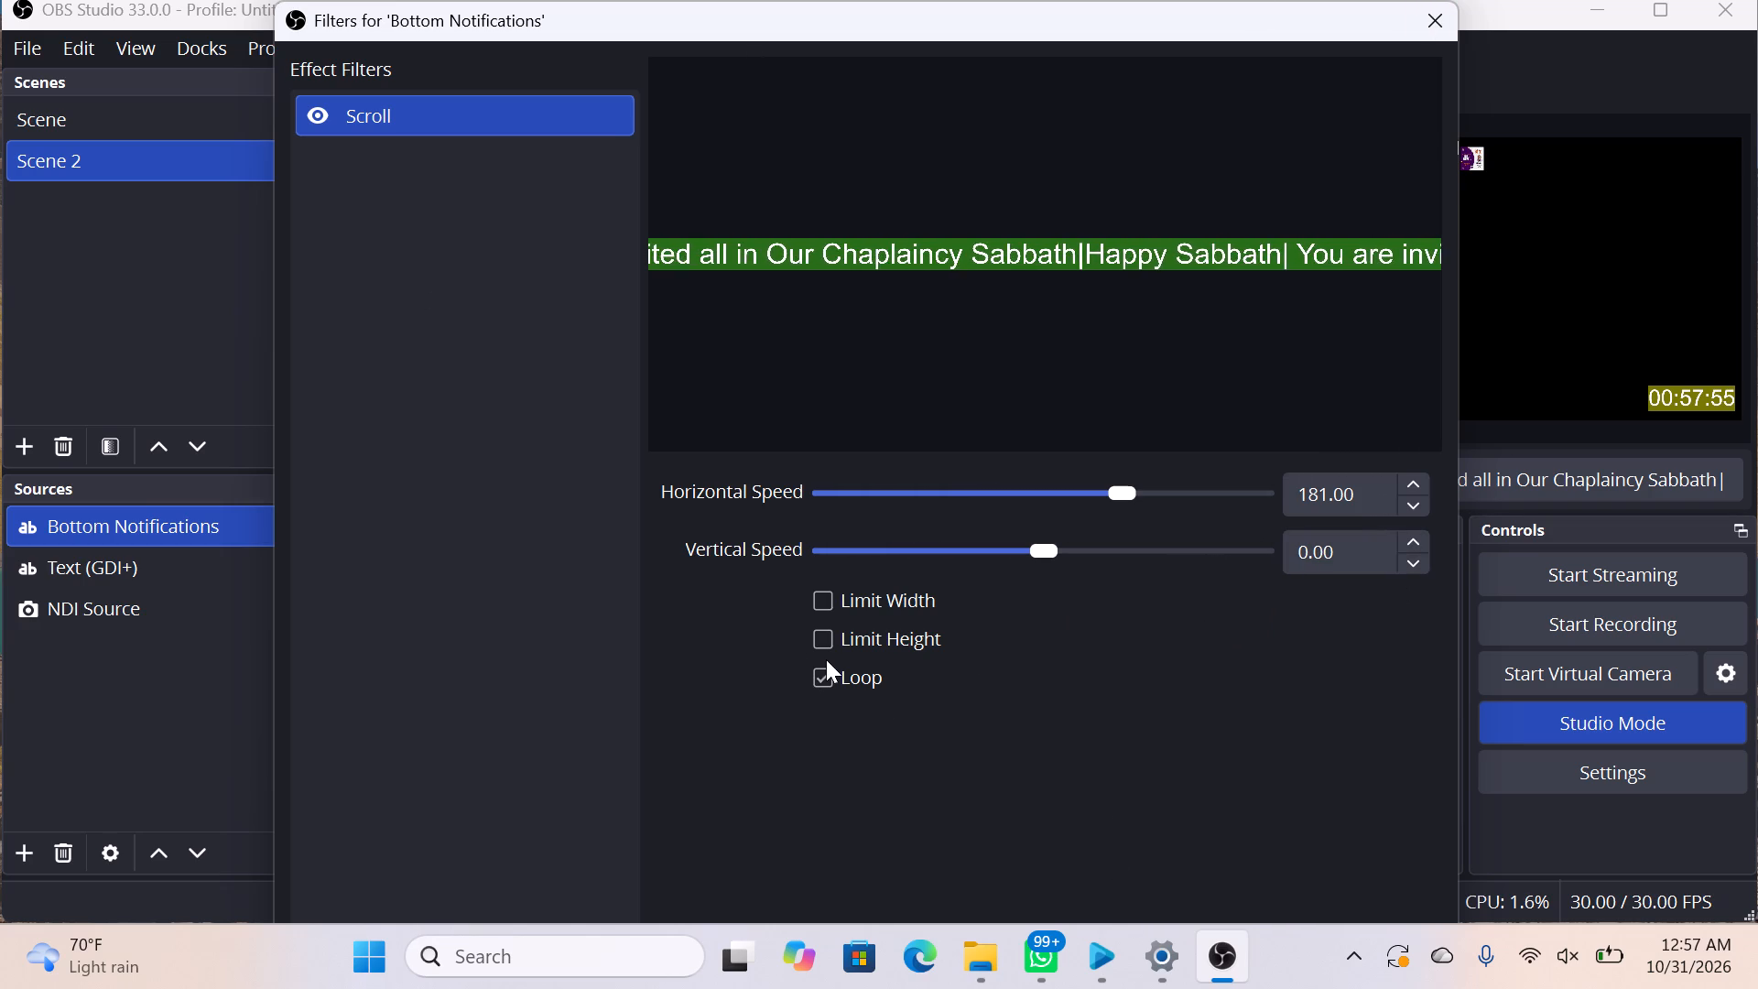
scroll(1011, 688, down, 3)
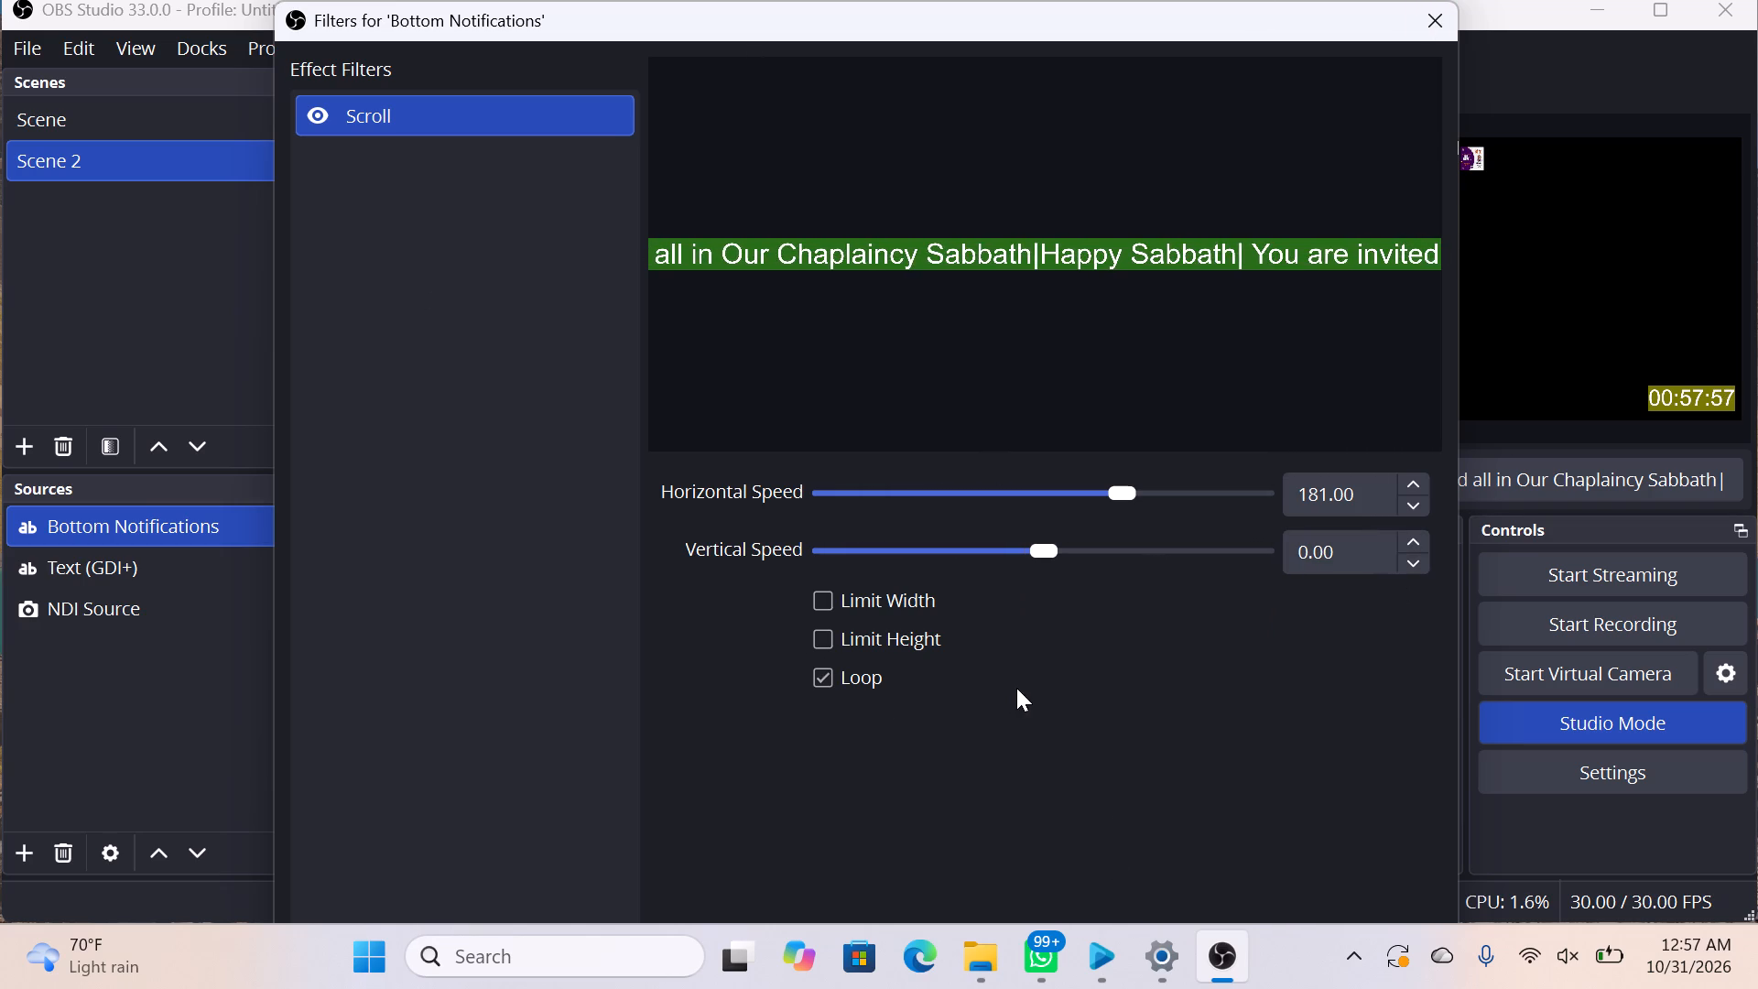
key(ctrl+s)
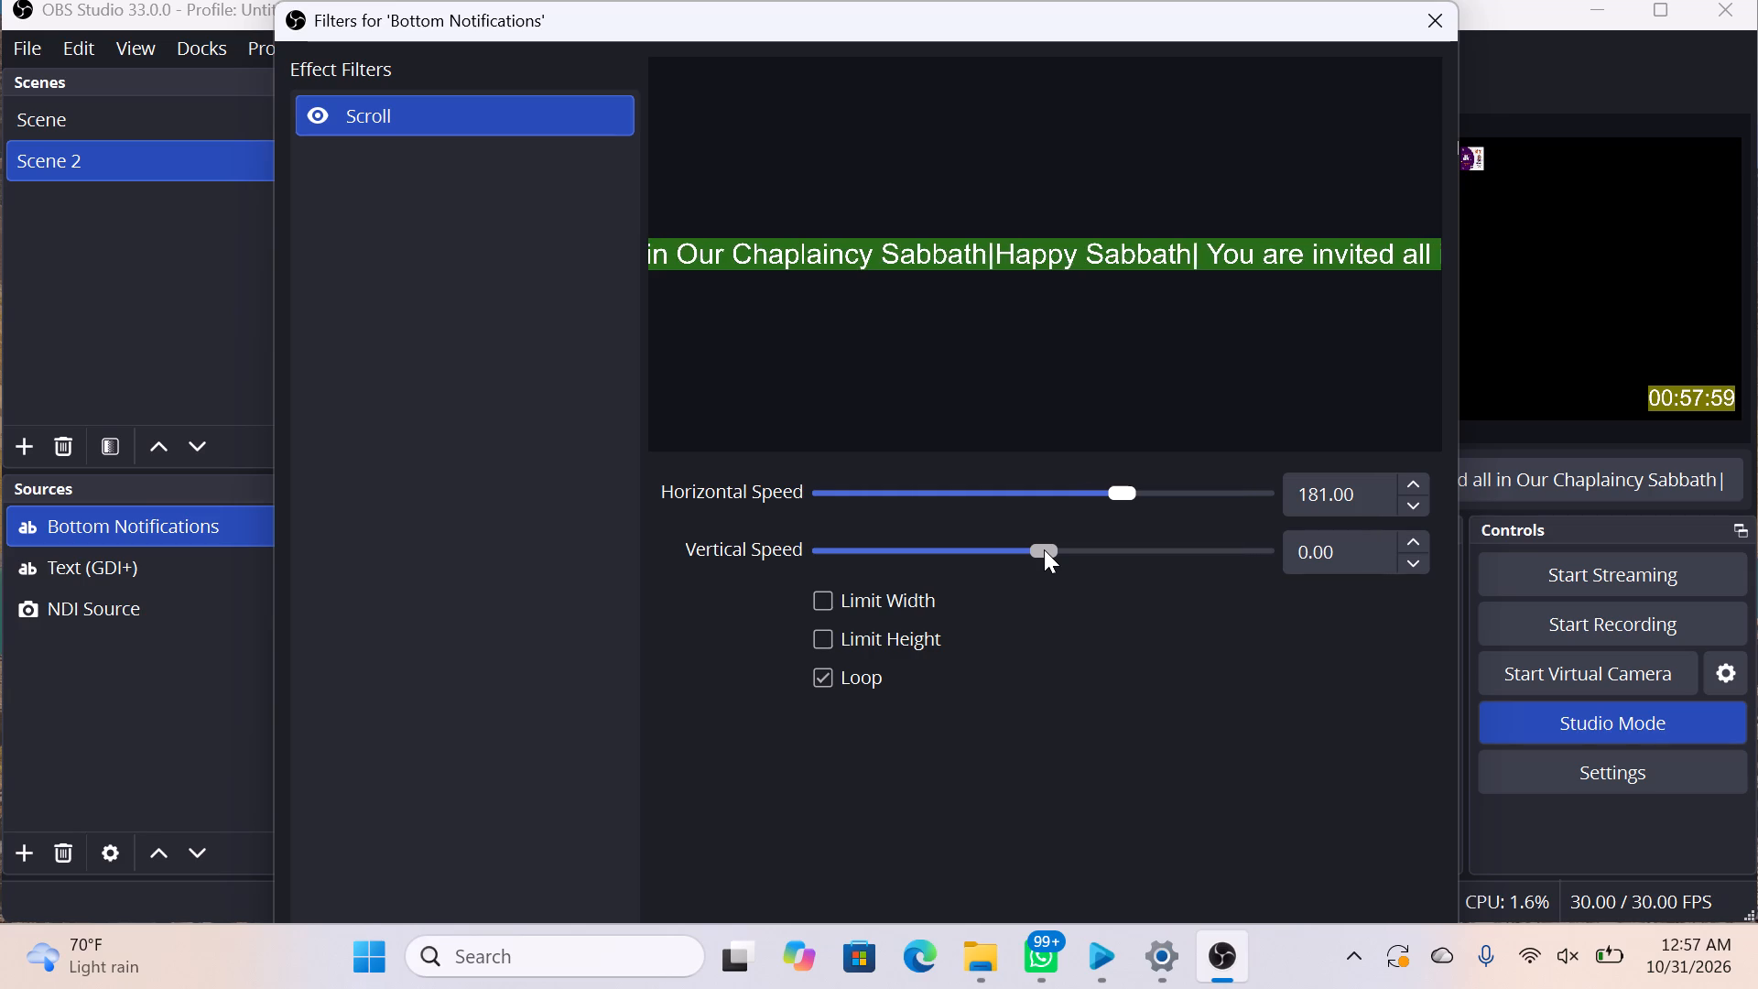
click(1451, 21)
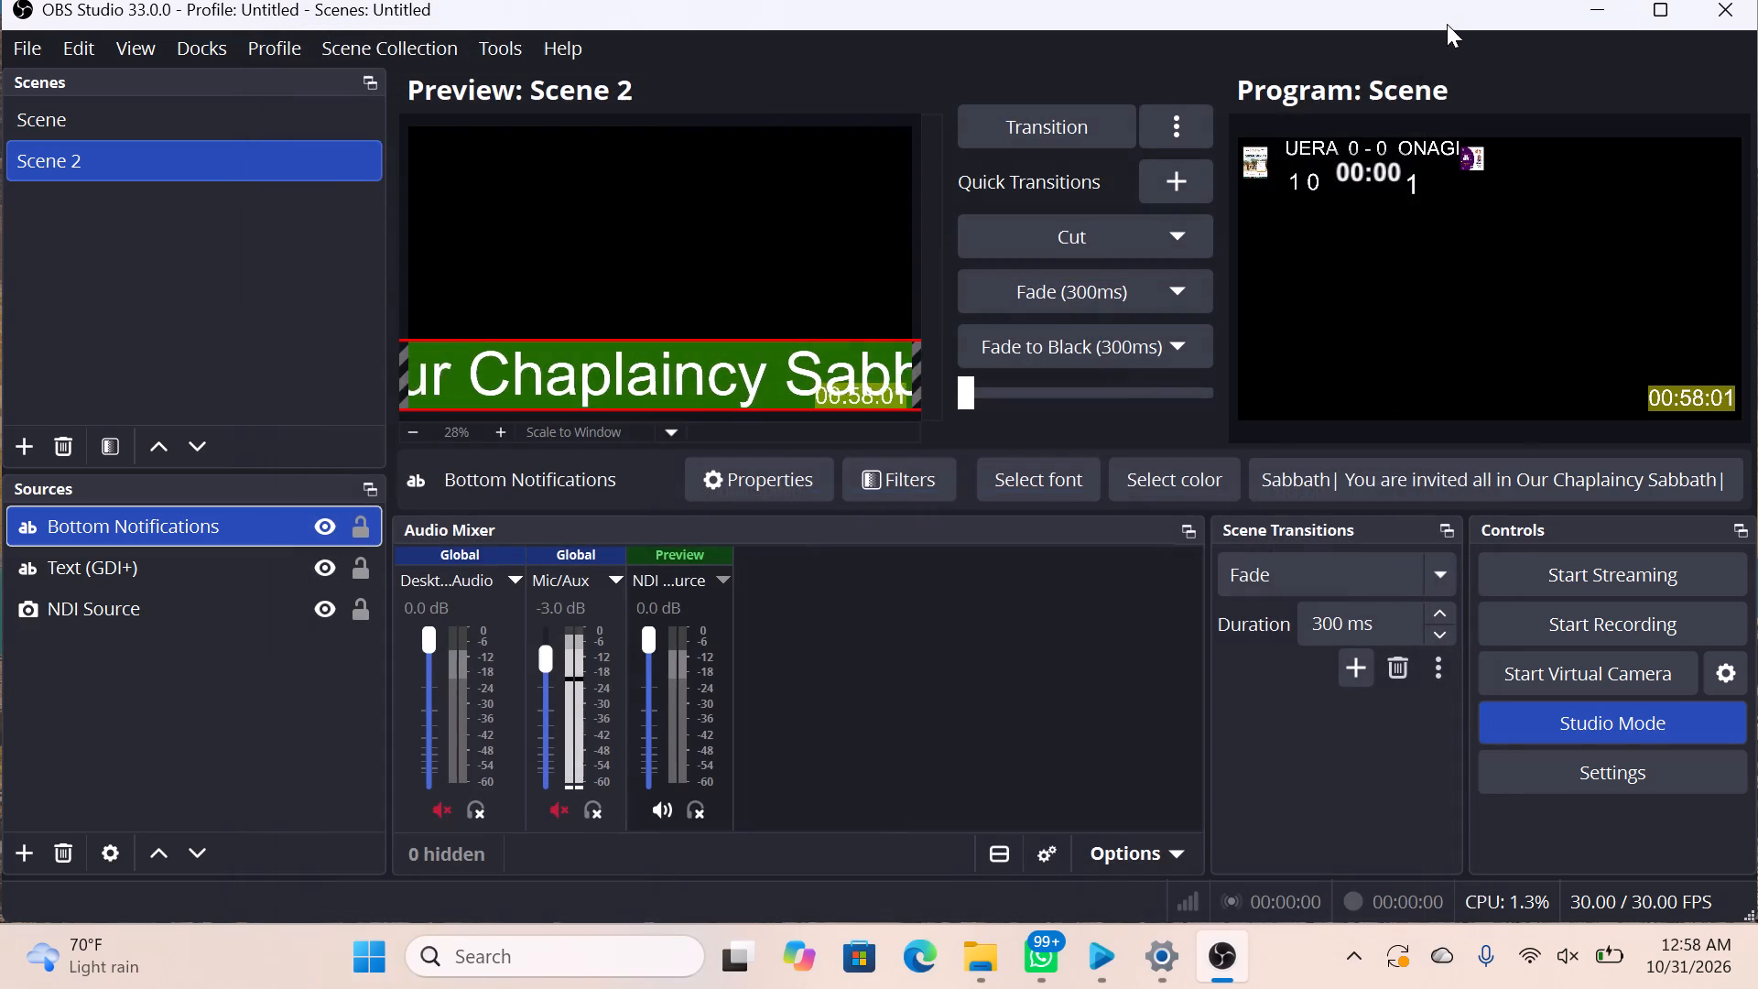
Move the Bottom Notifications band up clear of the clock and rightward until it starts about 158 px inside the canvas's left edge.
click(572, 336)
click(589, 364)
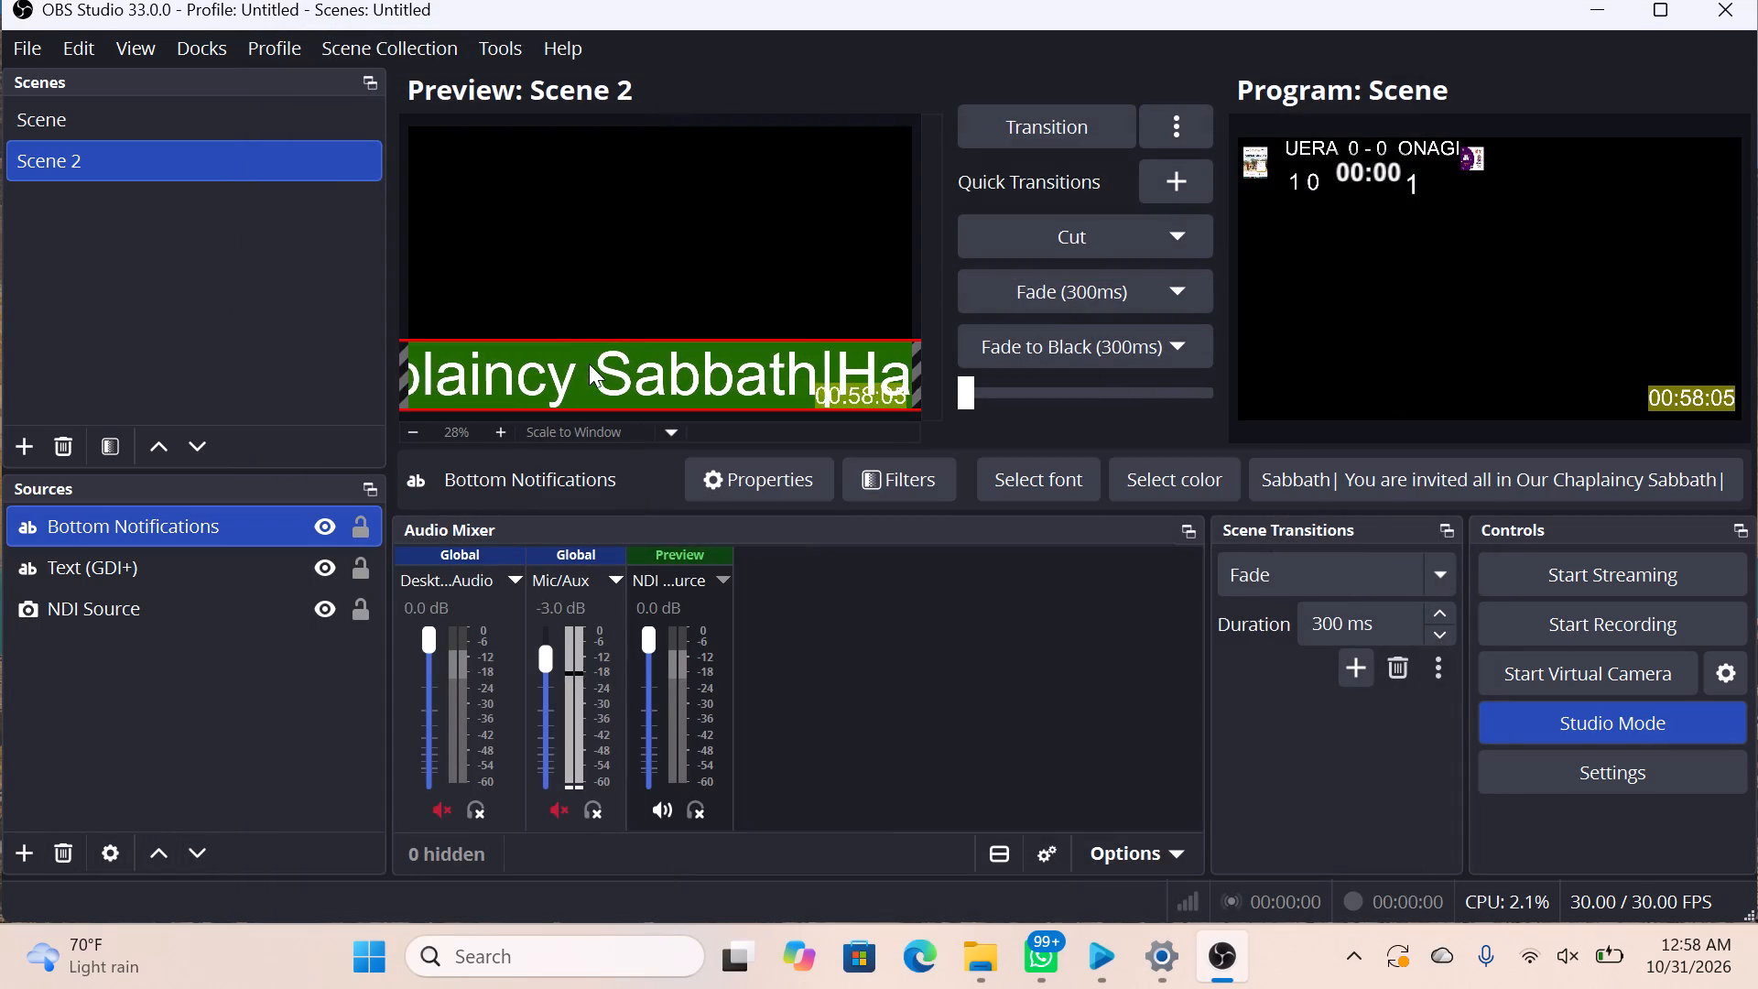
drag(591, 336, 604, 364)
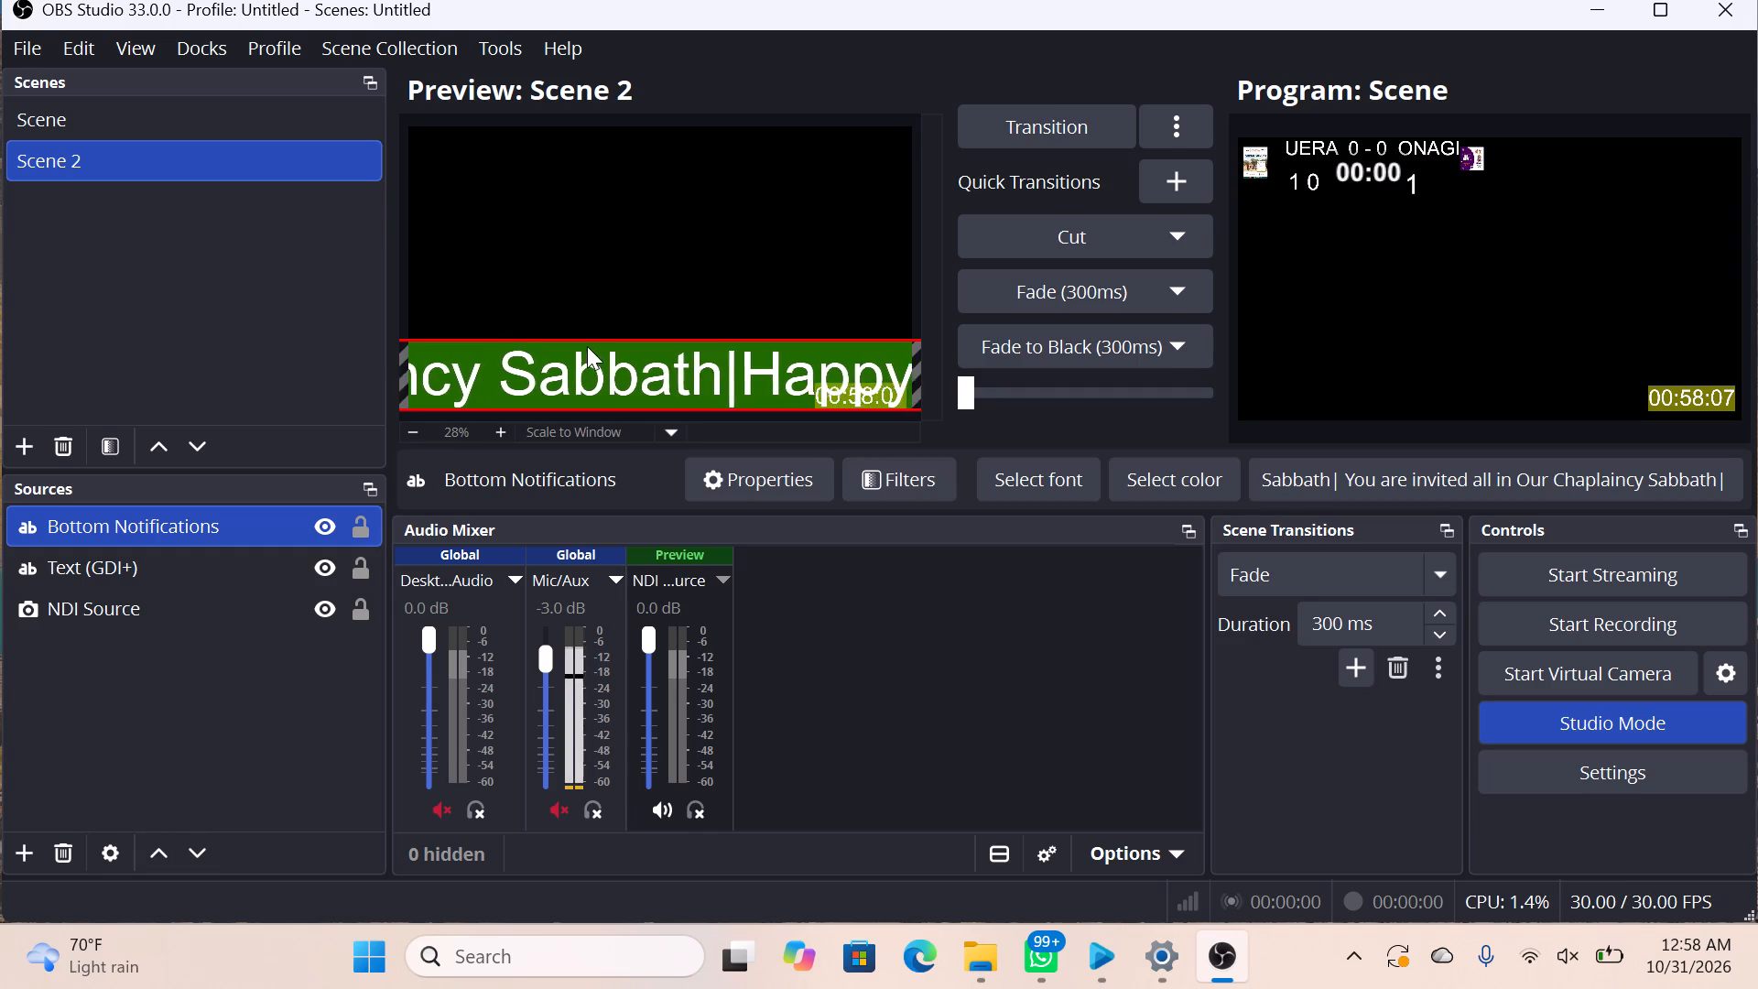
drag(582, 337, 583, 367)
click(859, 361)
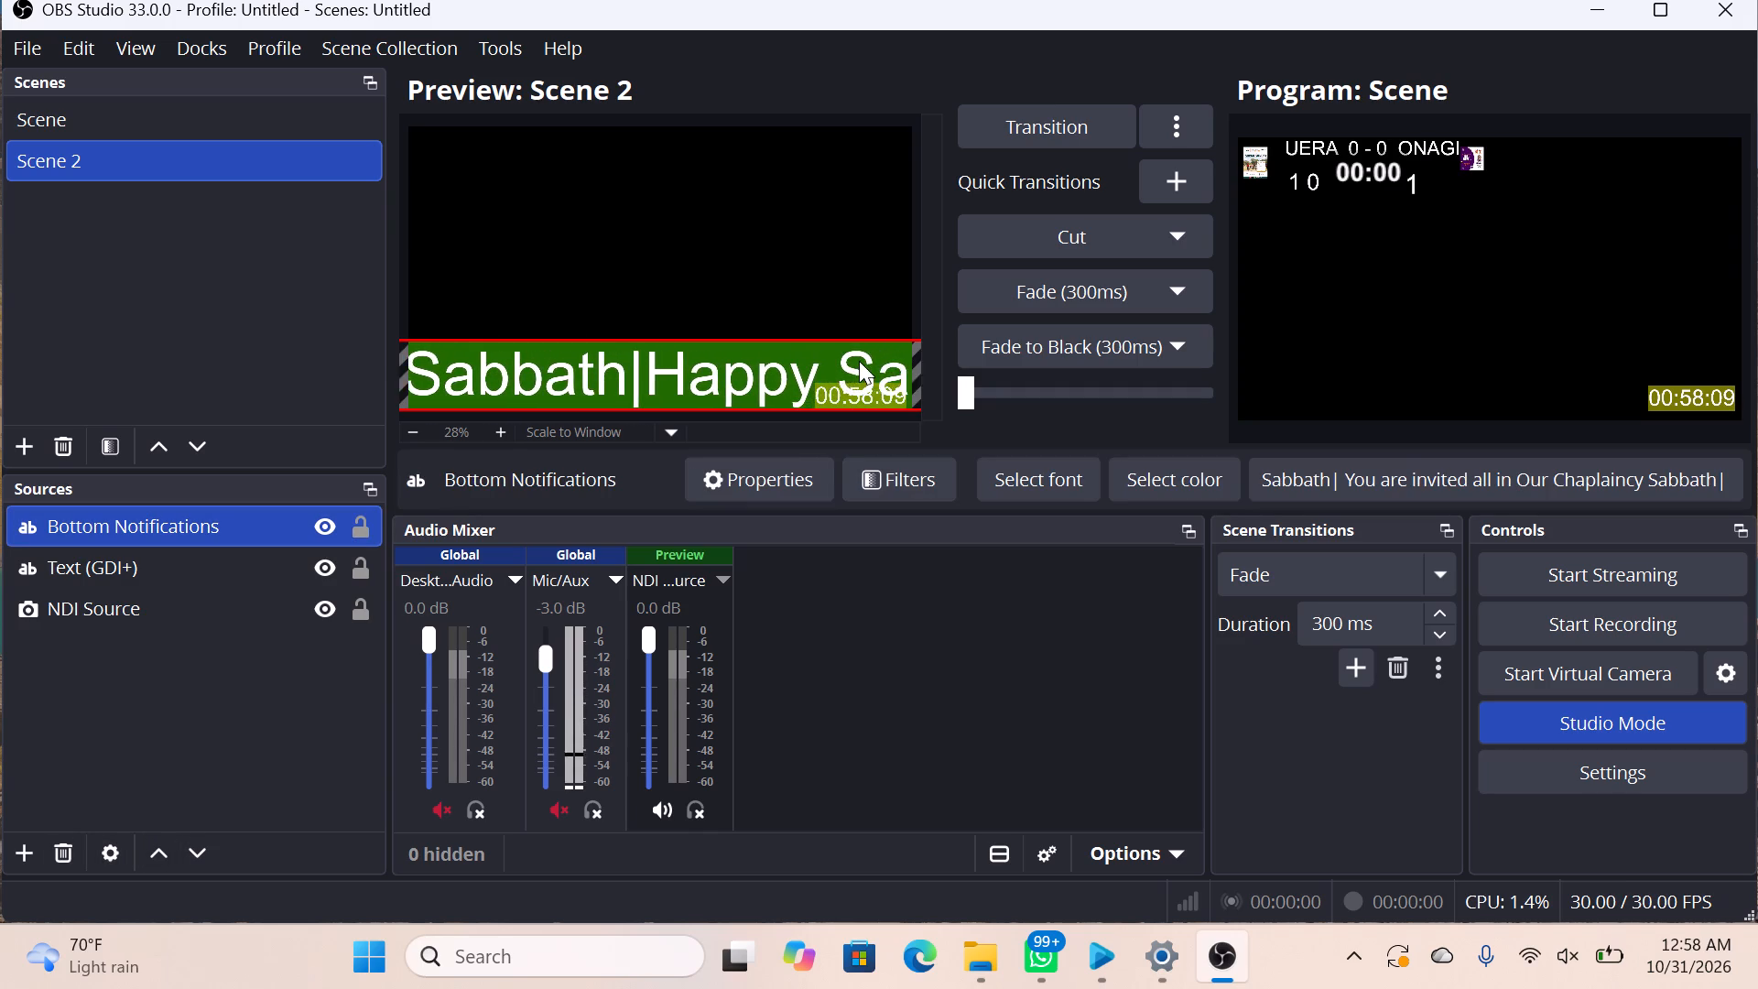
drag(837, 379, 820, 310)
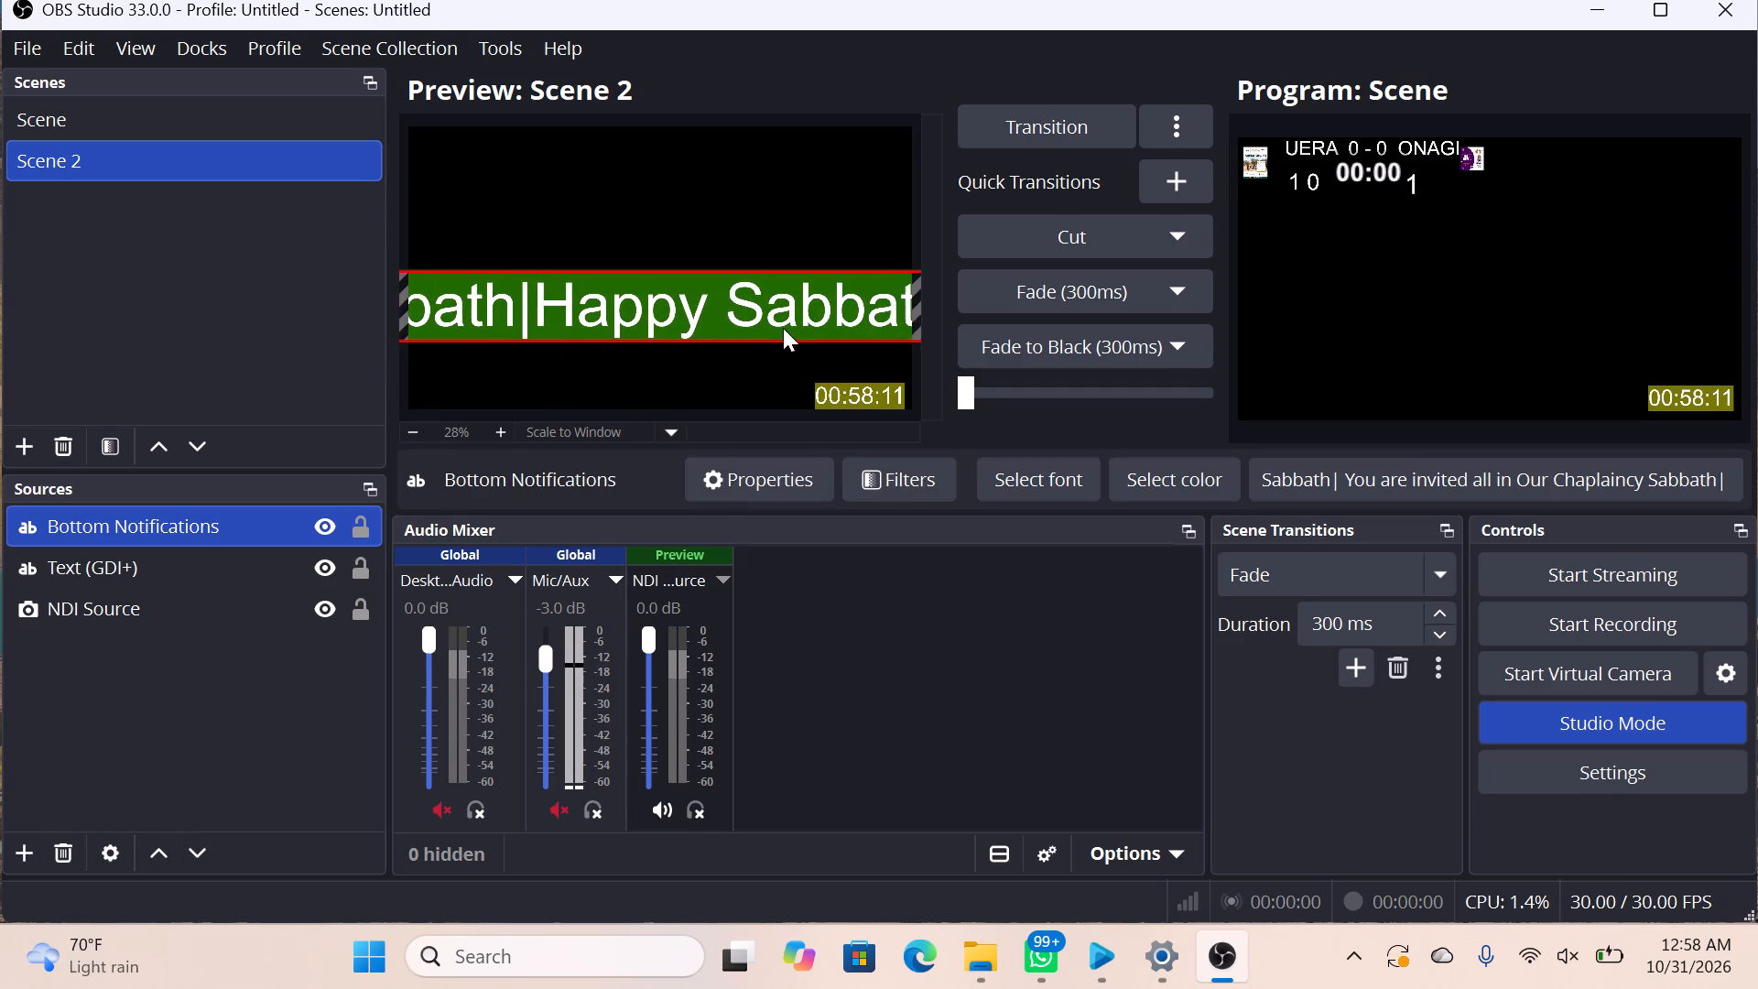
click(783, 328)
right_click(764, 296)
click(698, 296)
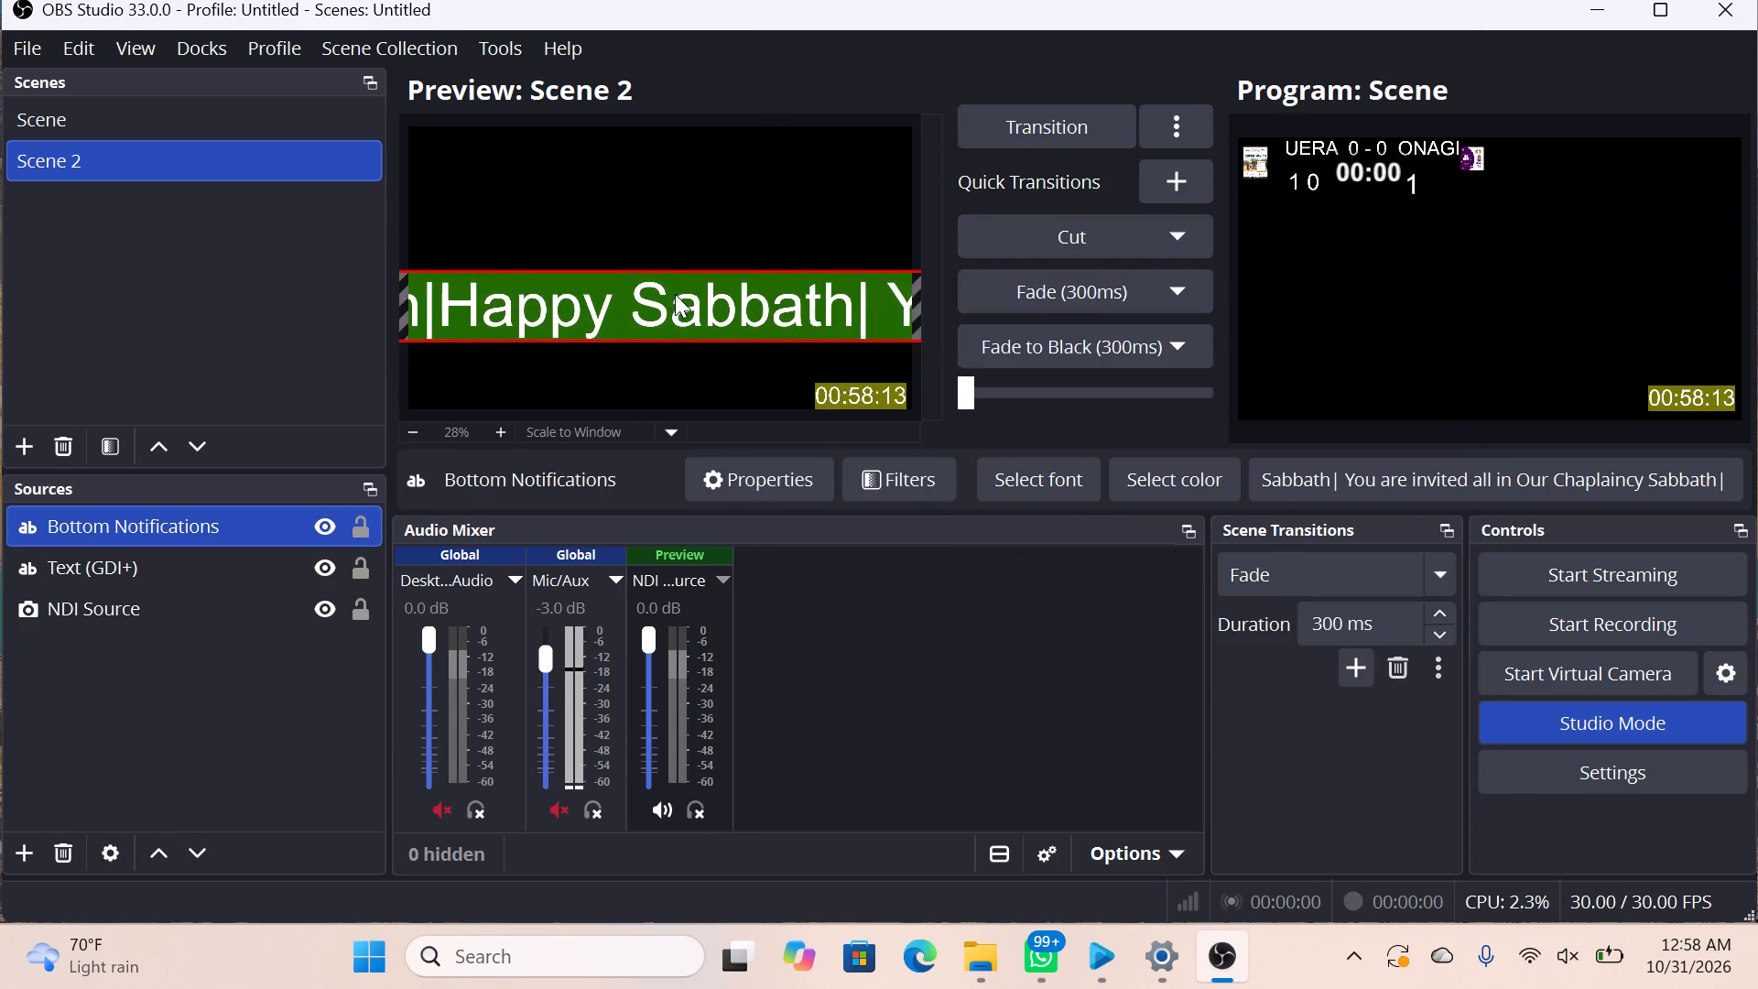
drag(675, 294, 755, 306)
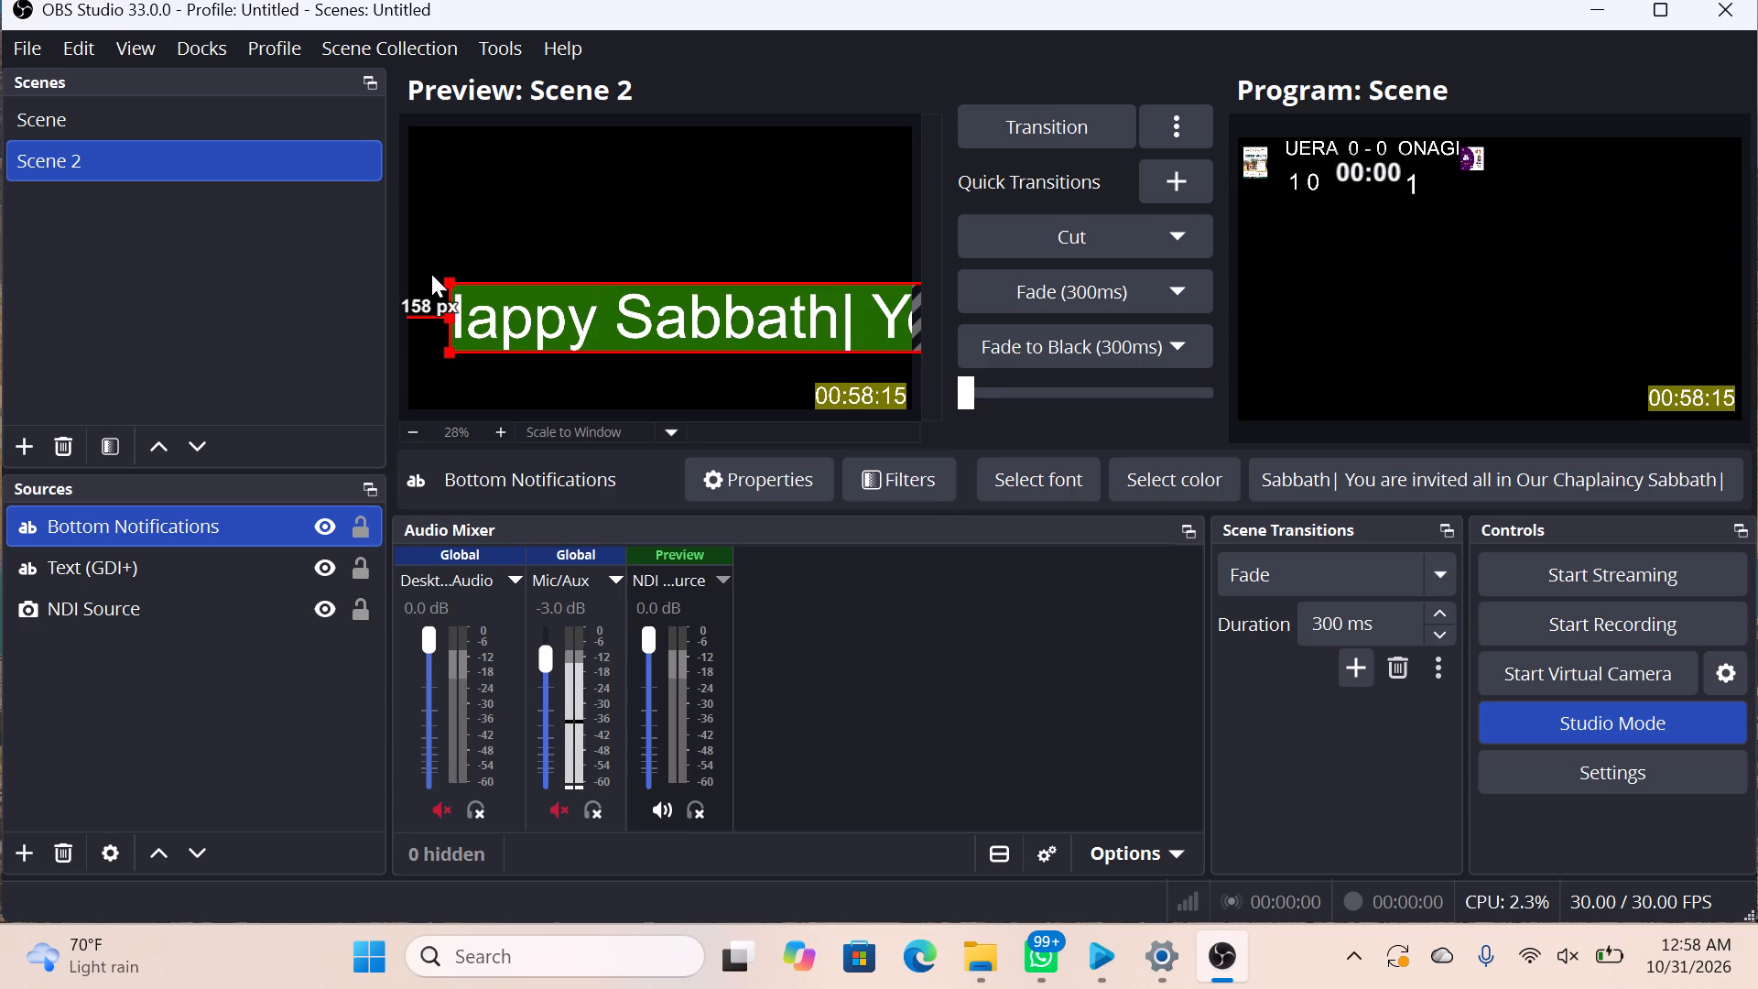
Scale down the Bottom Notifications band from its left end until it starts about 887 px from the canvas's left edge.
drag(446, 283, 486, 319)
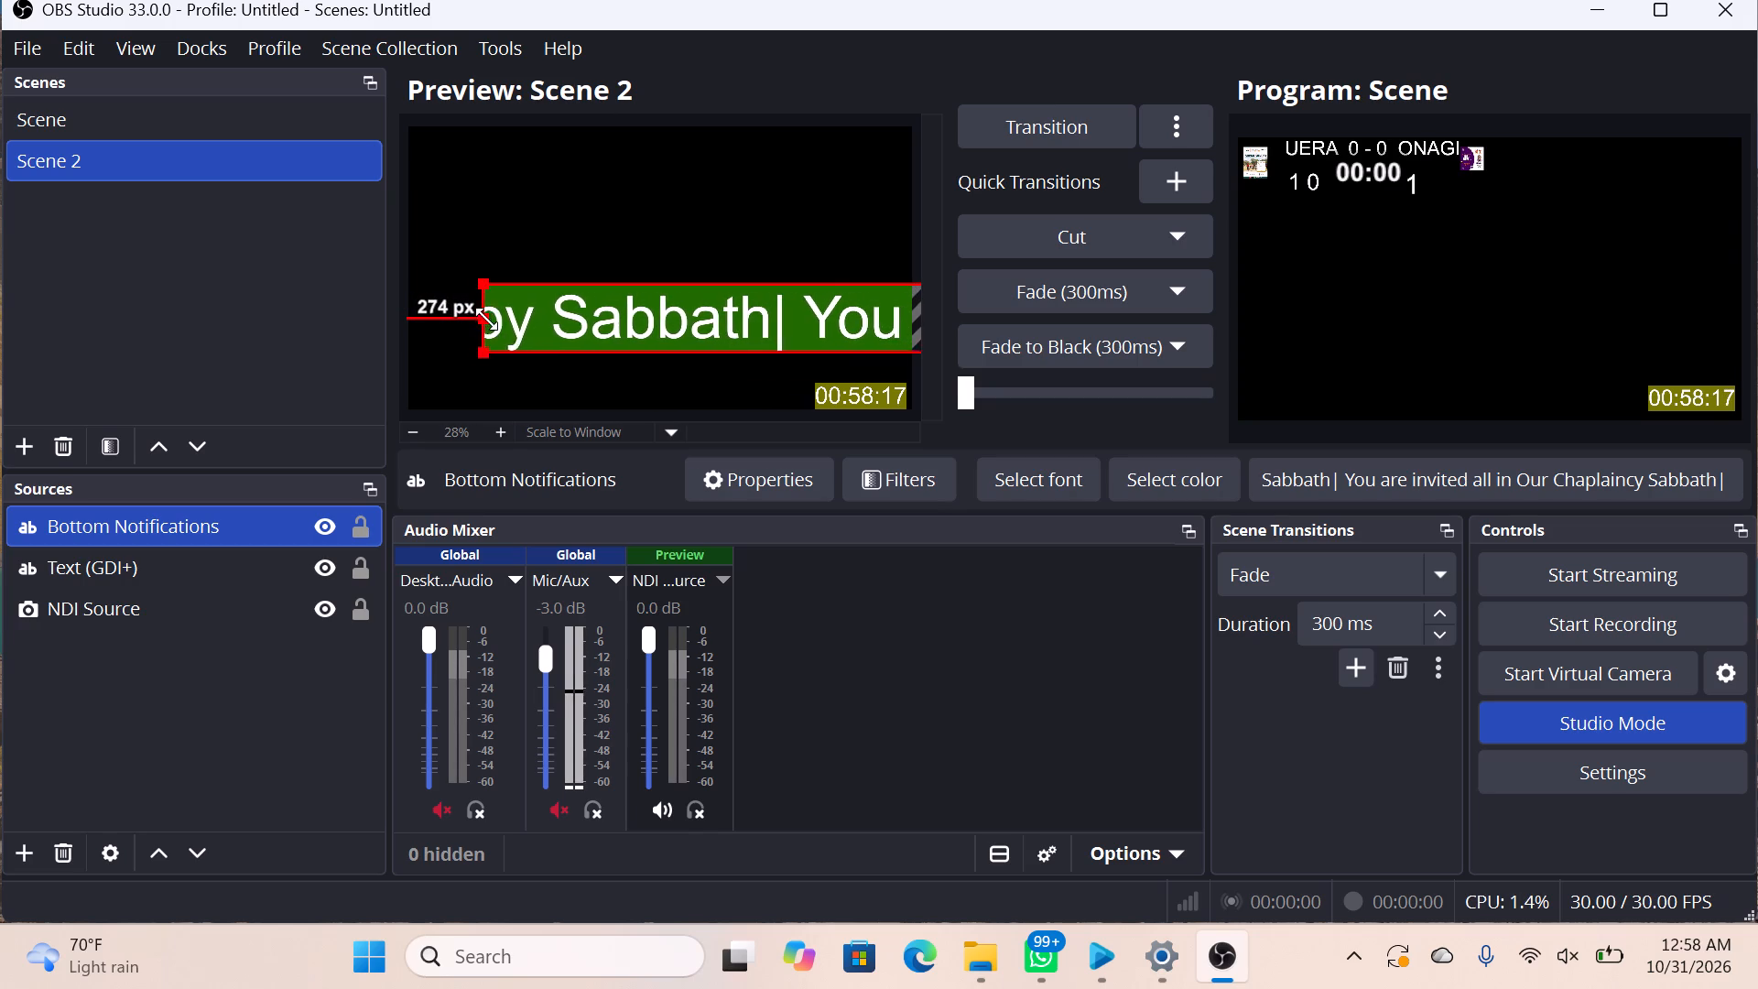
drag(486, 319, 489, 321)
drag(488, 284, 518, 312)
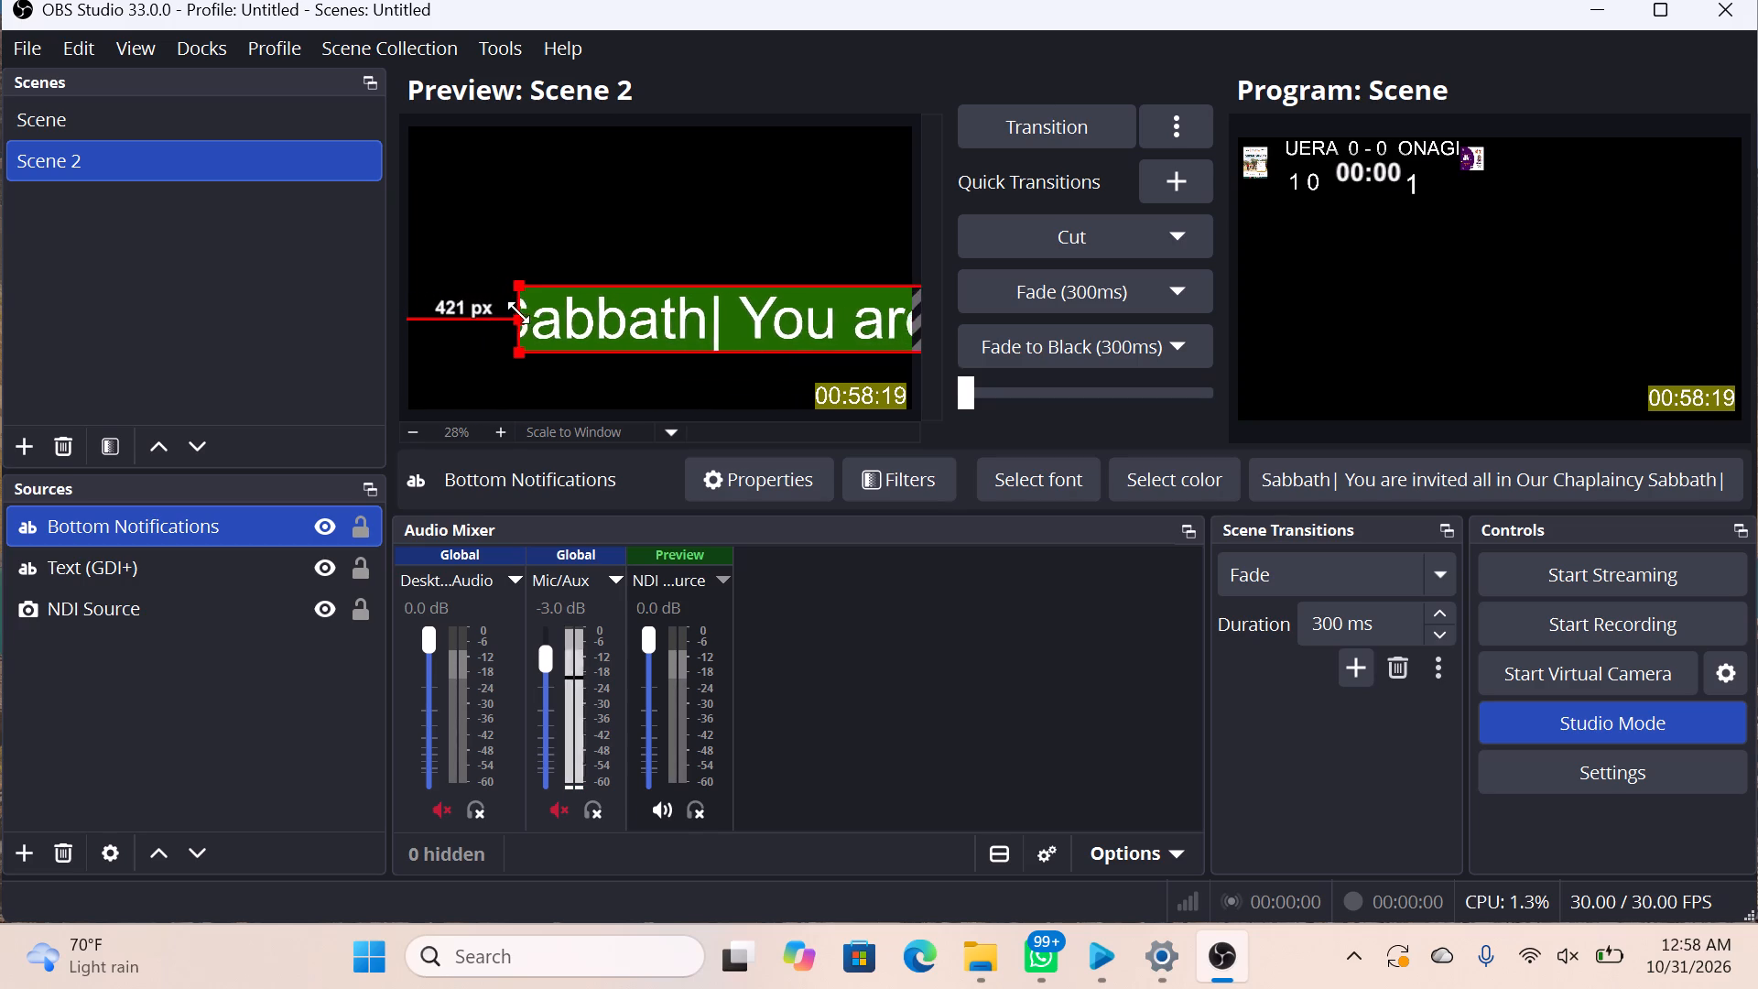
drag(518, 312, 495, 312)
drag(588, 312, 534, 314)
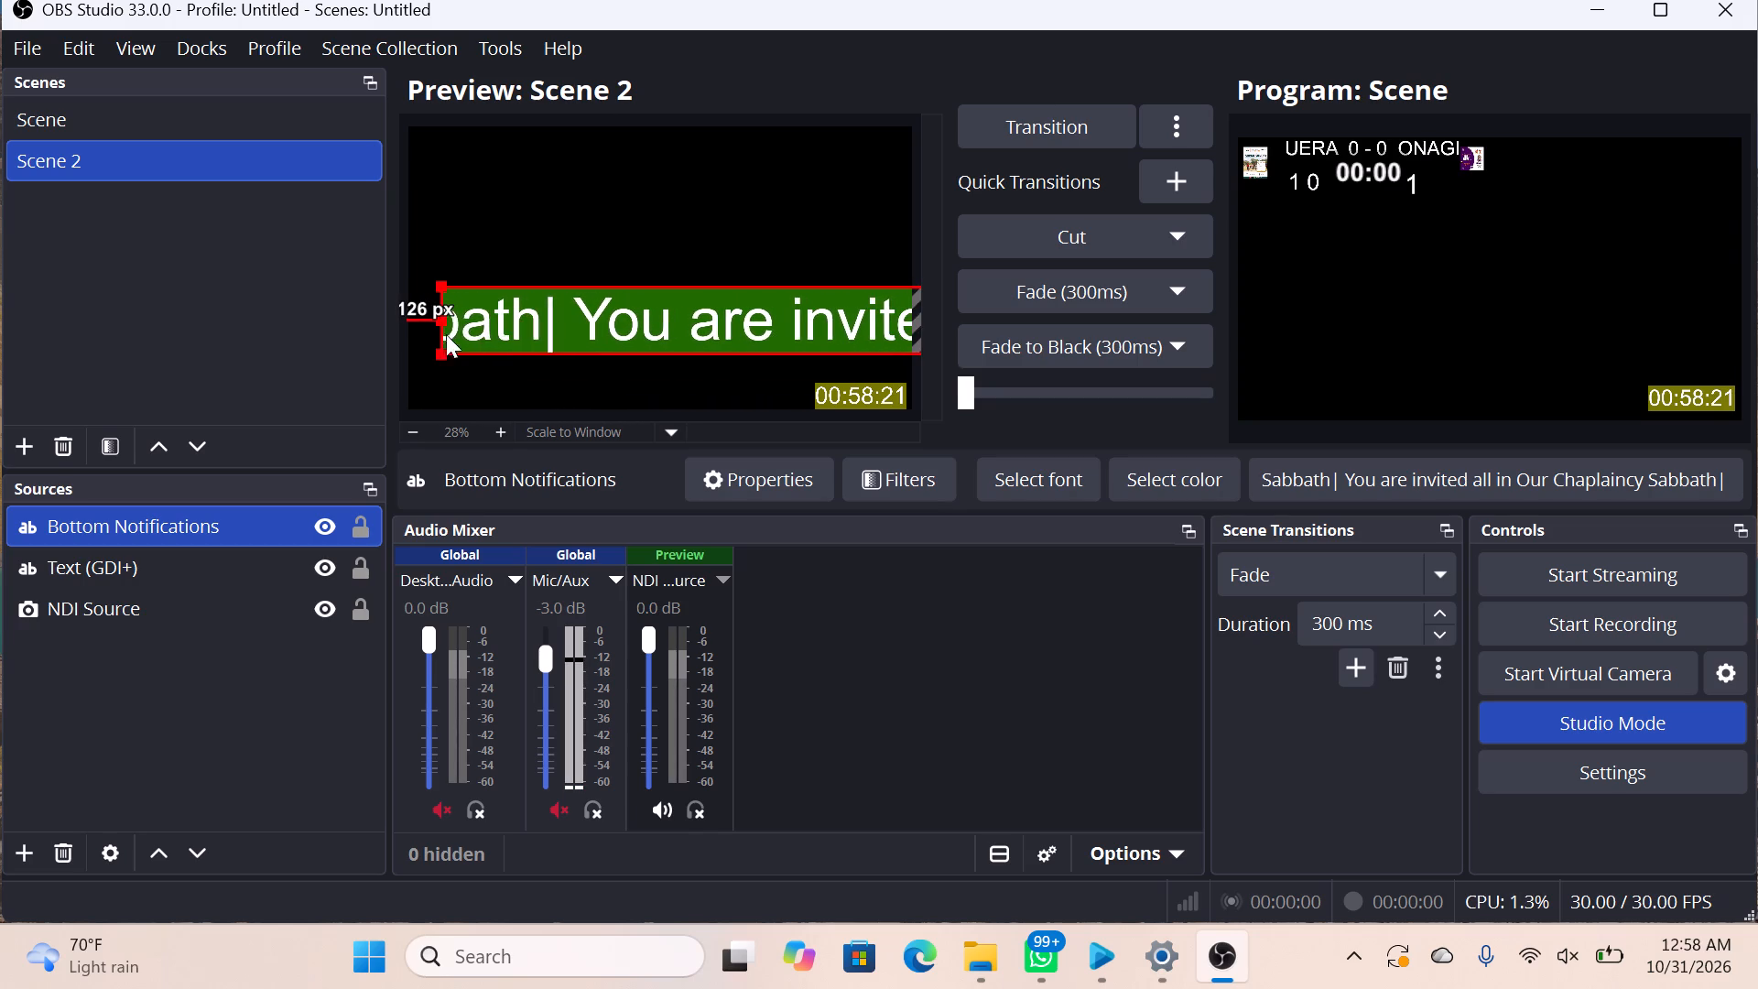
drag(440, 319, 641, 321)
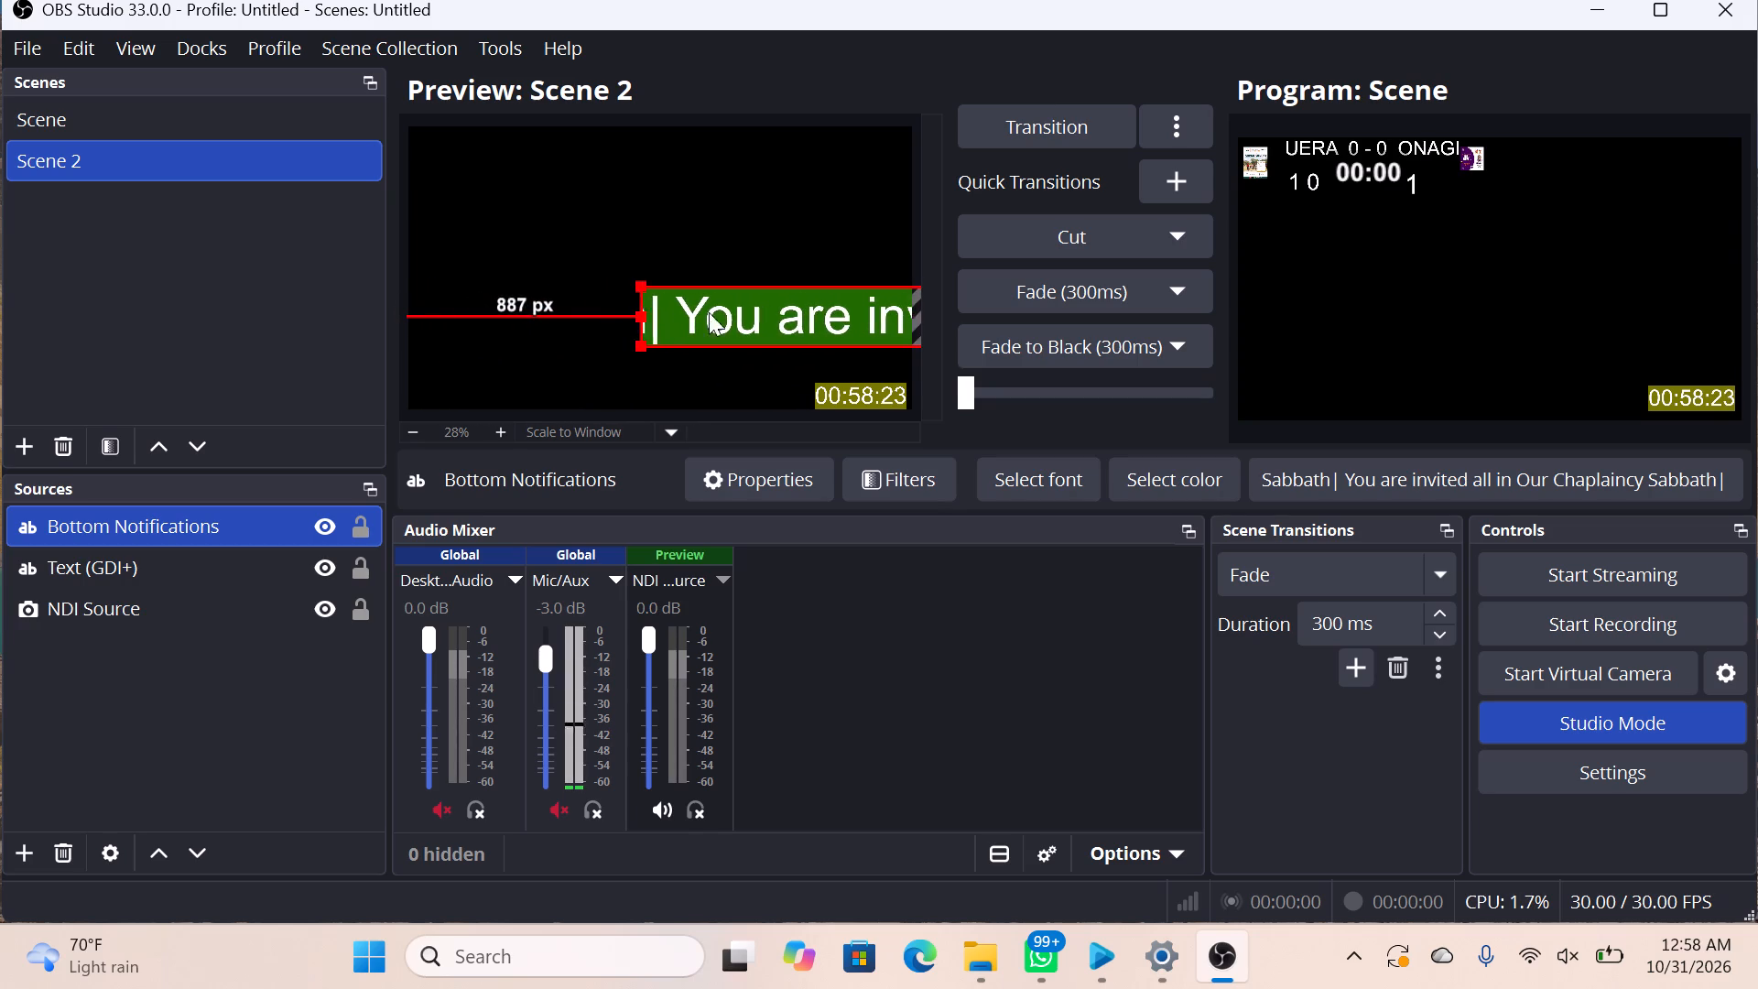
Shift the Bottom Notifications band left across the canvas and scale it down from its top edge to about 120 px high.
drag(747, 300, 538, 277)
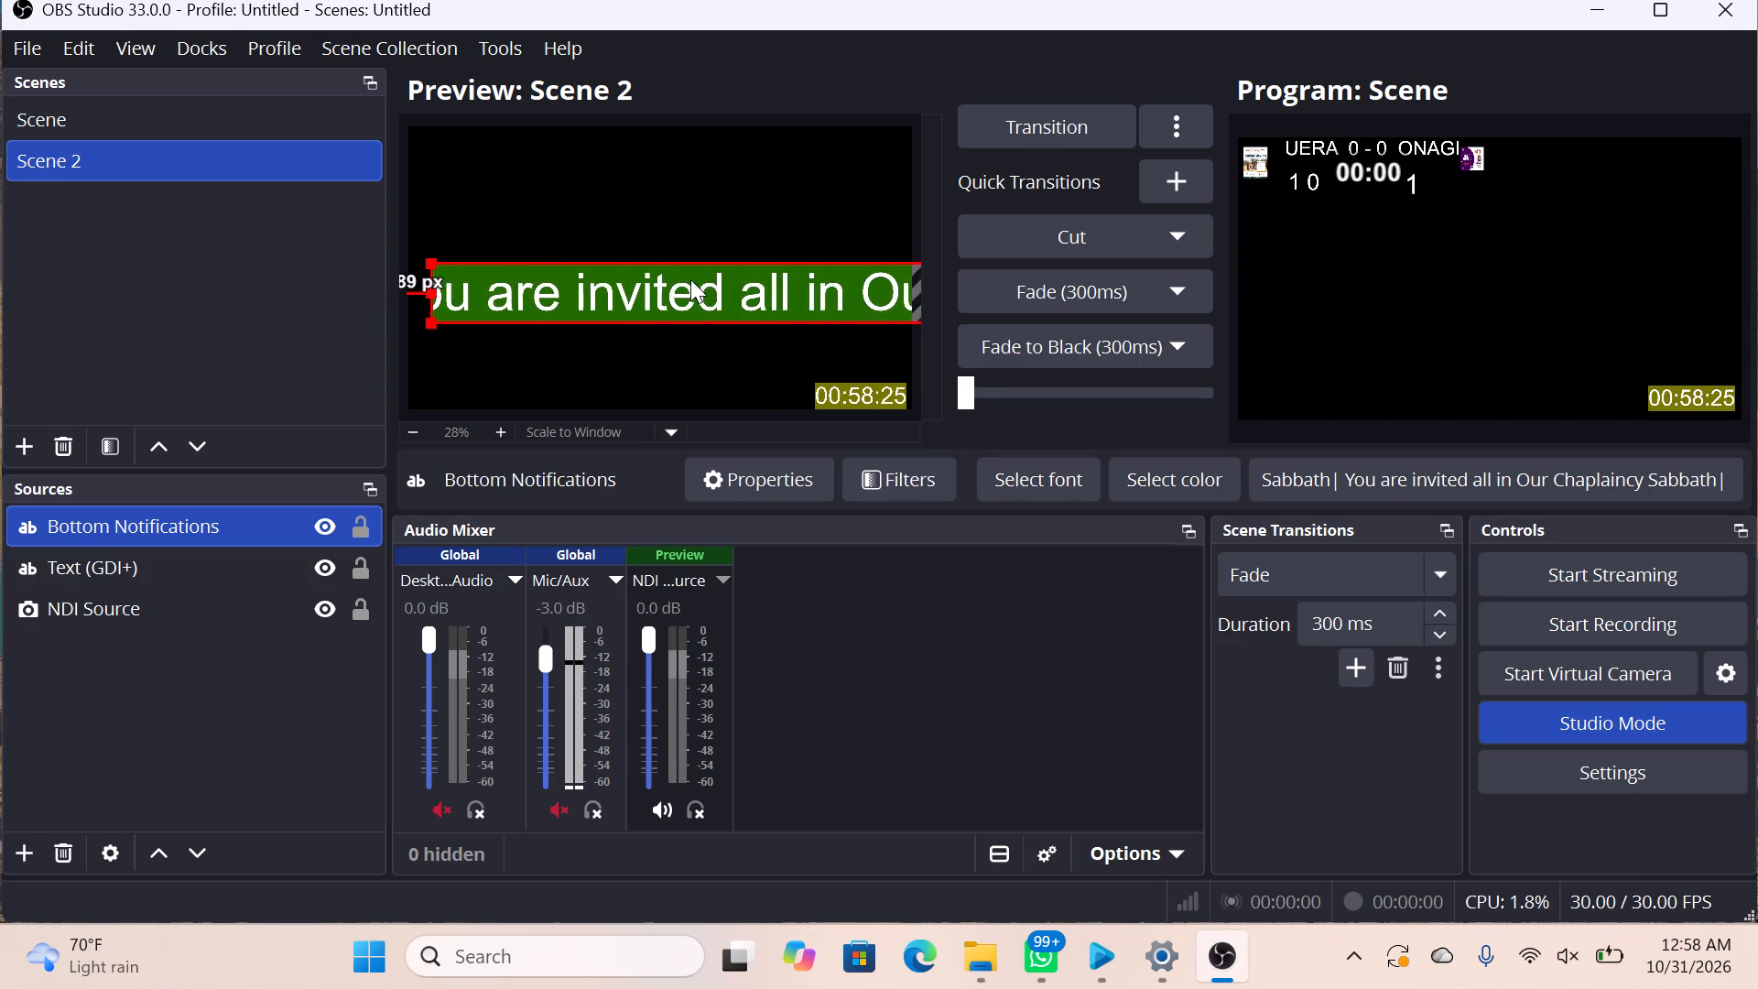
drag(690, 279, 464, 263)
drag(773, 262, 710, 273)
drag(838, 272, 751, 297)
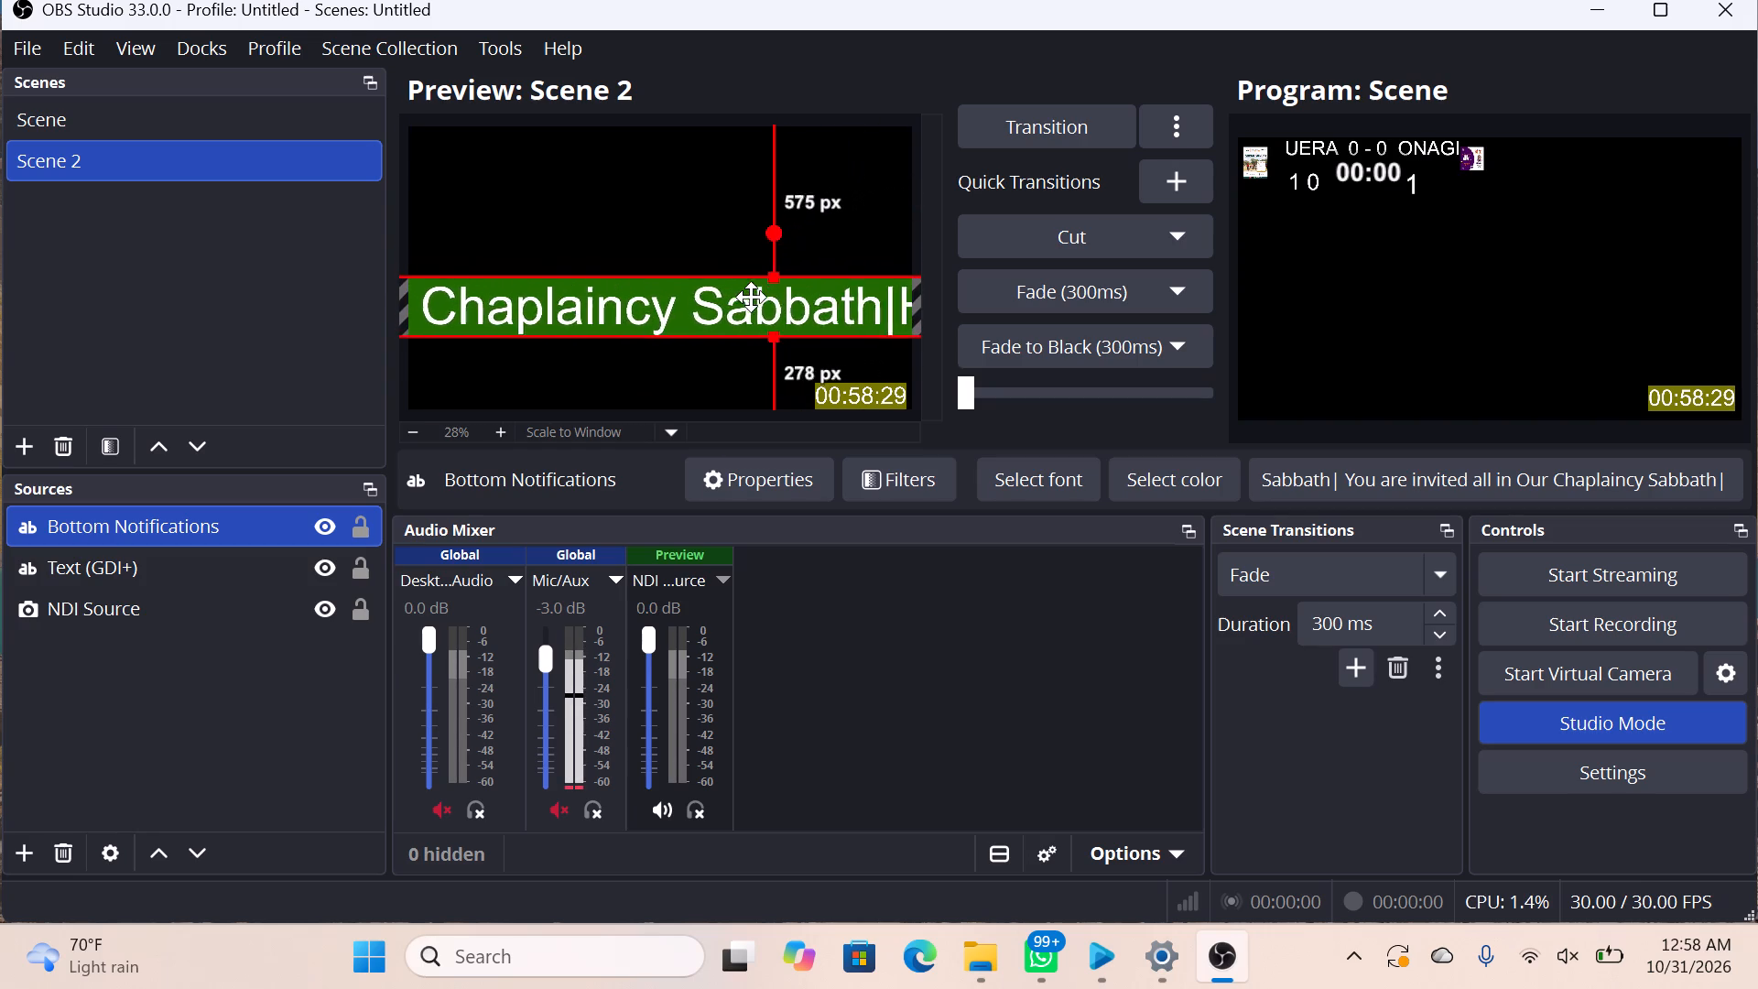
drag(751, 297, 752, 310)
drag(777, 299, 780, 319)
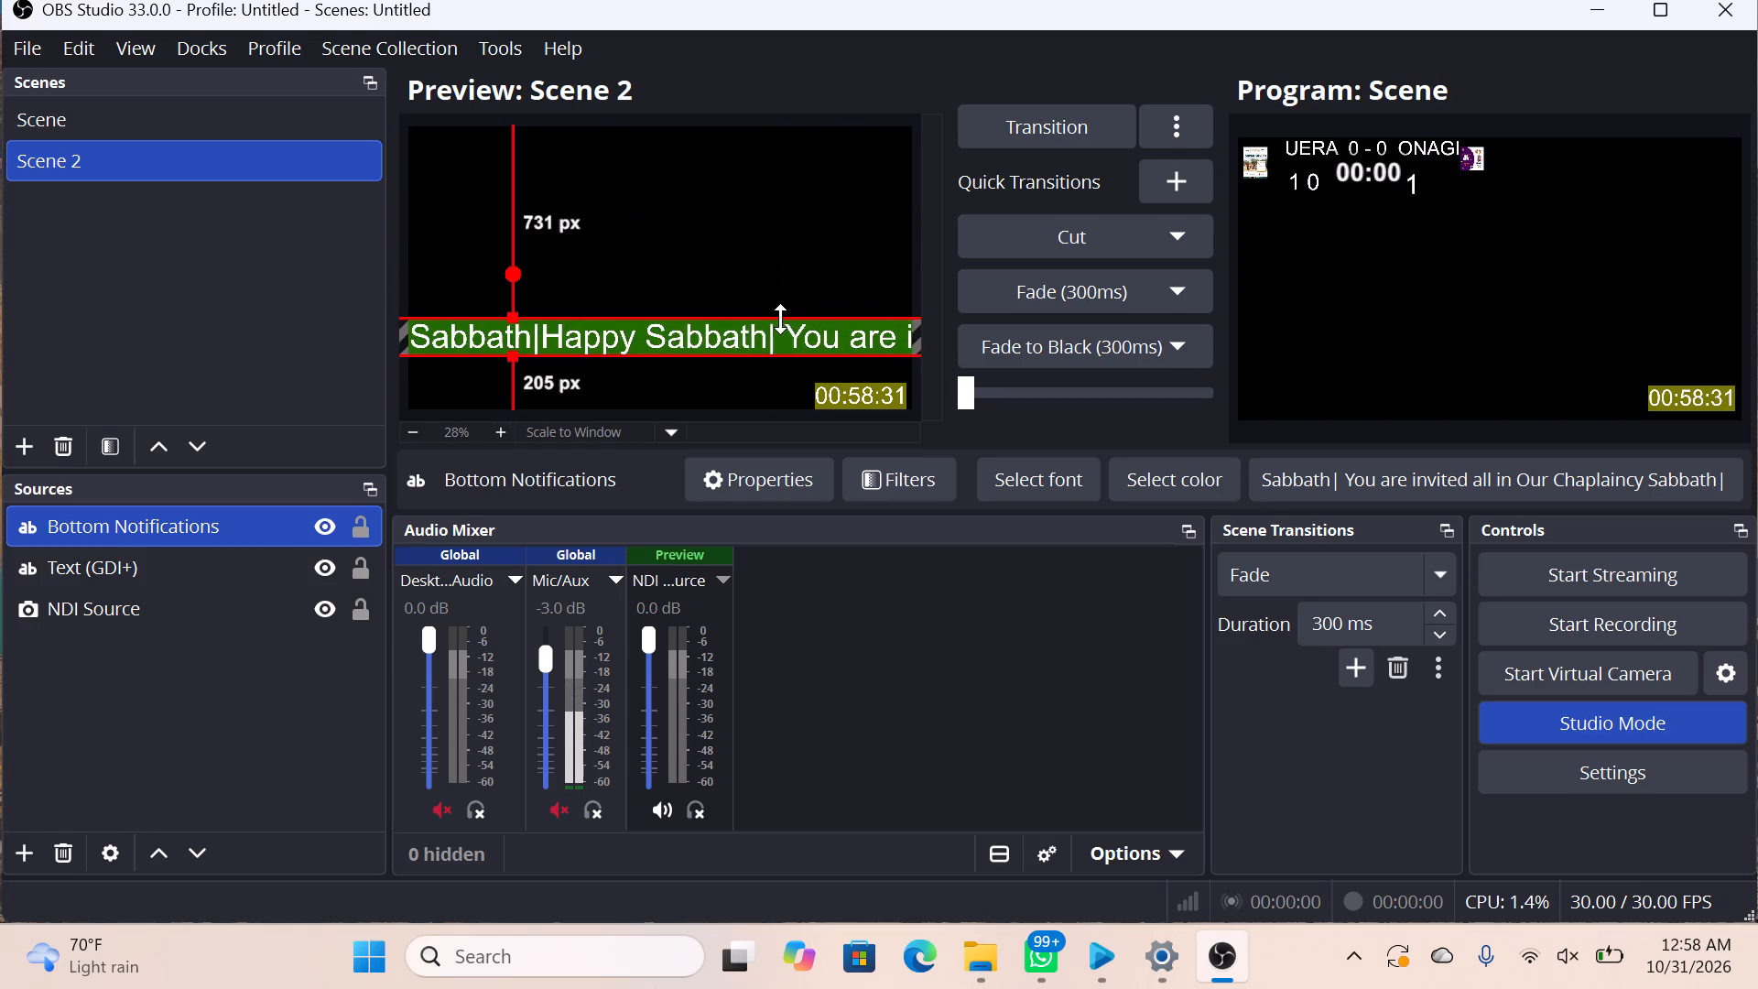
drag(780, 319, 781, 322)
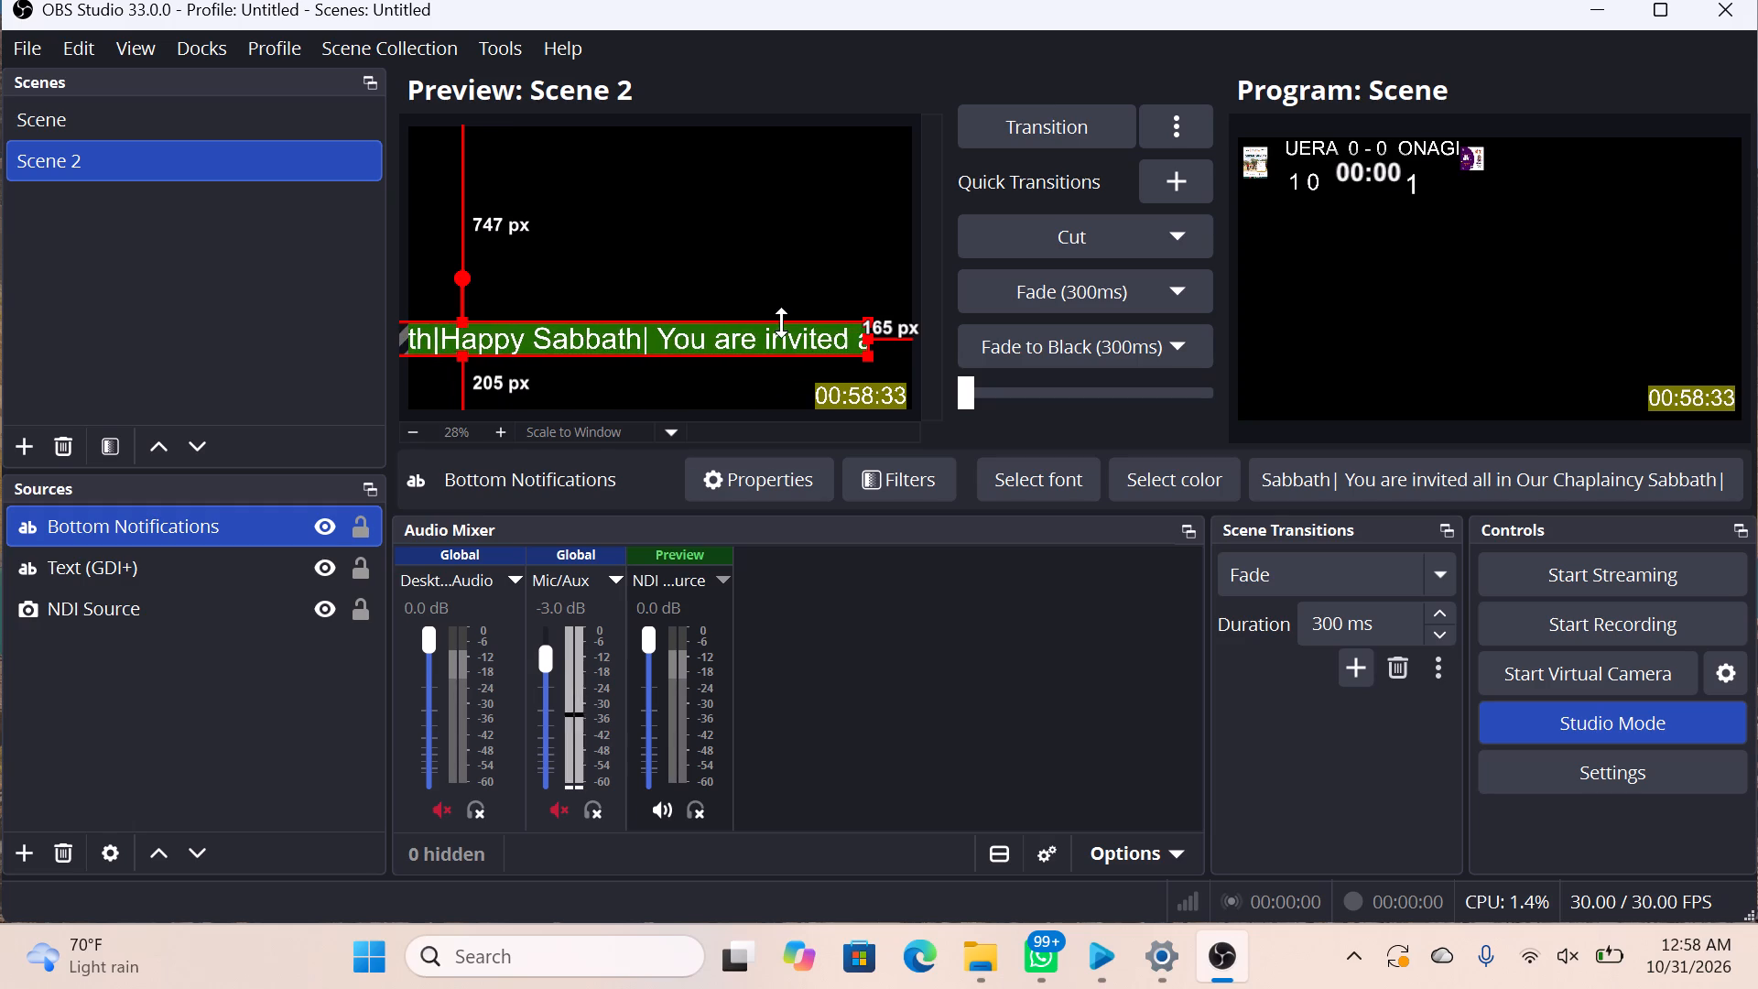
drag(781, 322, 782, 325)
Move the slimmer Bottom Notifications band to the bottom edge of the Scene 2 canvas, running along to the clock.
drag(802, 343, 829, 348)
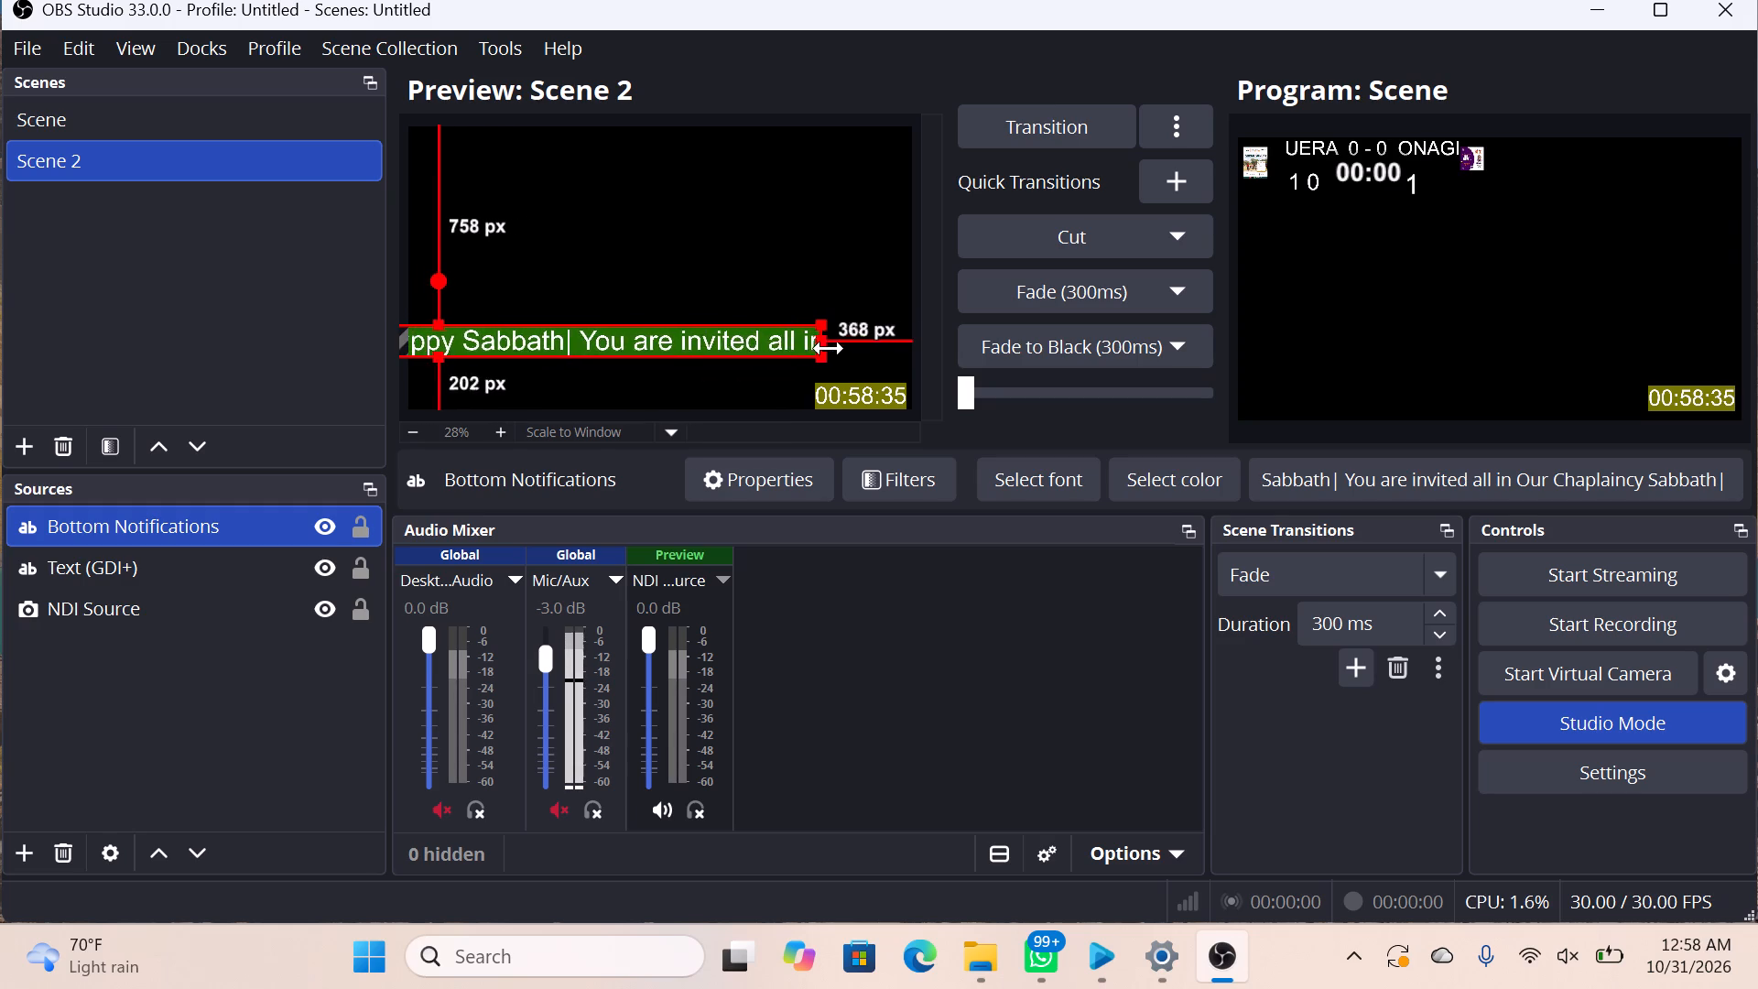
drag(829, 348, 925, 349)
drag(773, 338, 759, 391)
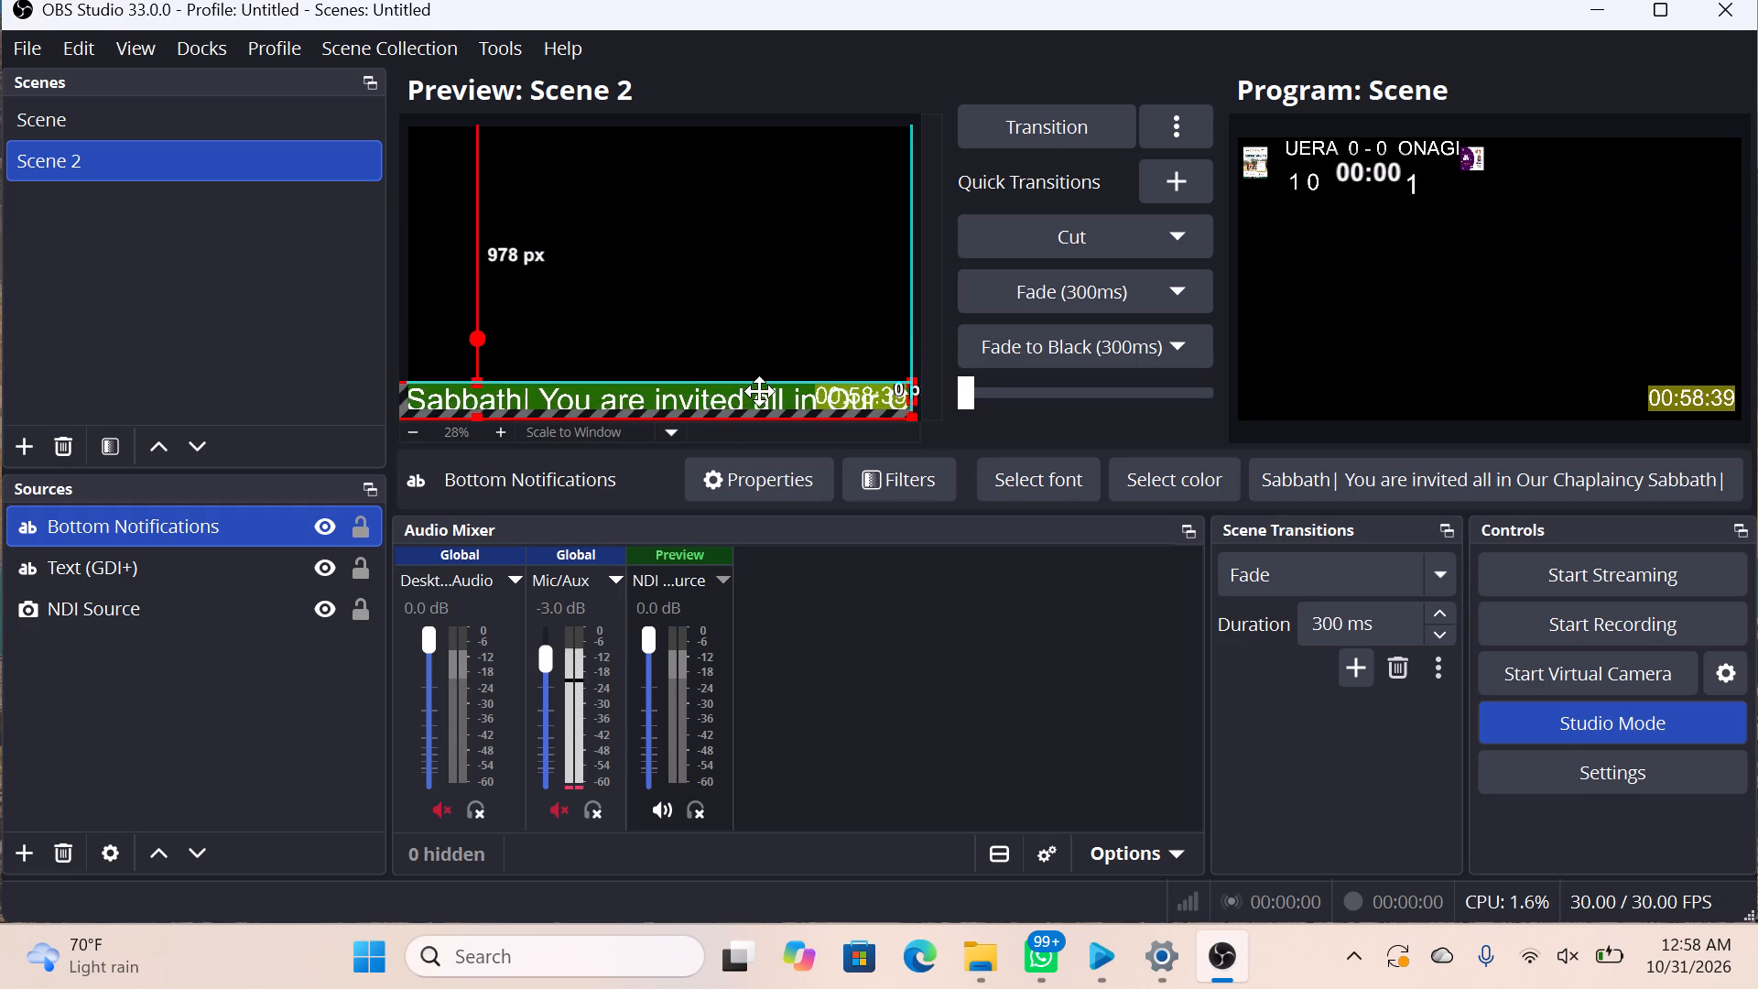
drag(759, 391, 746, 367)
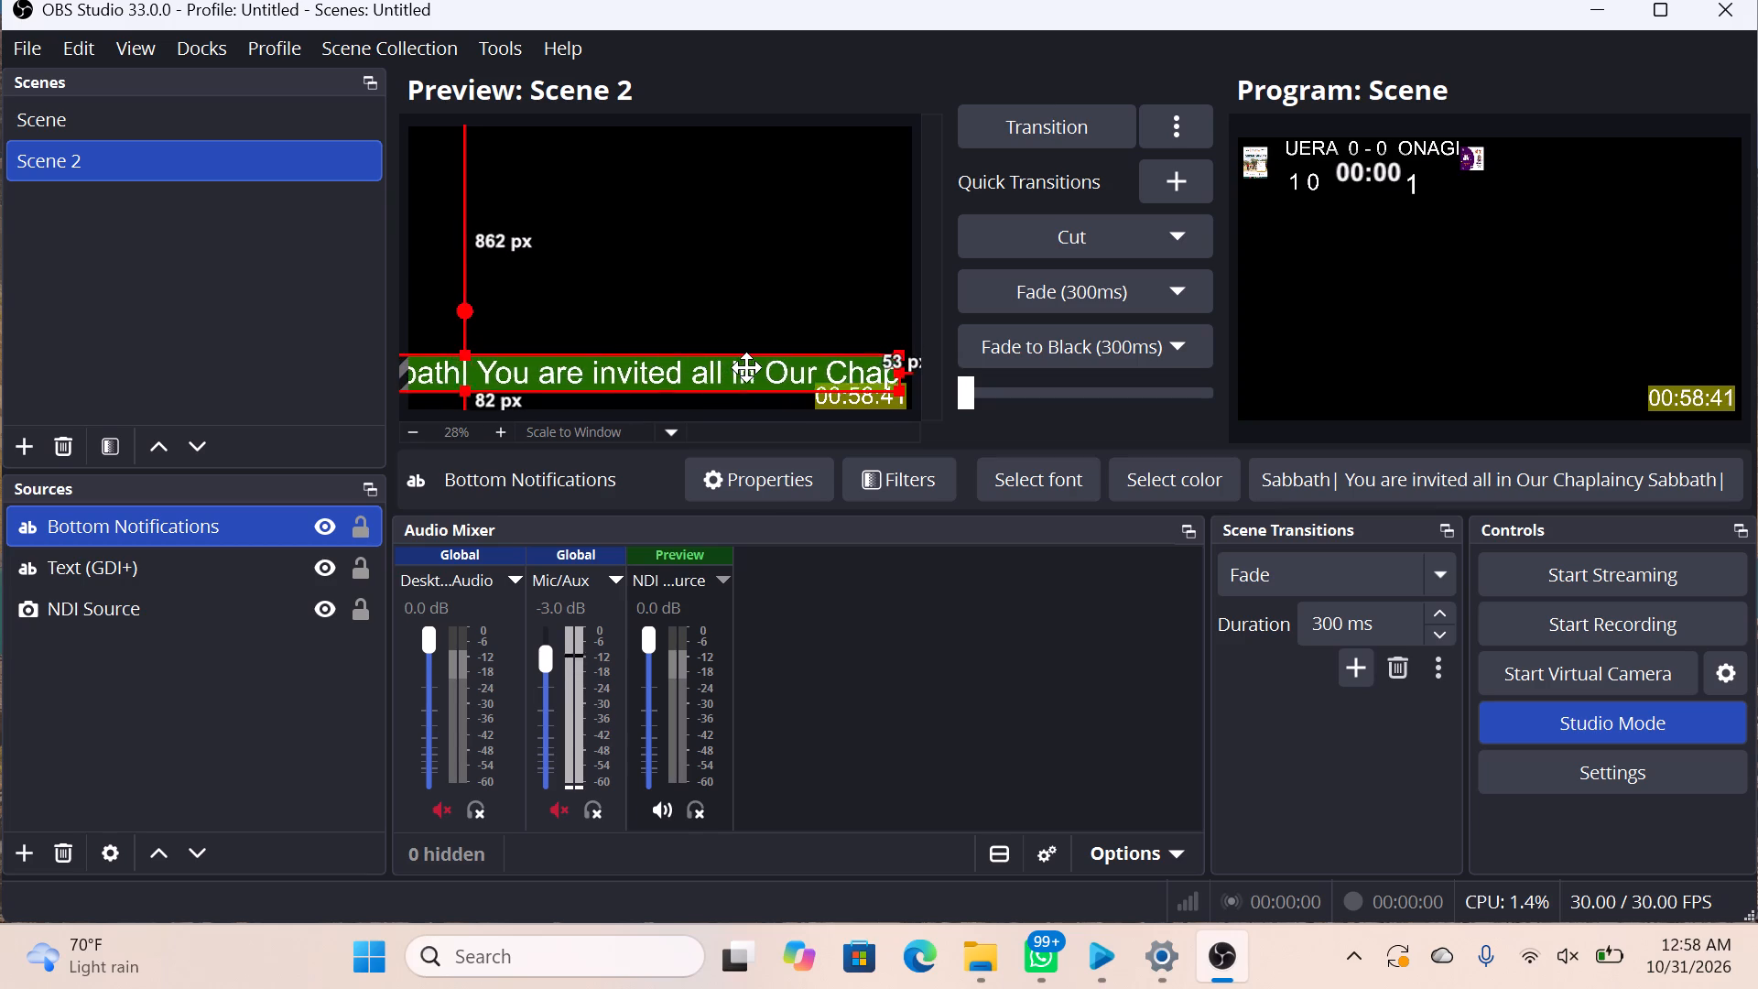
drag(746, 367, 750, 372)
click(754, 375)
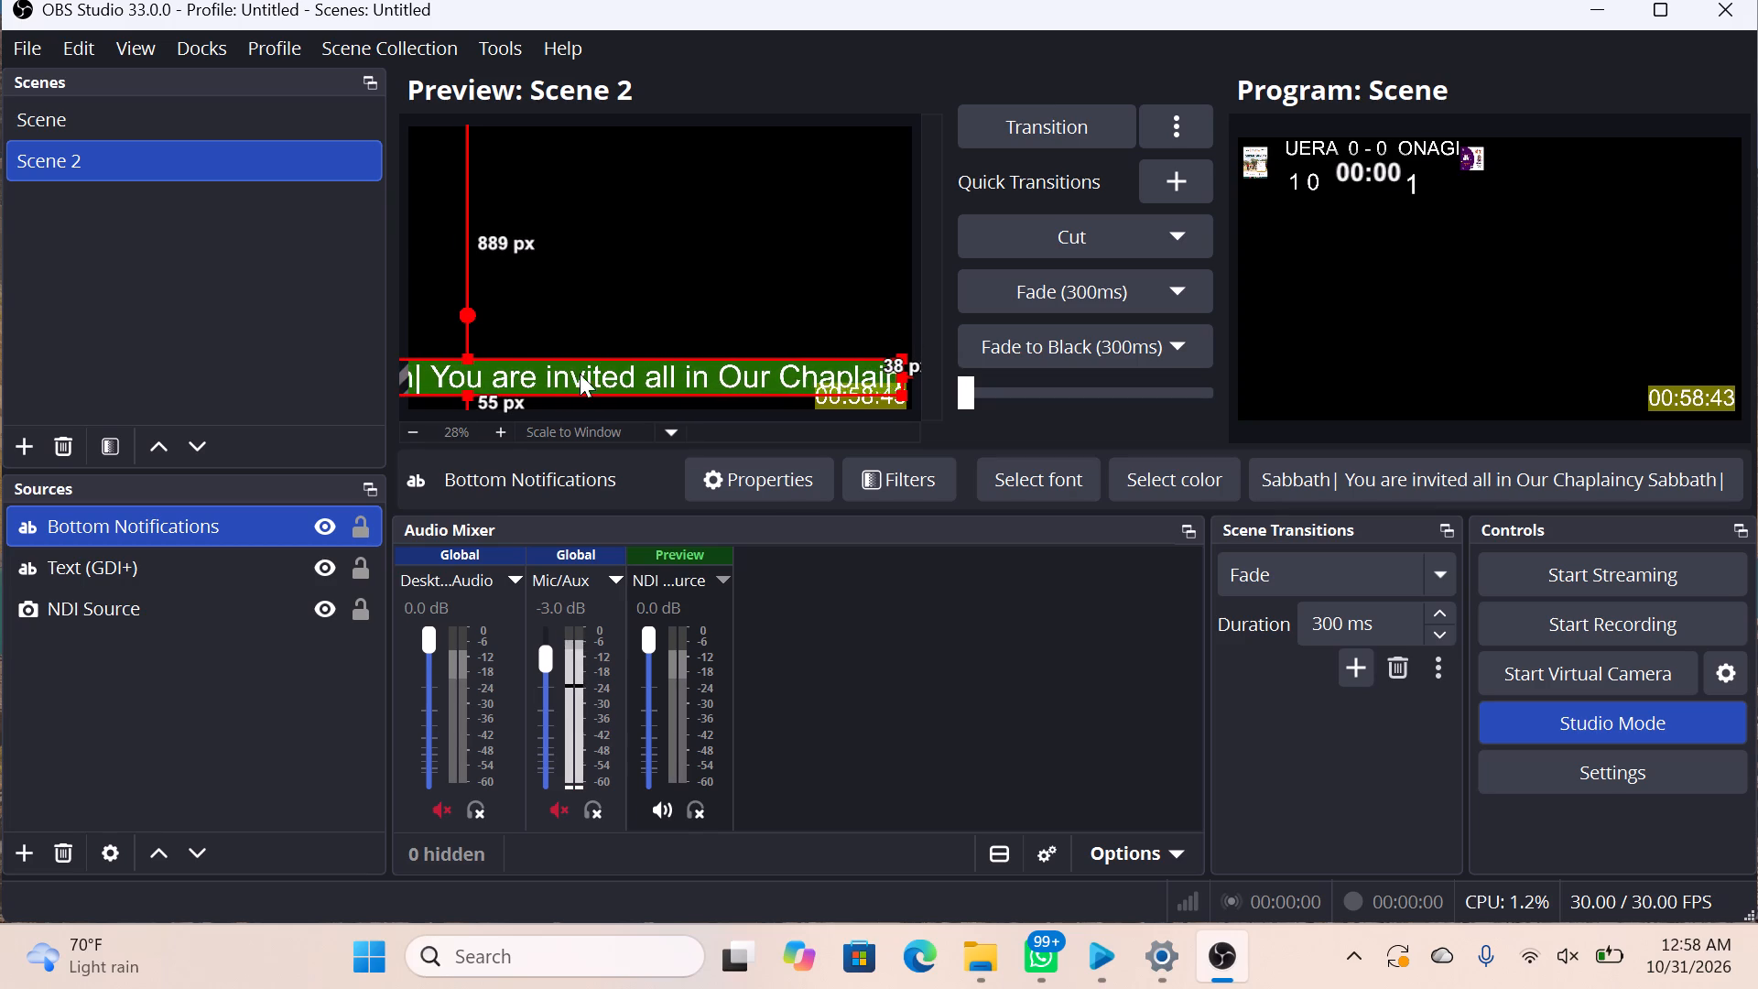
Scale down the Bottom Notifications band from its top edge and seat it low beside the clock, ending about 379 px from the canvas's right edge.
drag(466, 355, 472, 367)
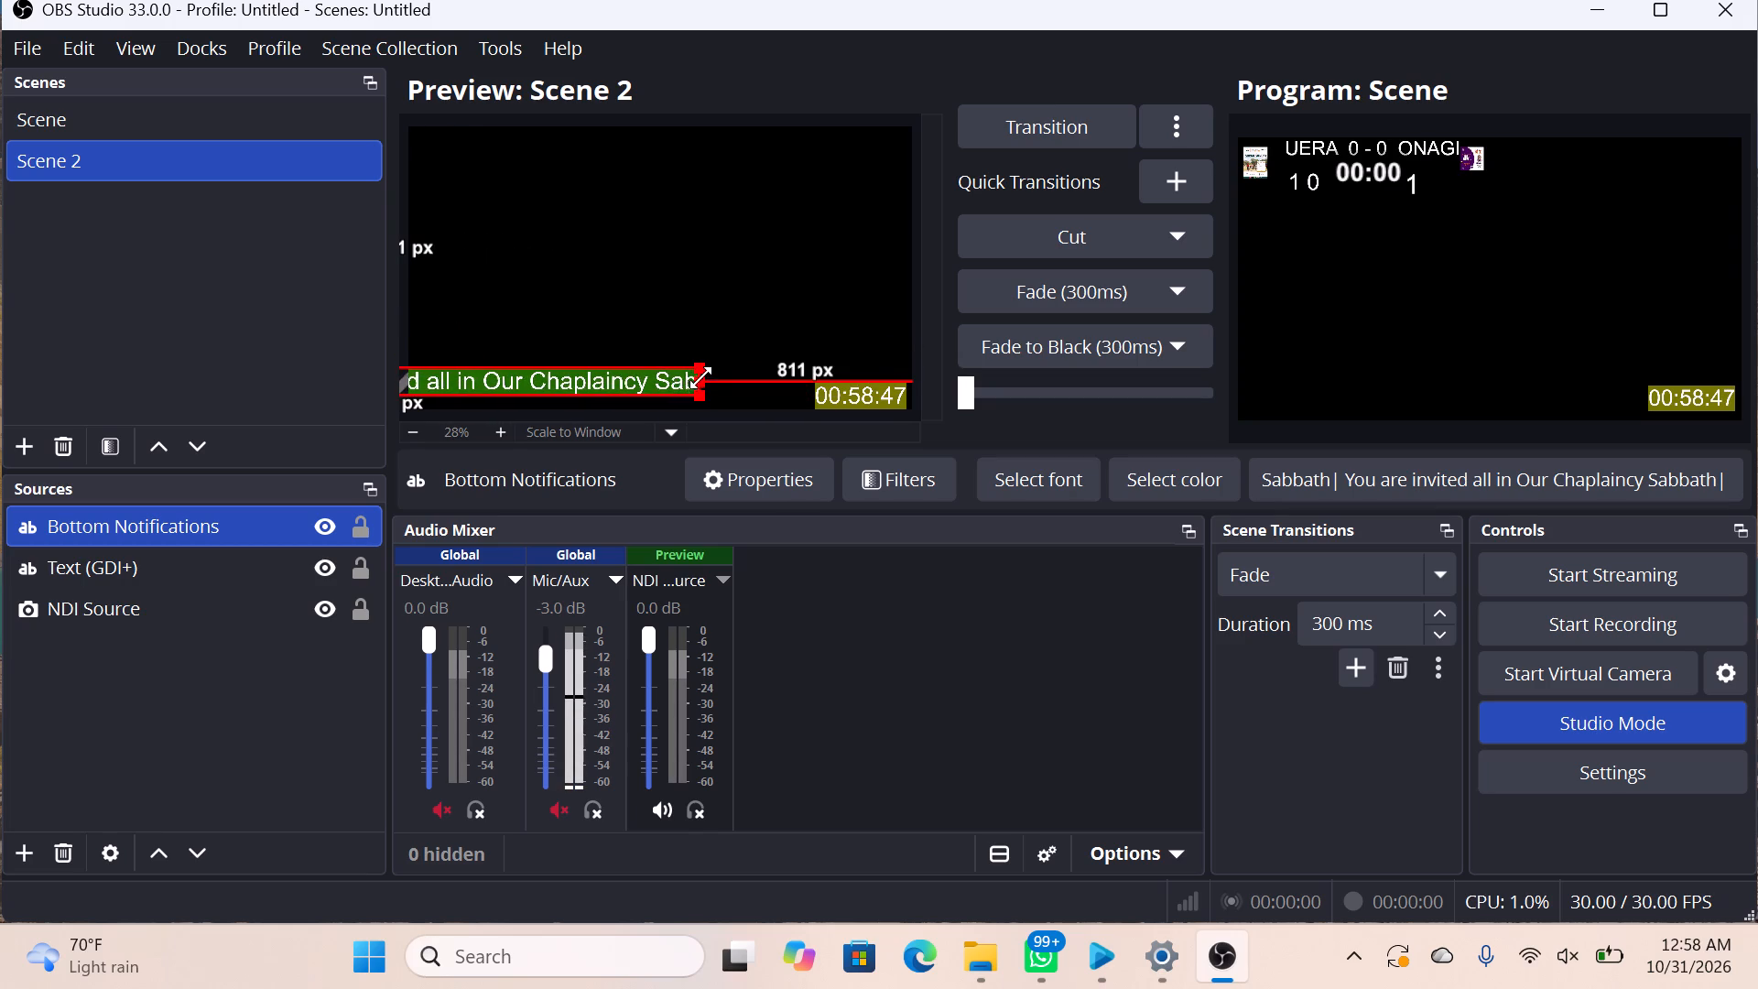
drag(702, 378, 808, 402)
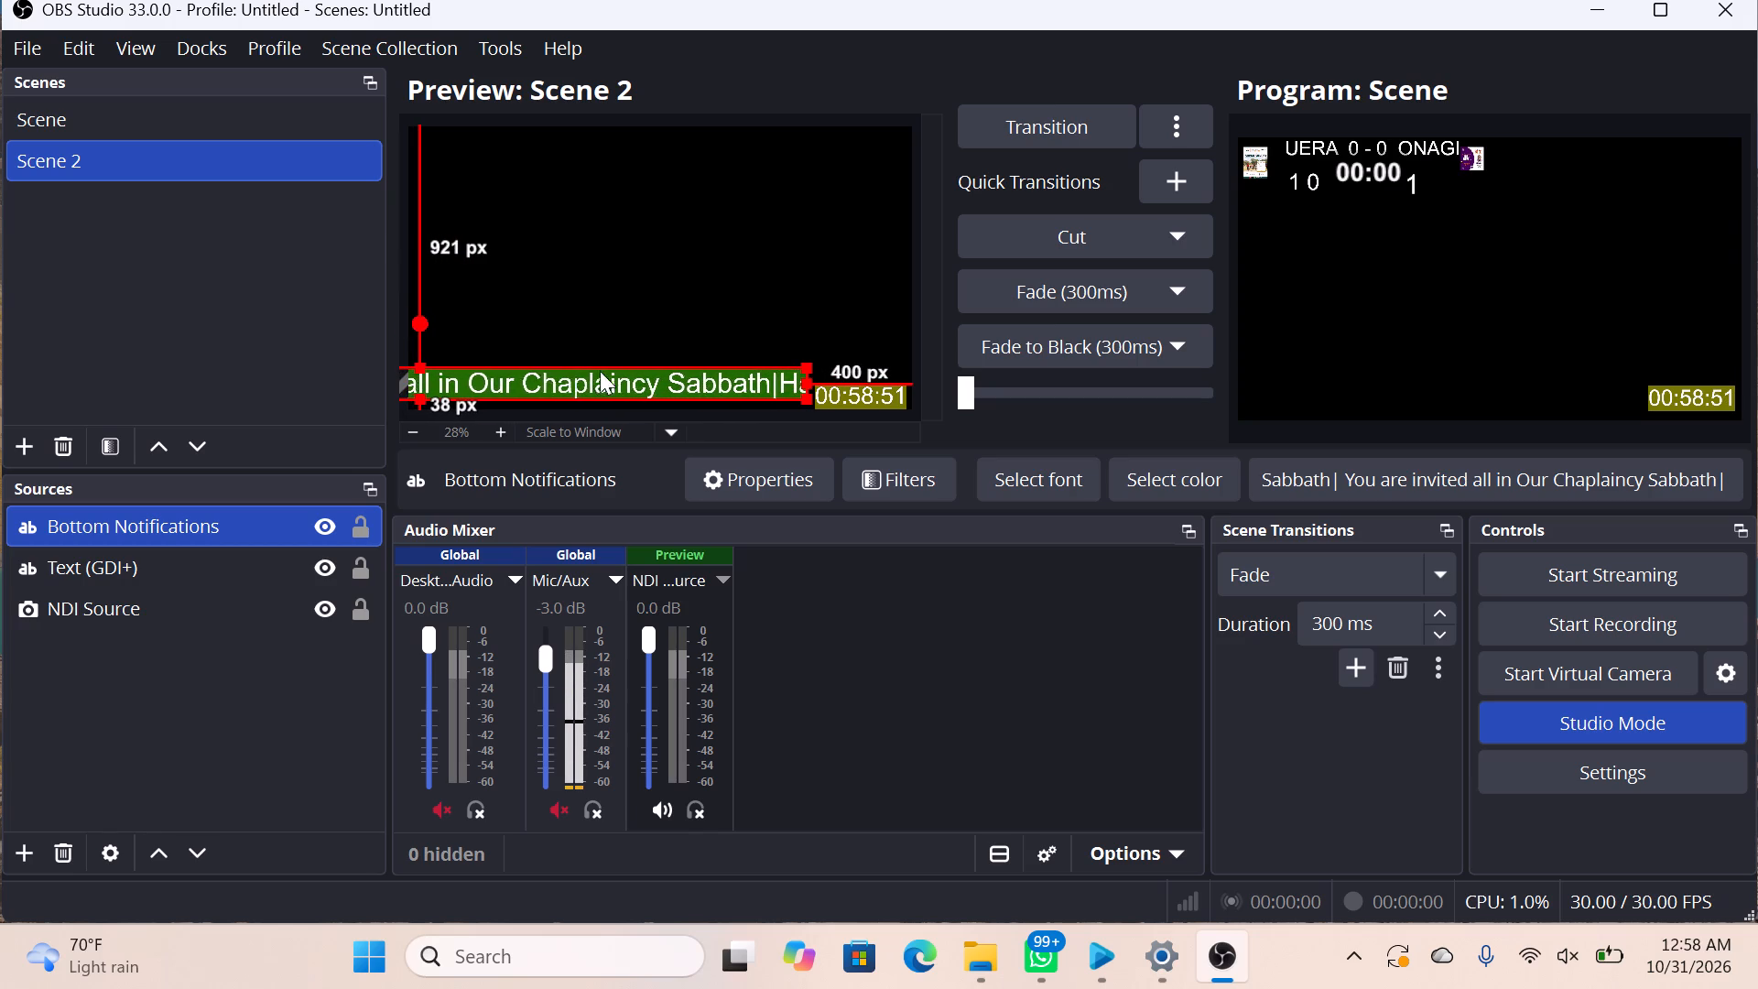
click(417, 369)
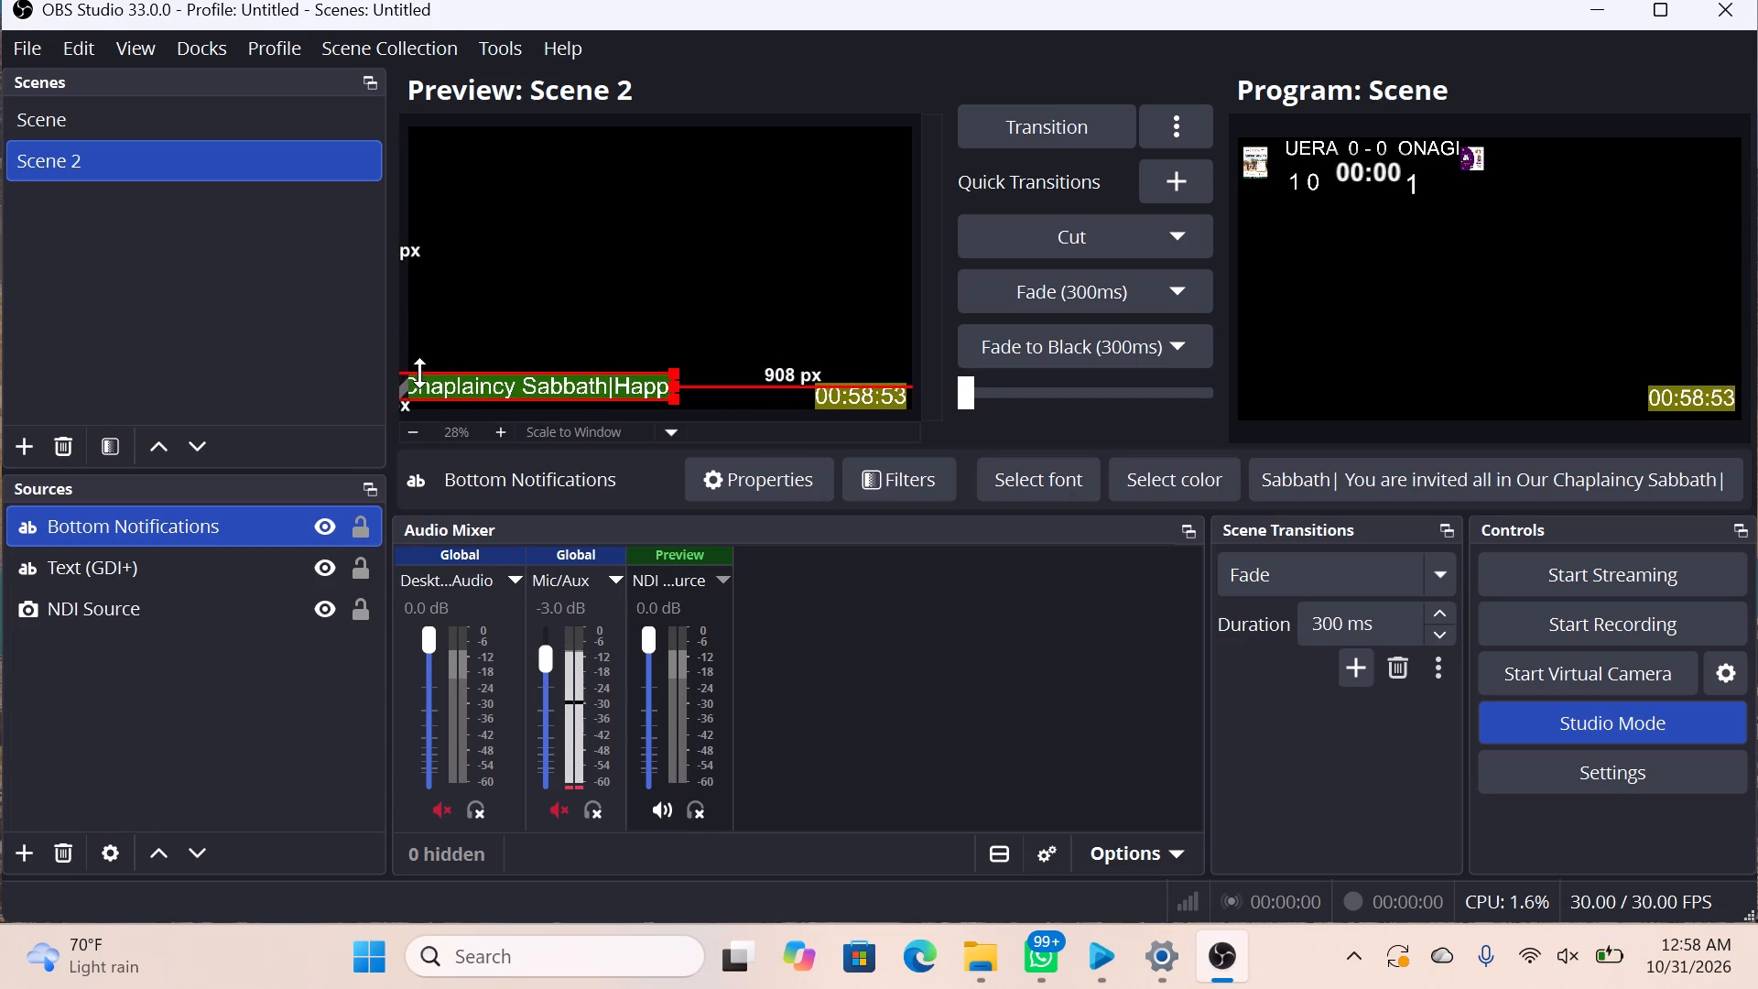
click(579, 379)
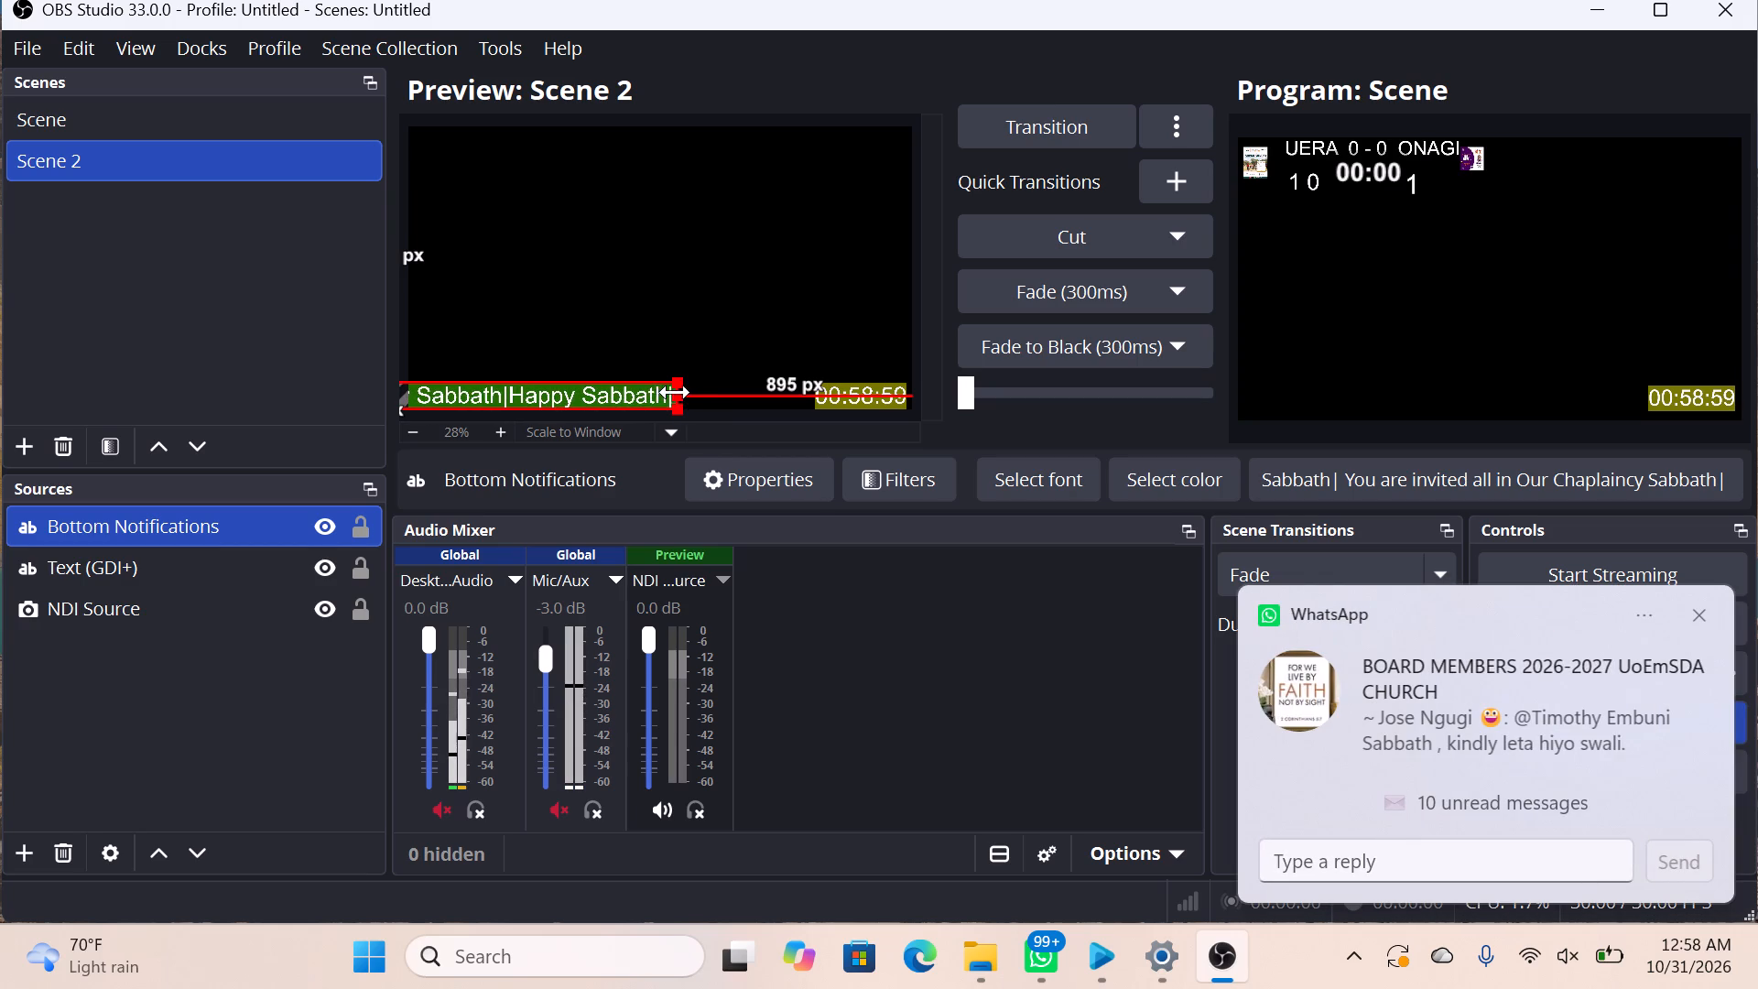
drag(678, 397, 812, 407)
click(854, 348)
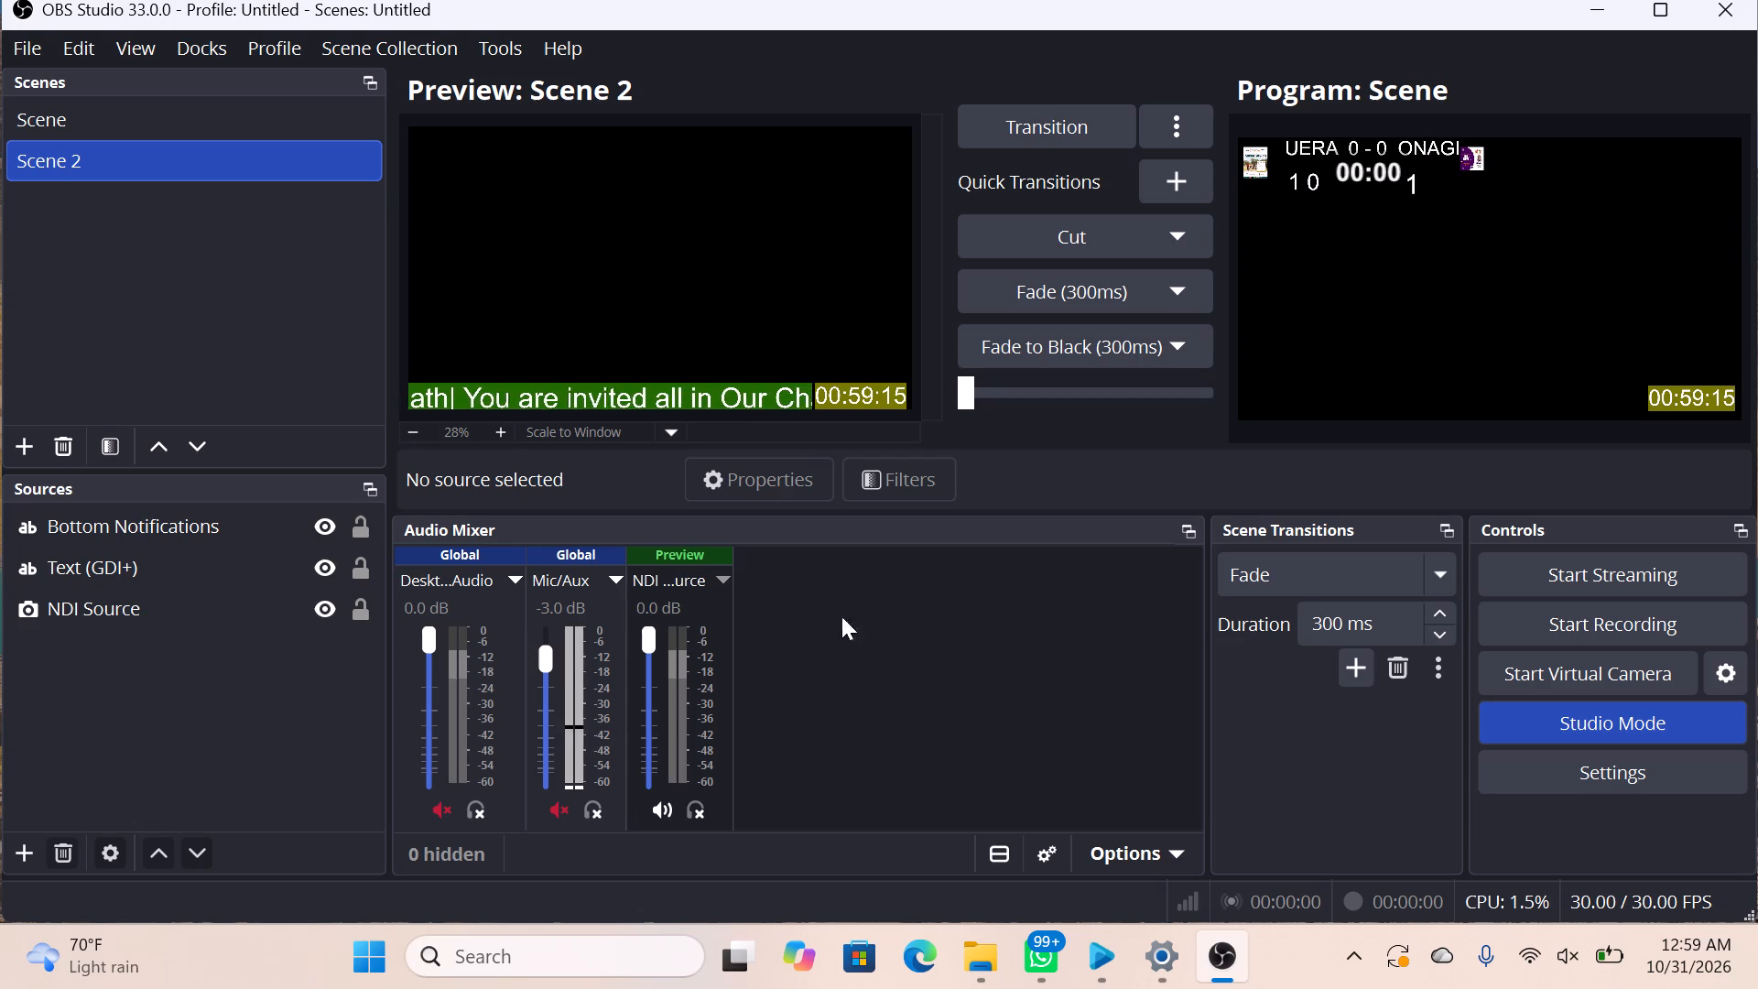
Slim the Bottom Notifications band slightly from its top edge and align it level with the clock, ending about 396 px from the canvas's right edge.
click(712, 386)
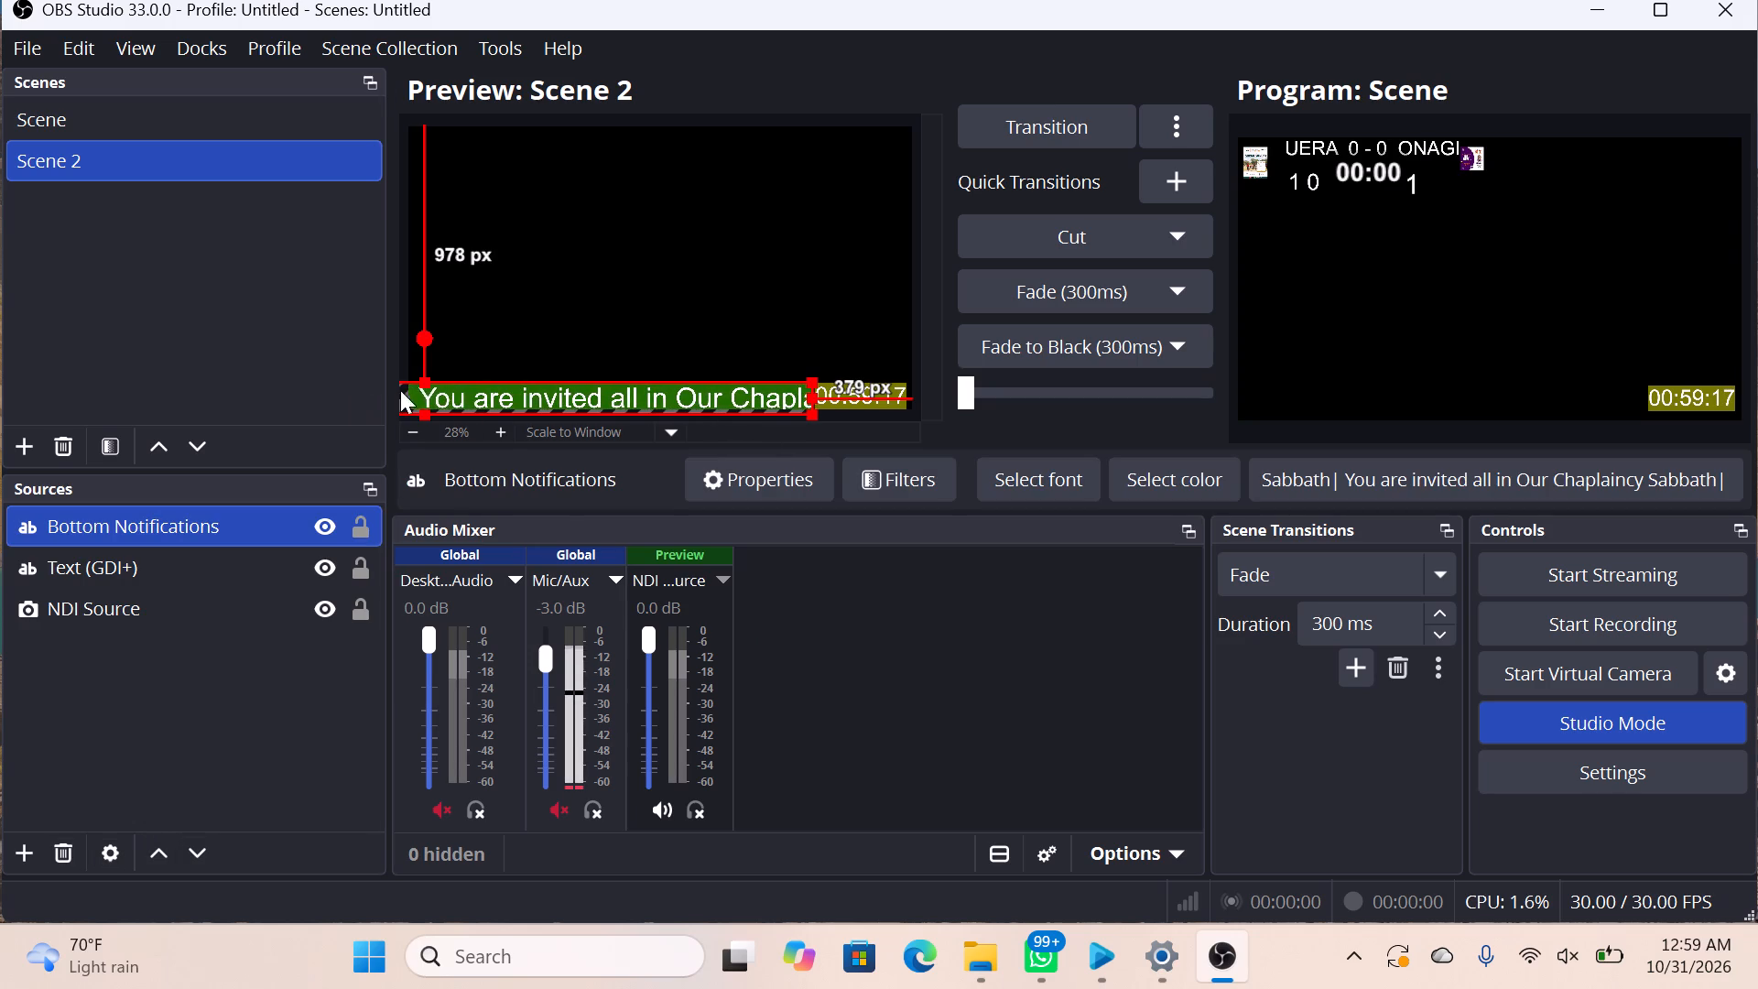
drag(421, 380, 419, 391)
drag(607, 406, 658, 413)
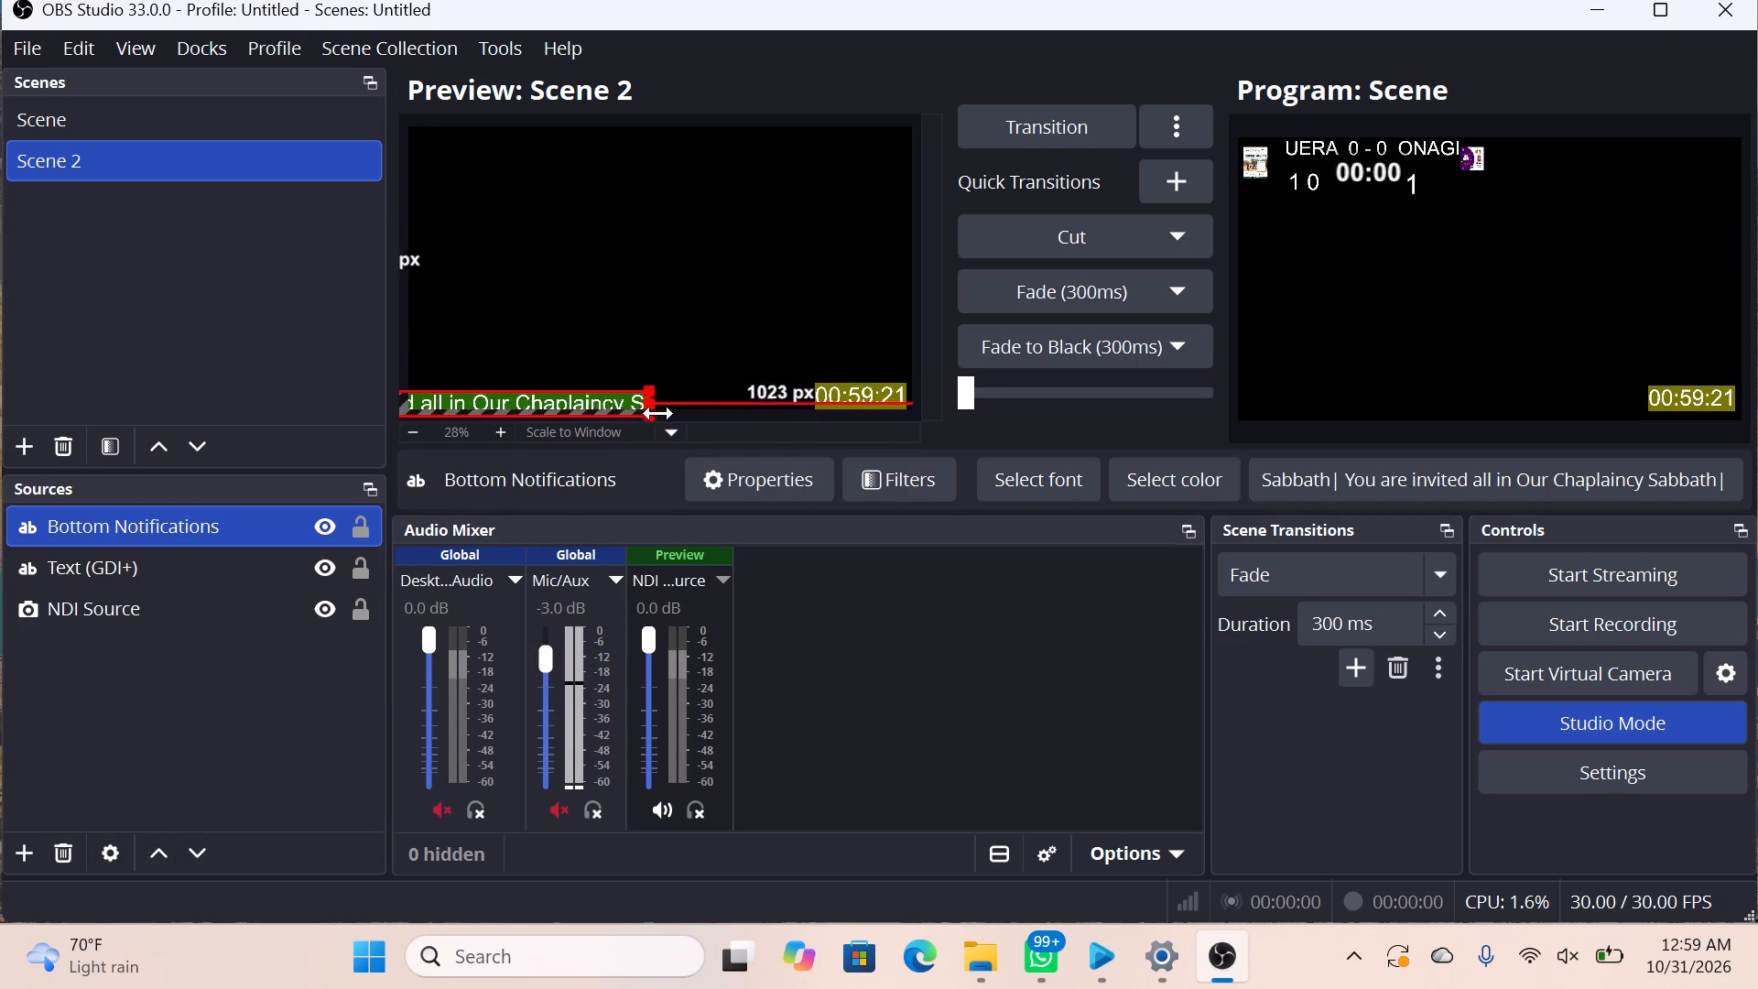
drag(658, 413, 808, 405)
drag(684, 393, 684, 385)
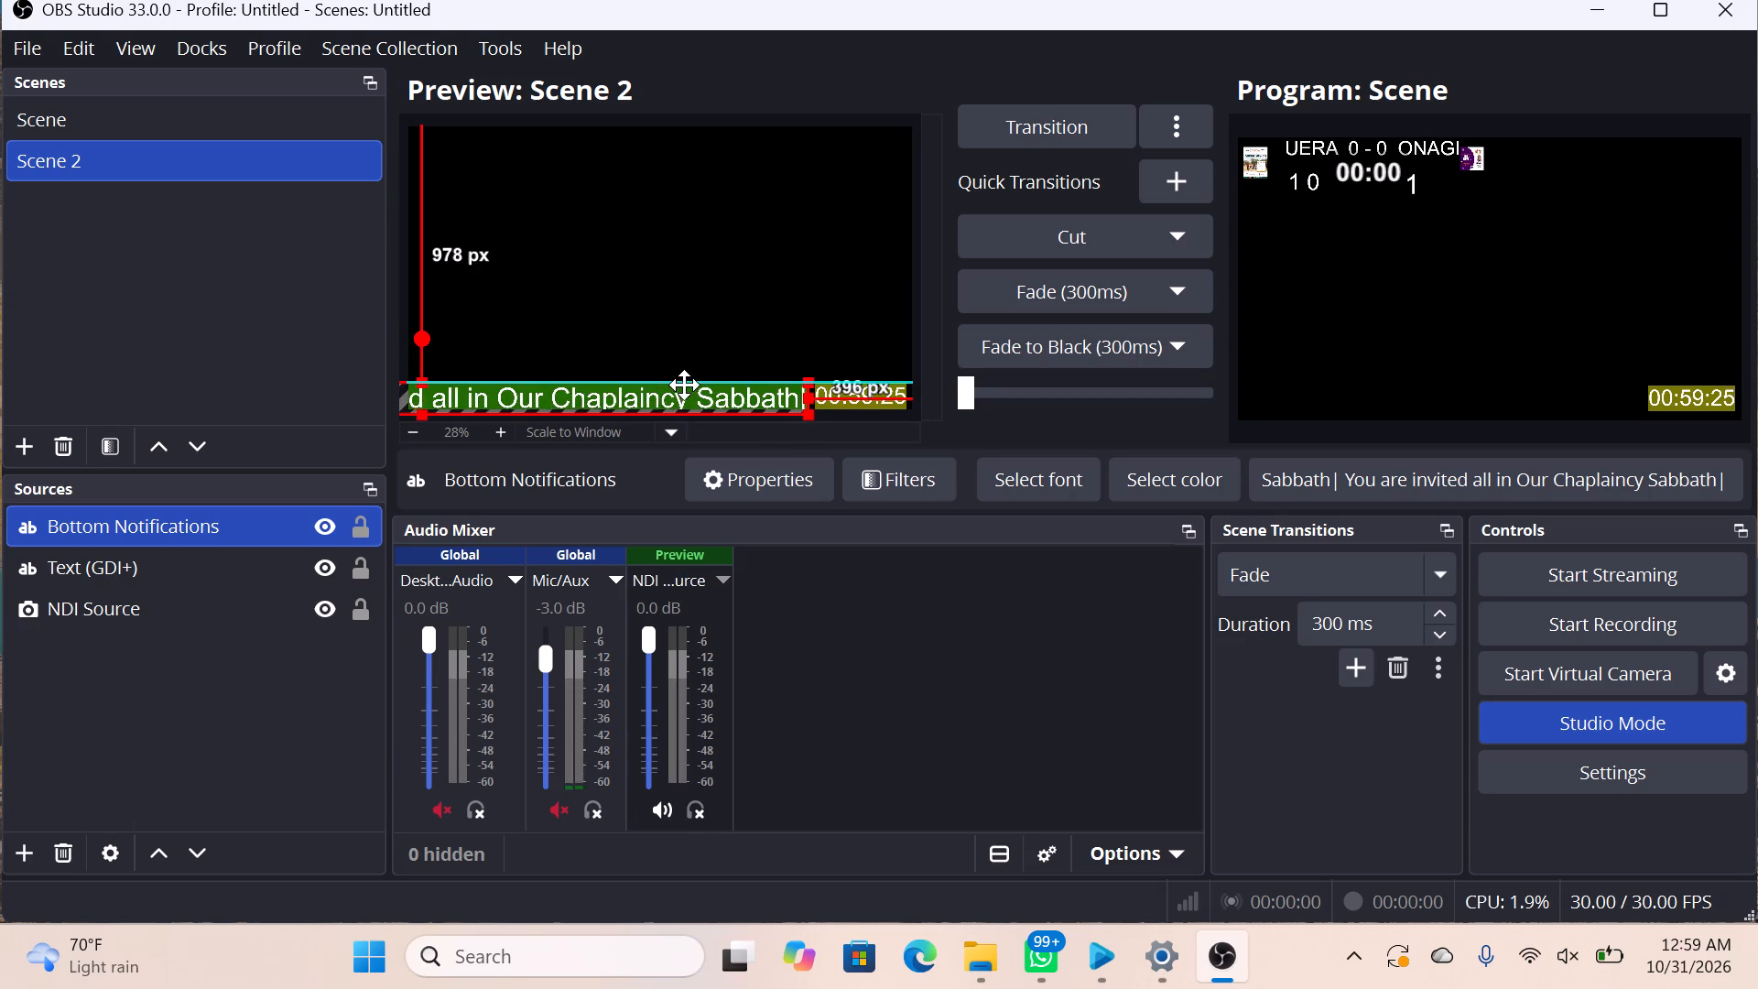
drag(684, 385, 687, 375)
click(712, 336)
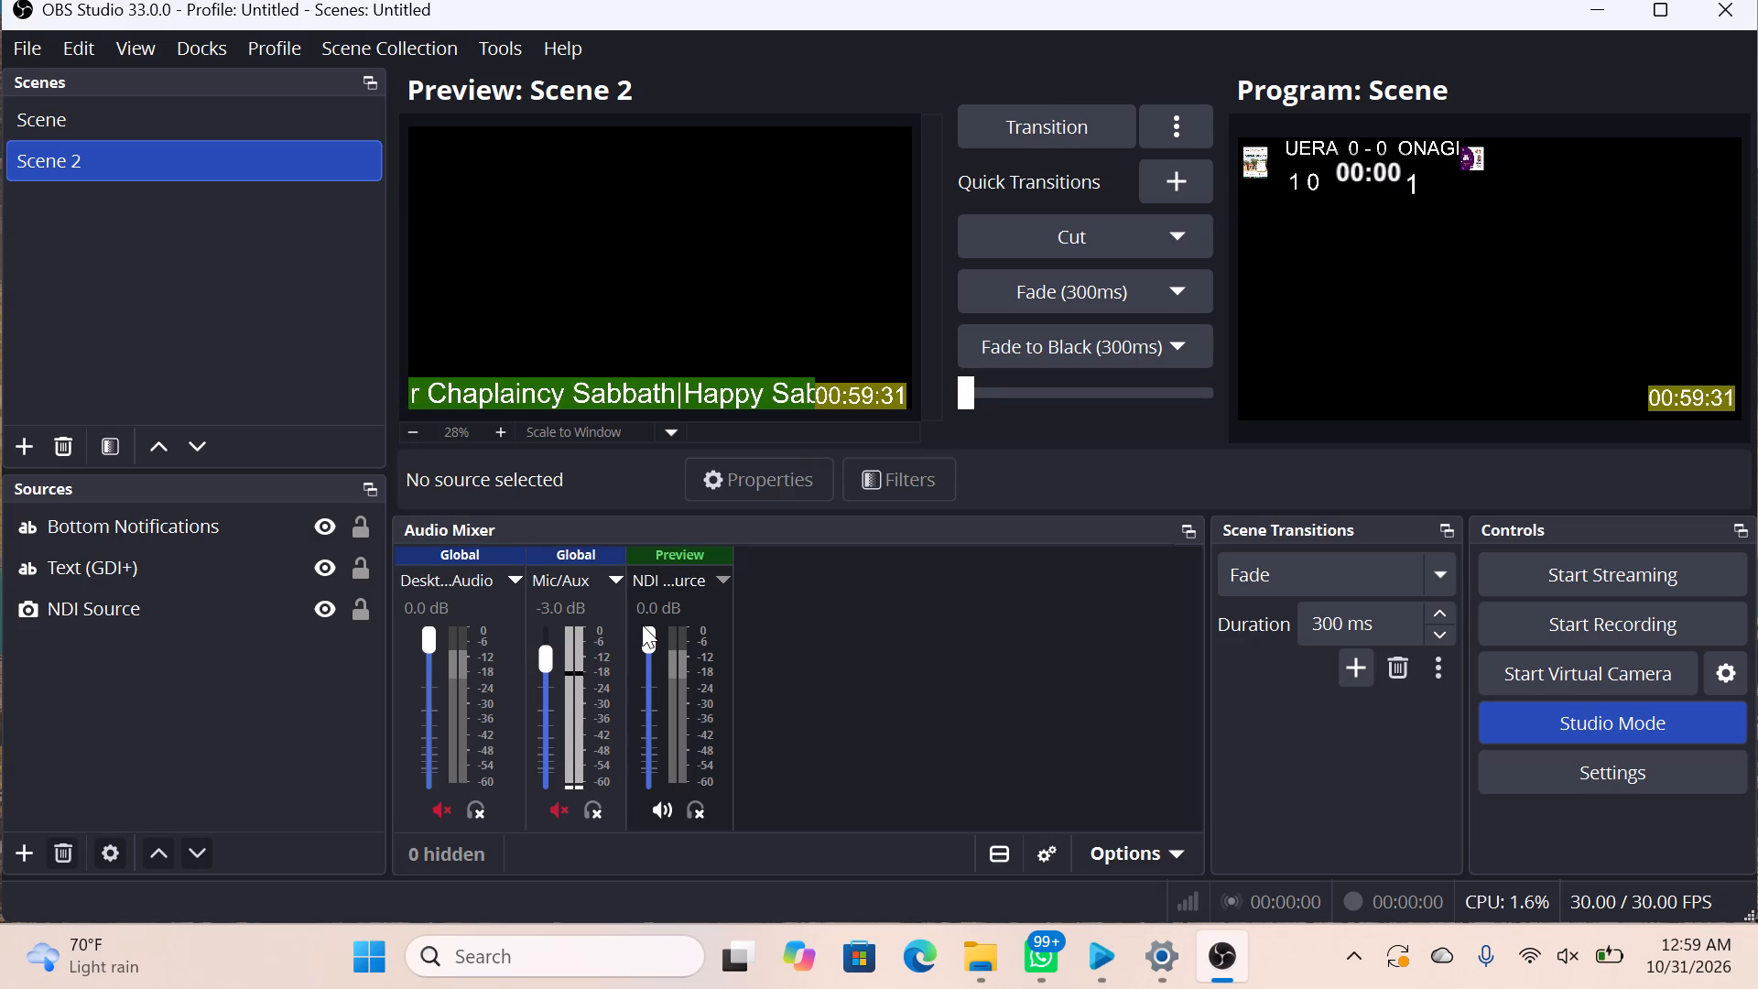
Rescale the Bottom Notifications band along the bottom of Scene 2 so it ends at the clock, about 370 px from the canvas's right edge.
click(505, 397)
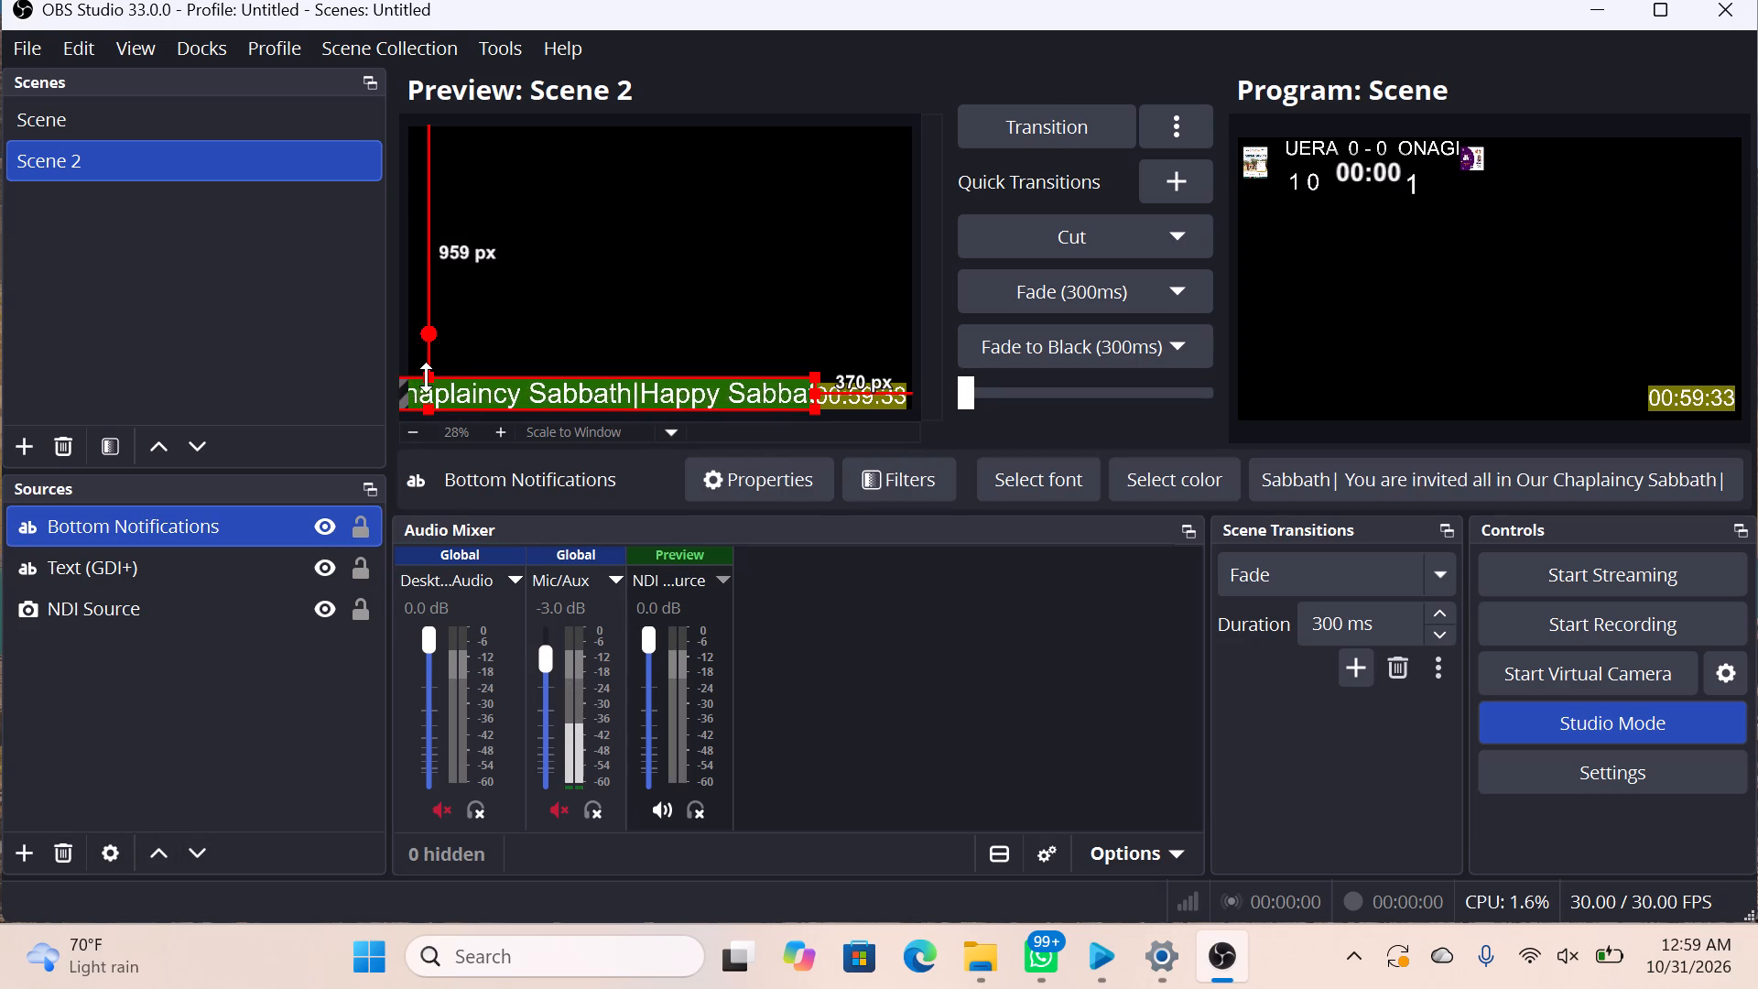
drag(426, 377, 432, 387)
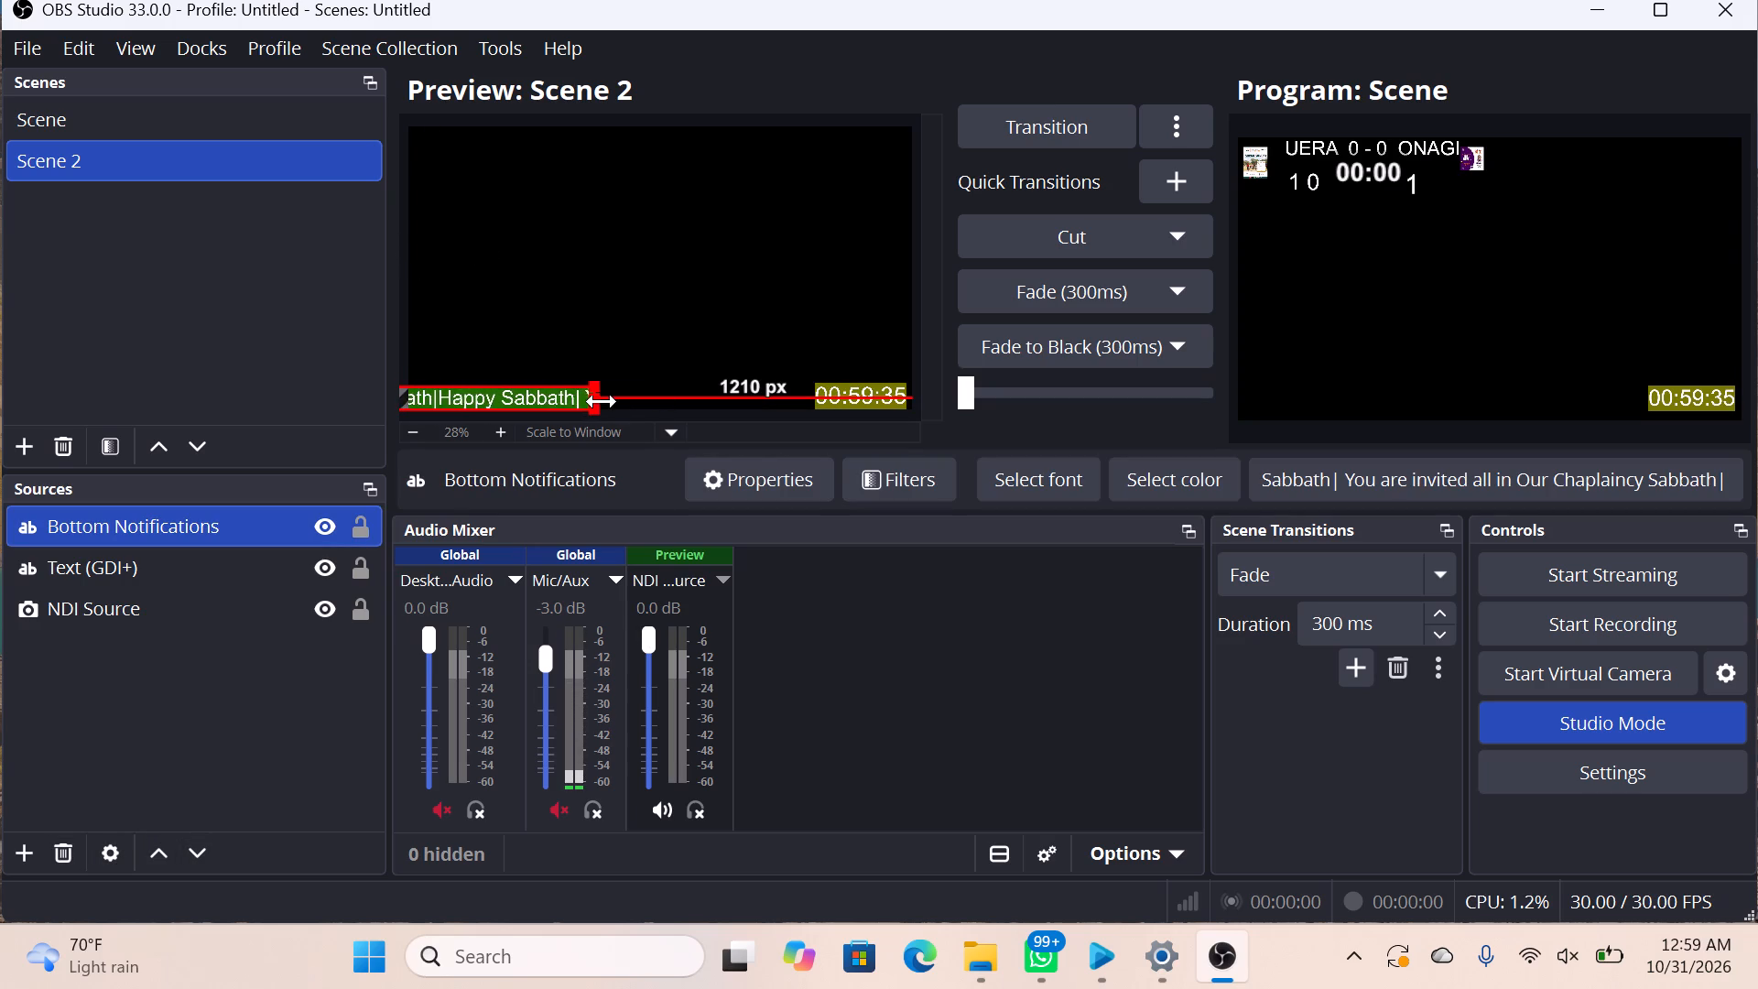
drag(599, 399, 808, 408)
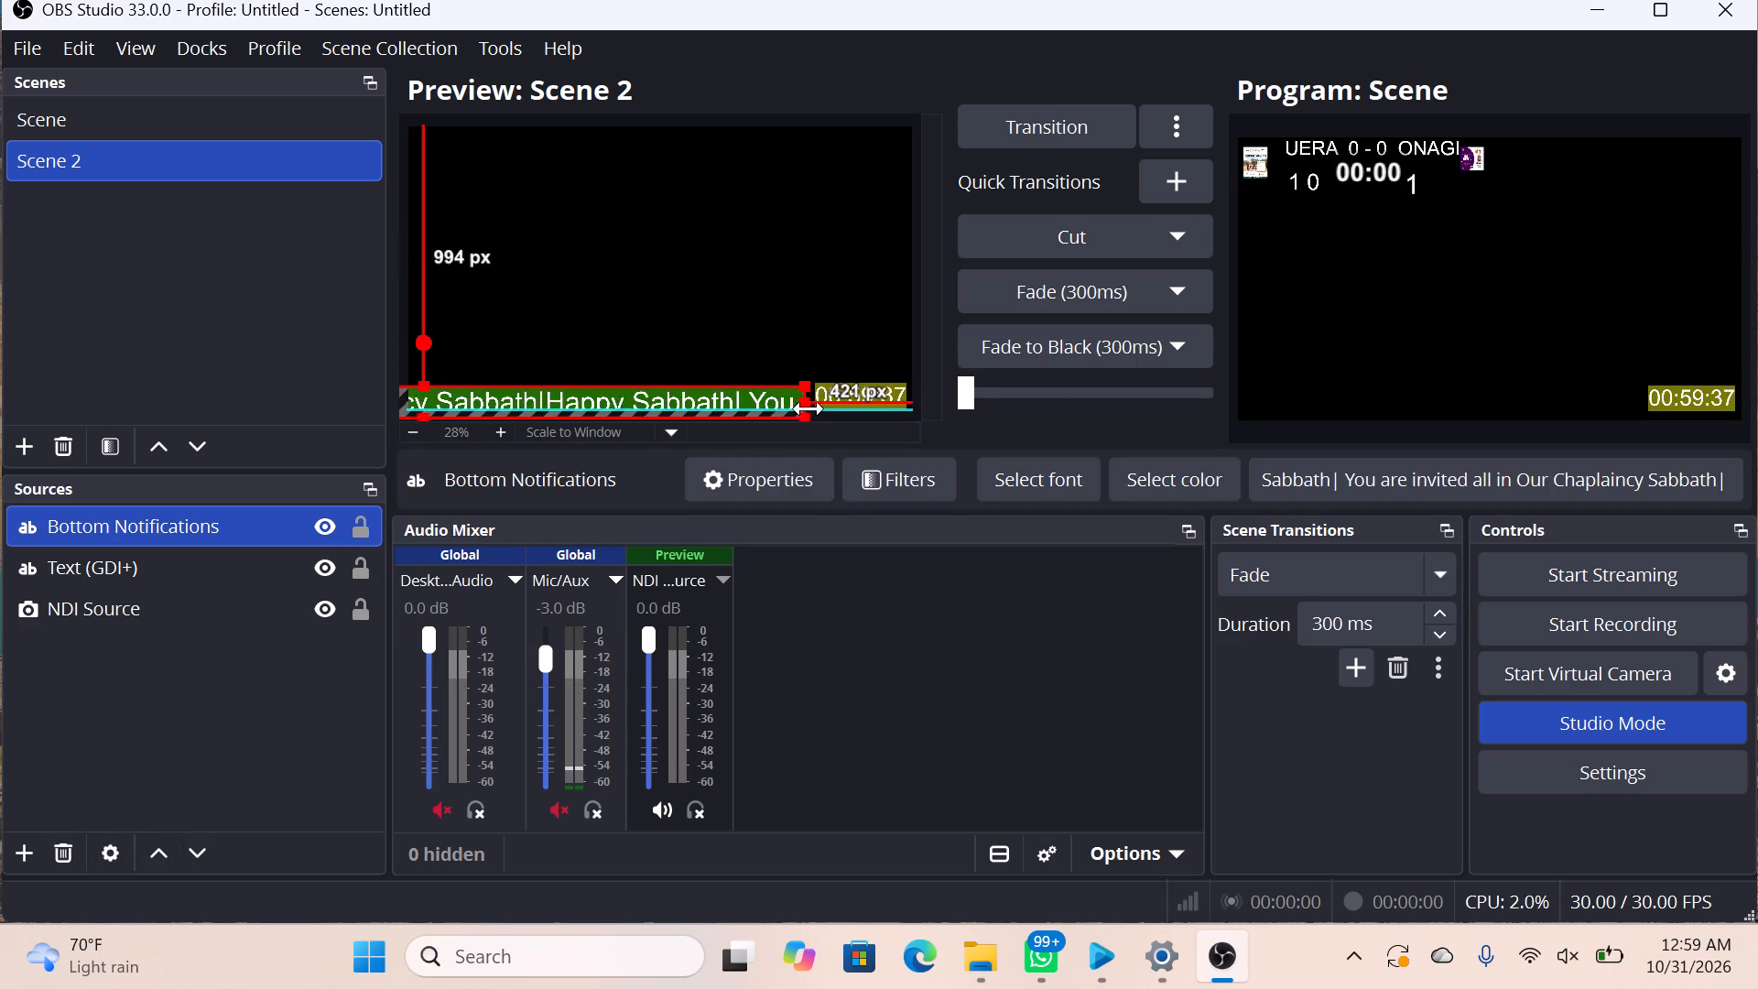
drag(808, 408, 809, 408)
click(698, 393)
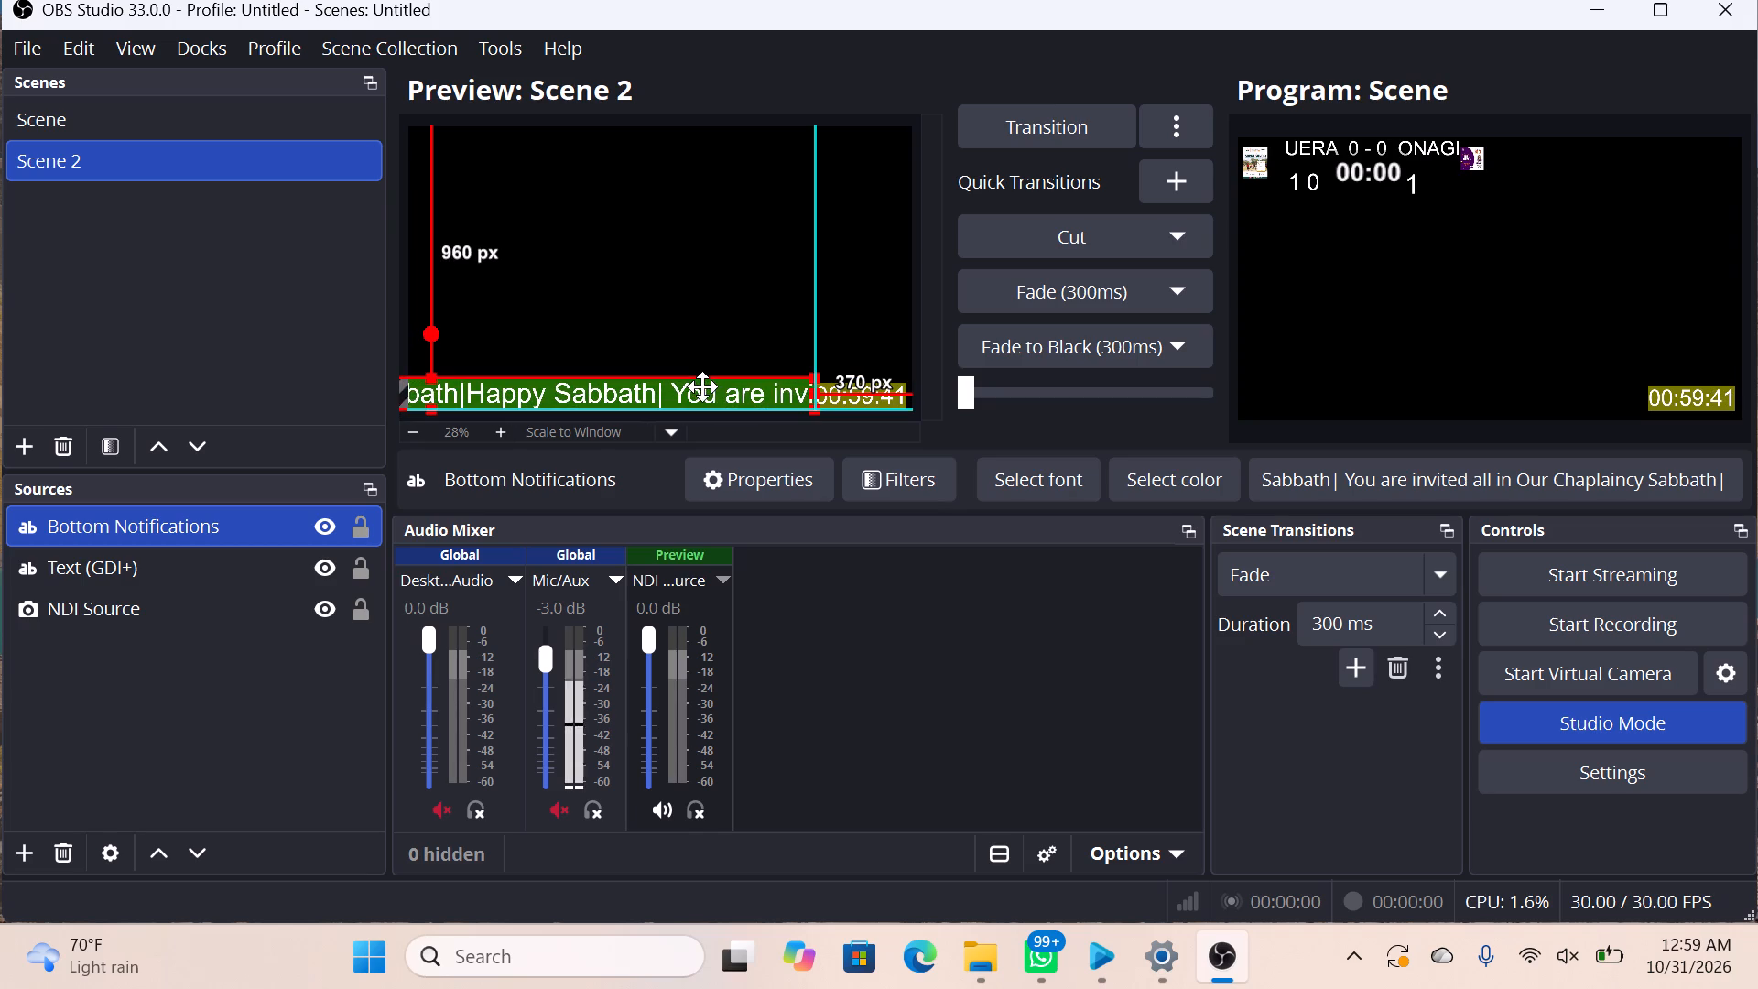
click(838, 342)
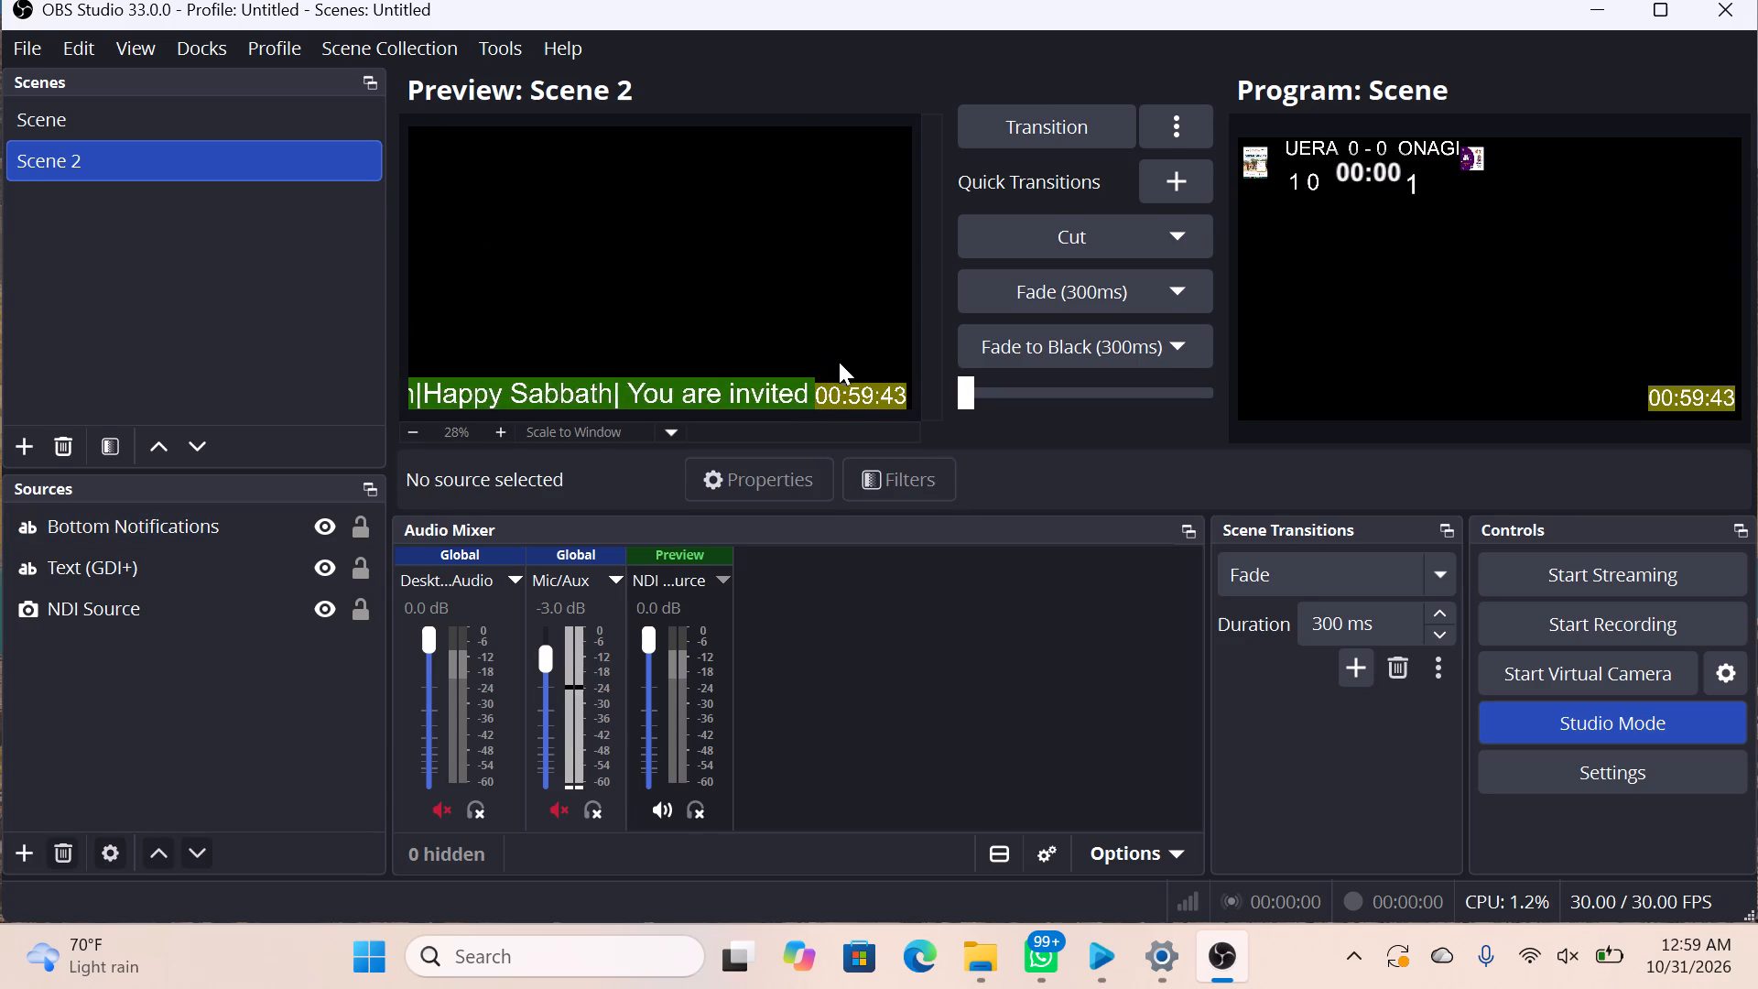
click(855, 394)
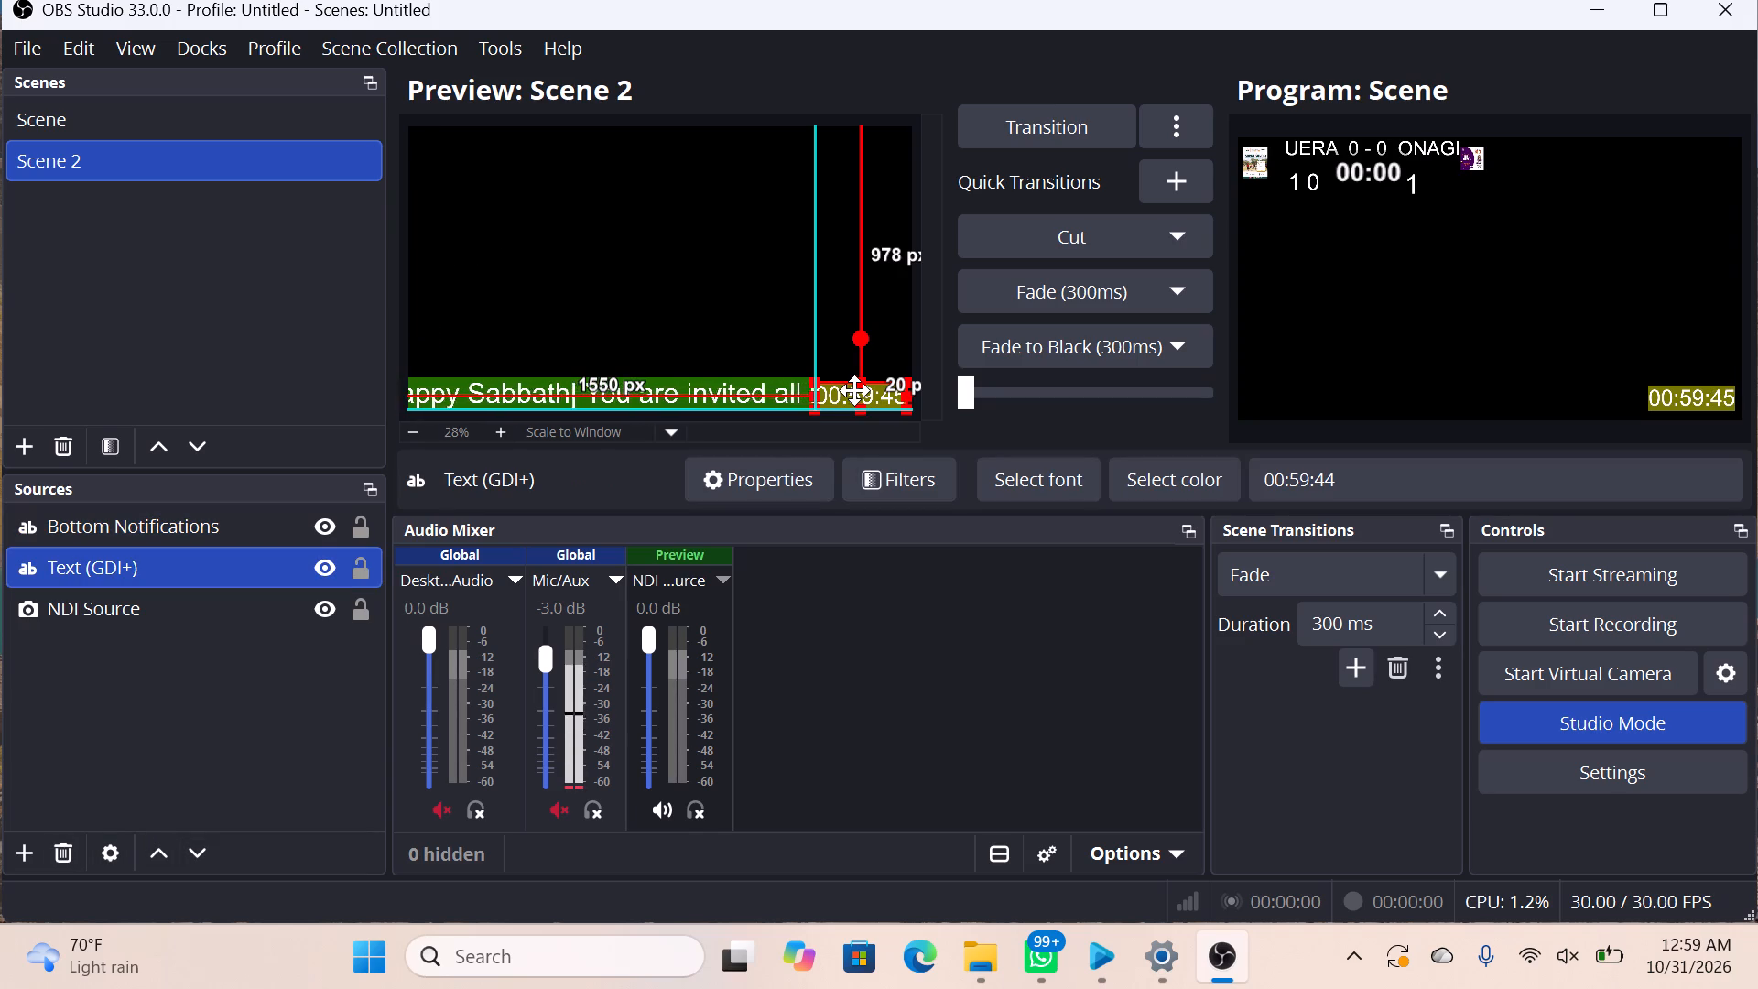
click(759, 312)
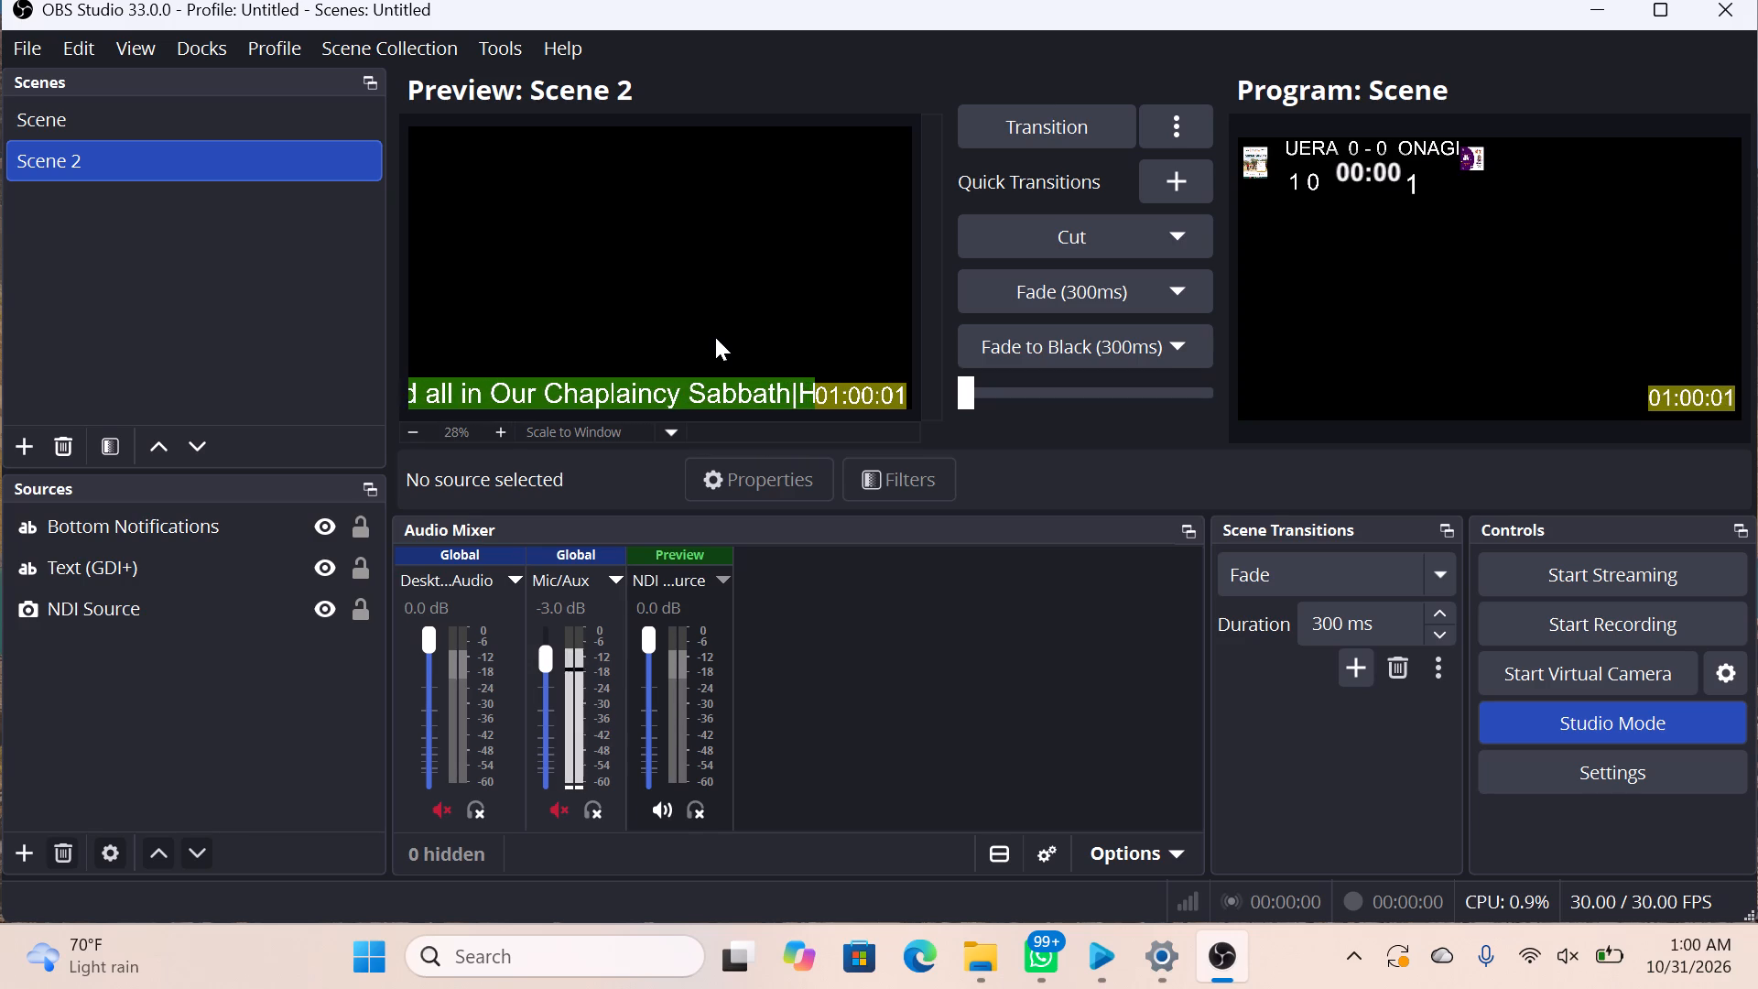
Switch to Google Chrome and search Google for "sda logo".
click(1588, 8)
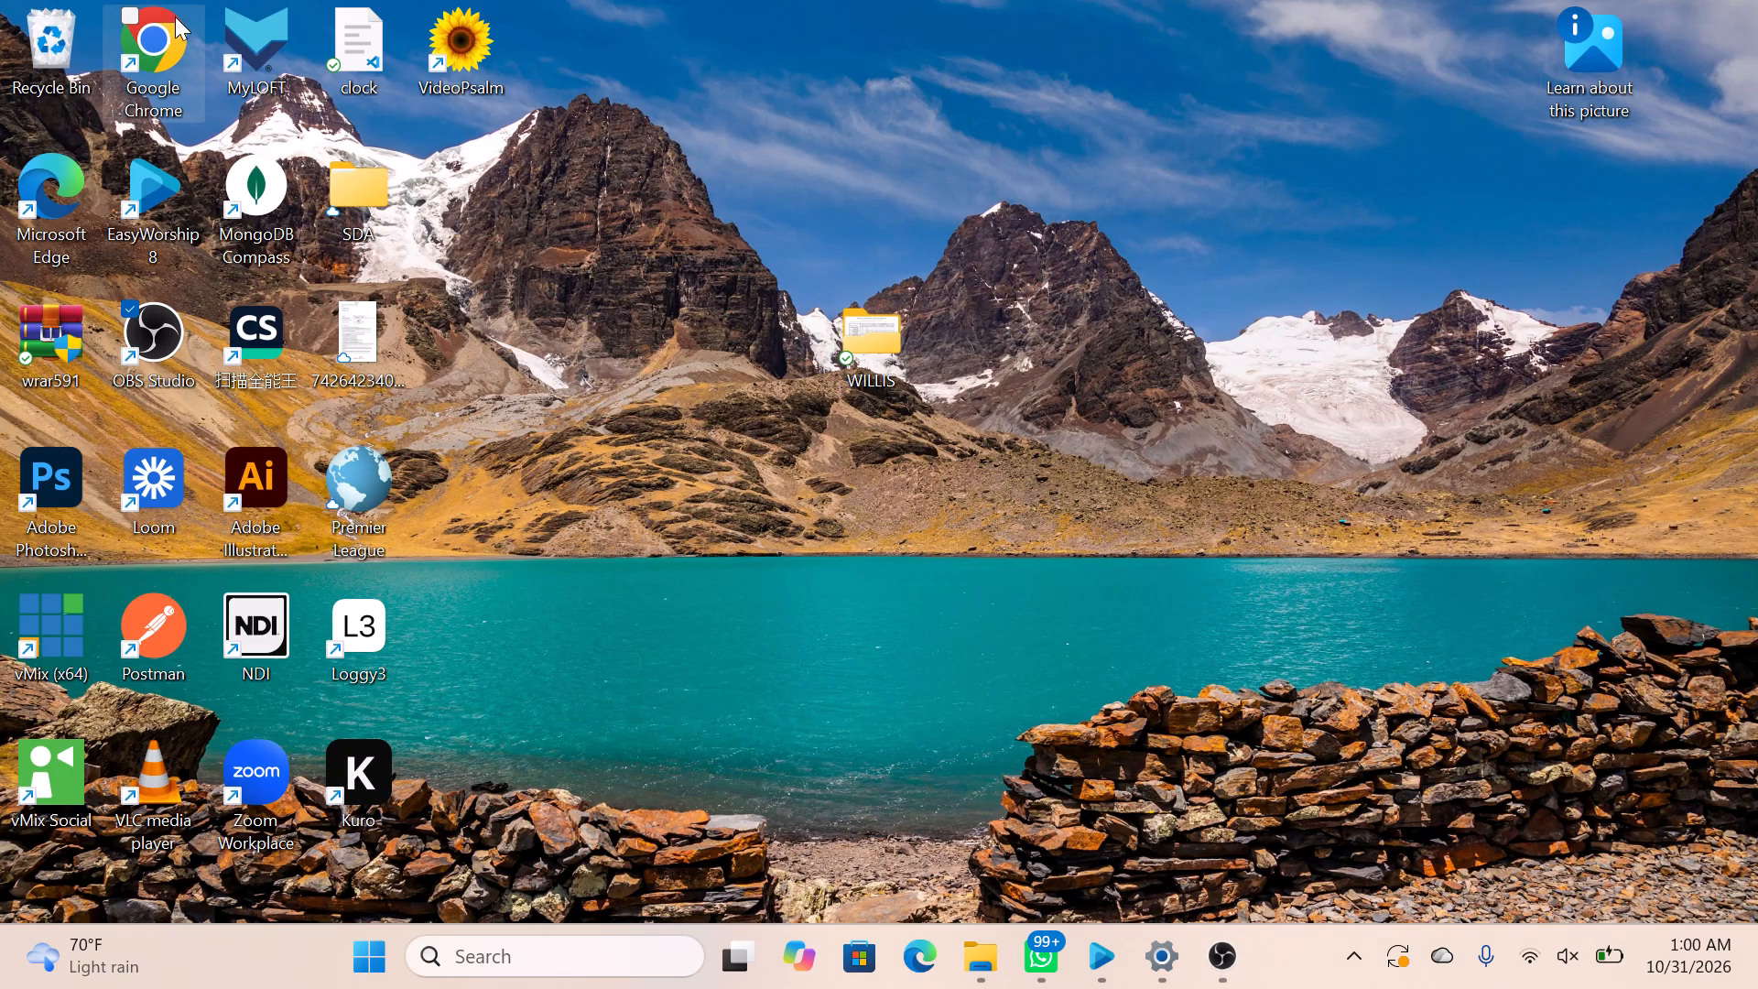
double_click(174, 44)
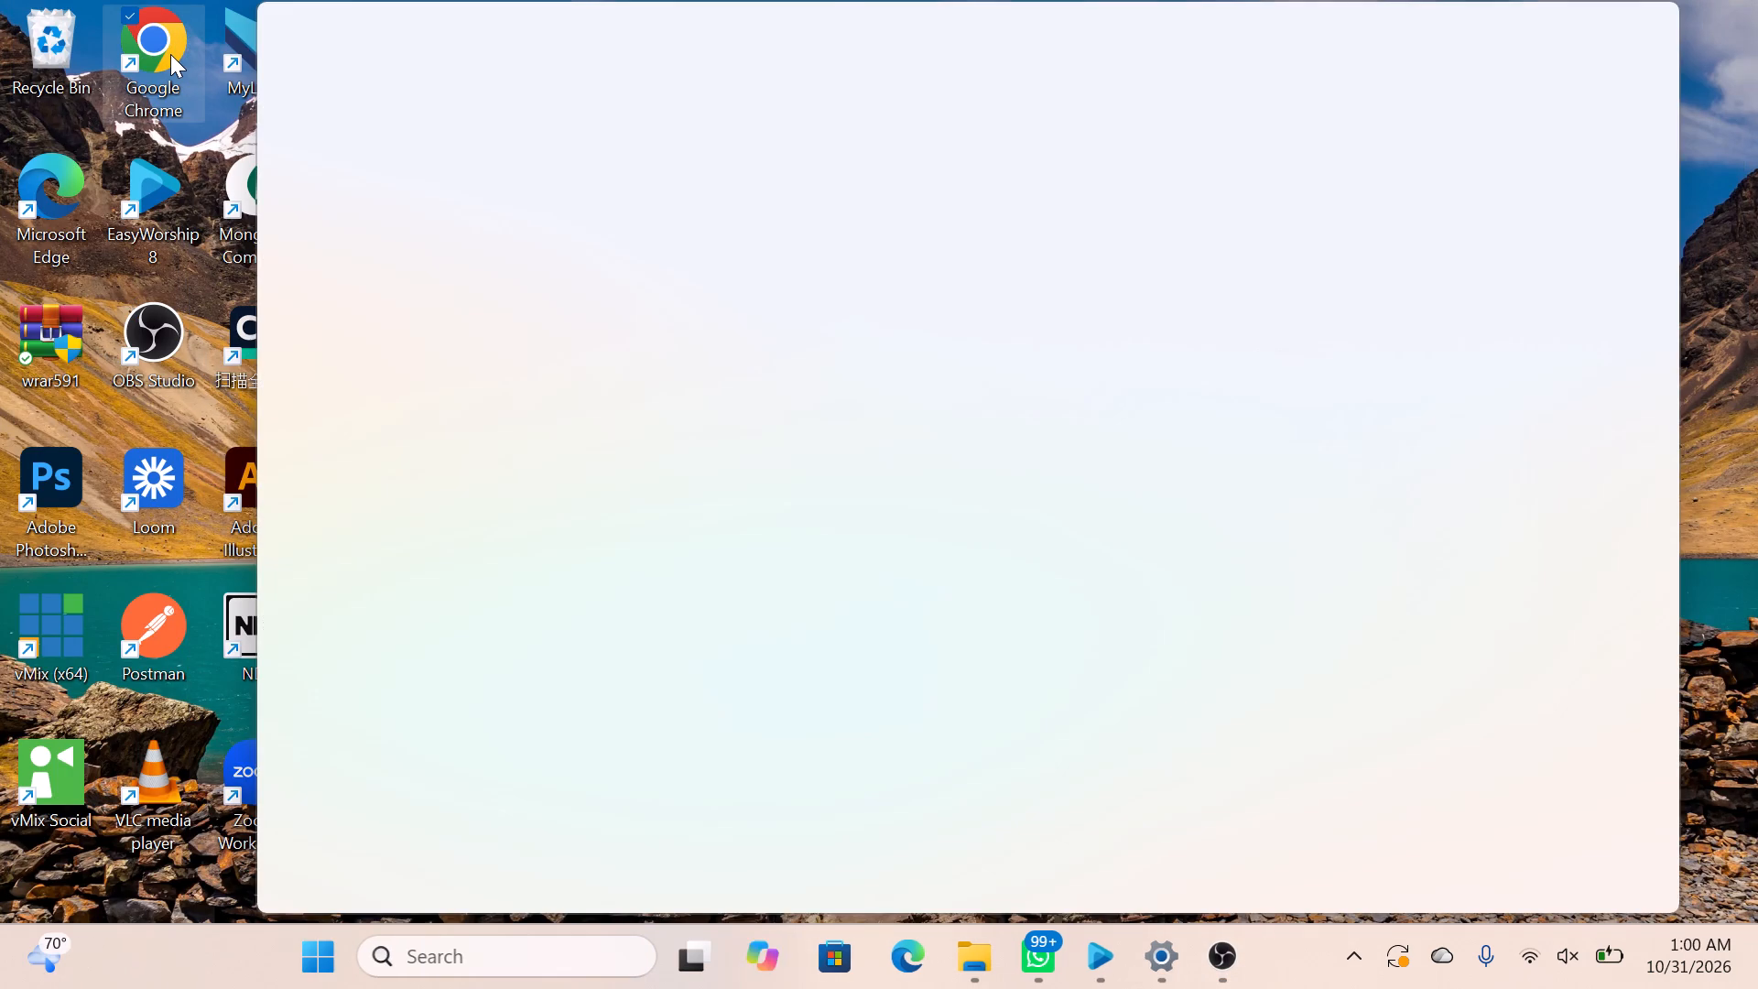
click(776, 497)
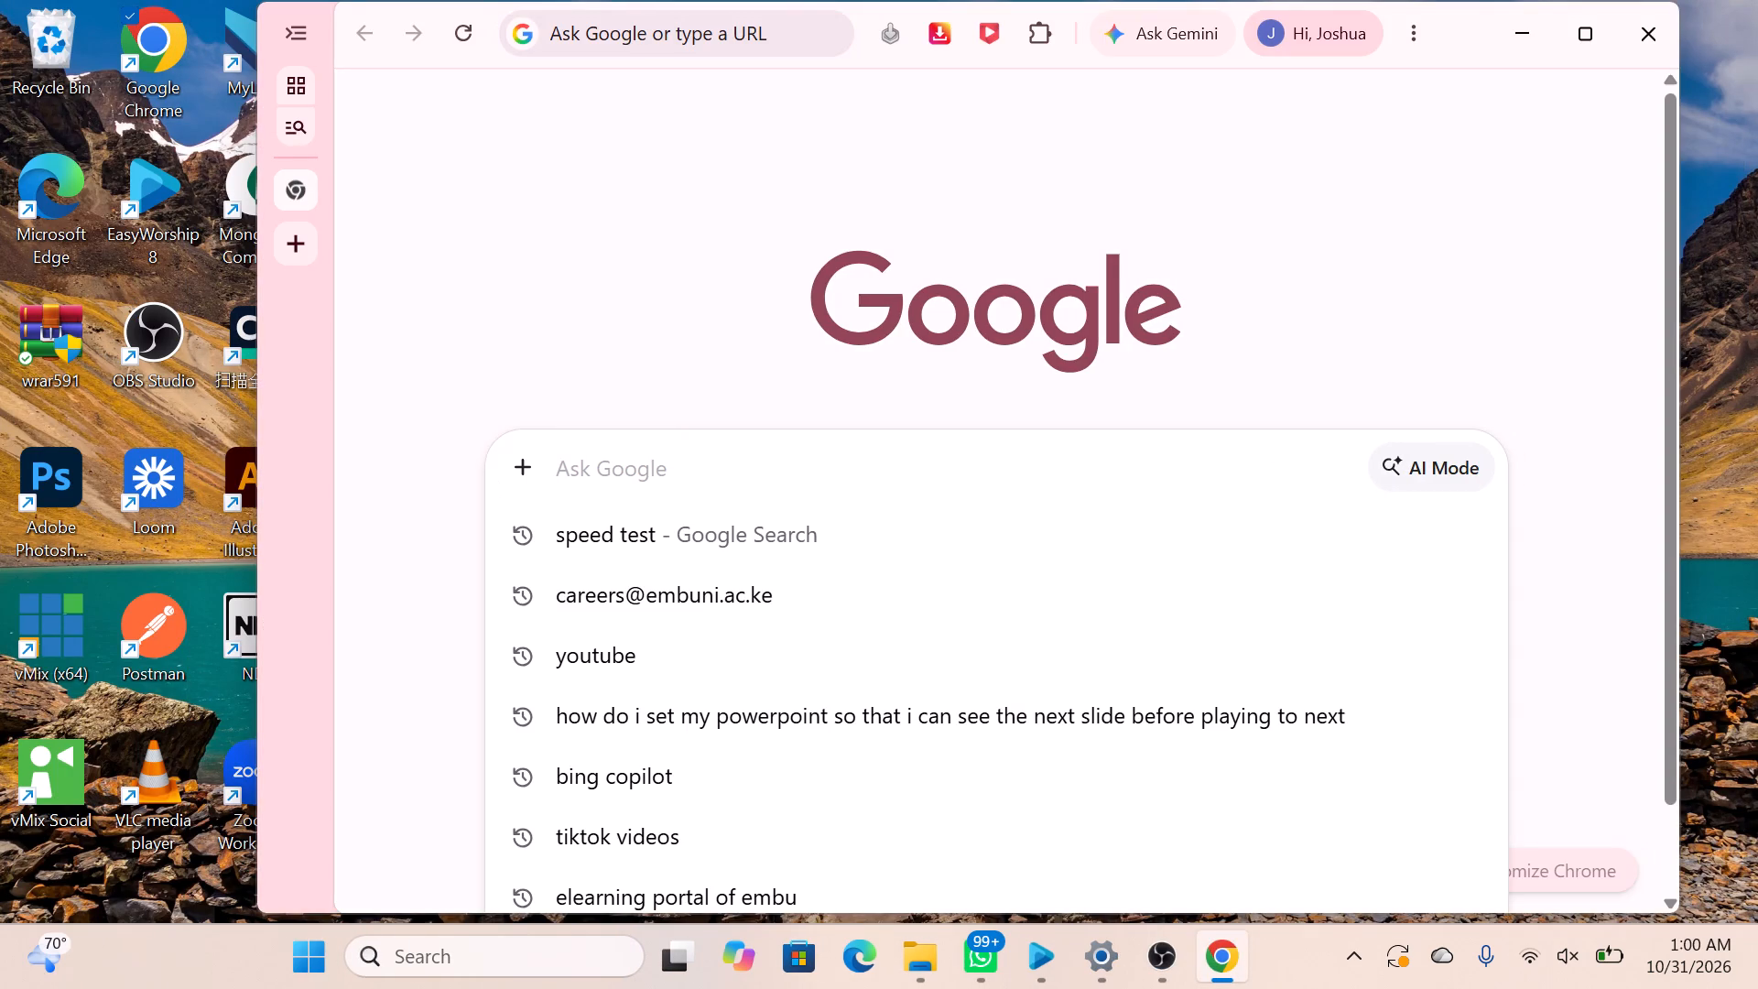
text(sda)
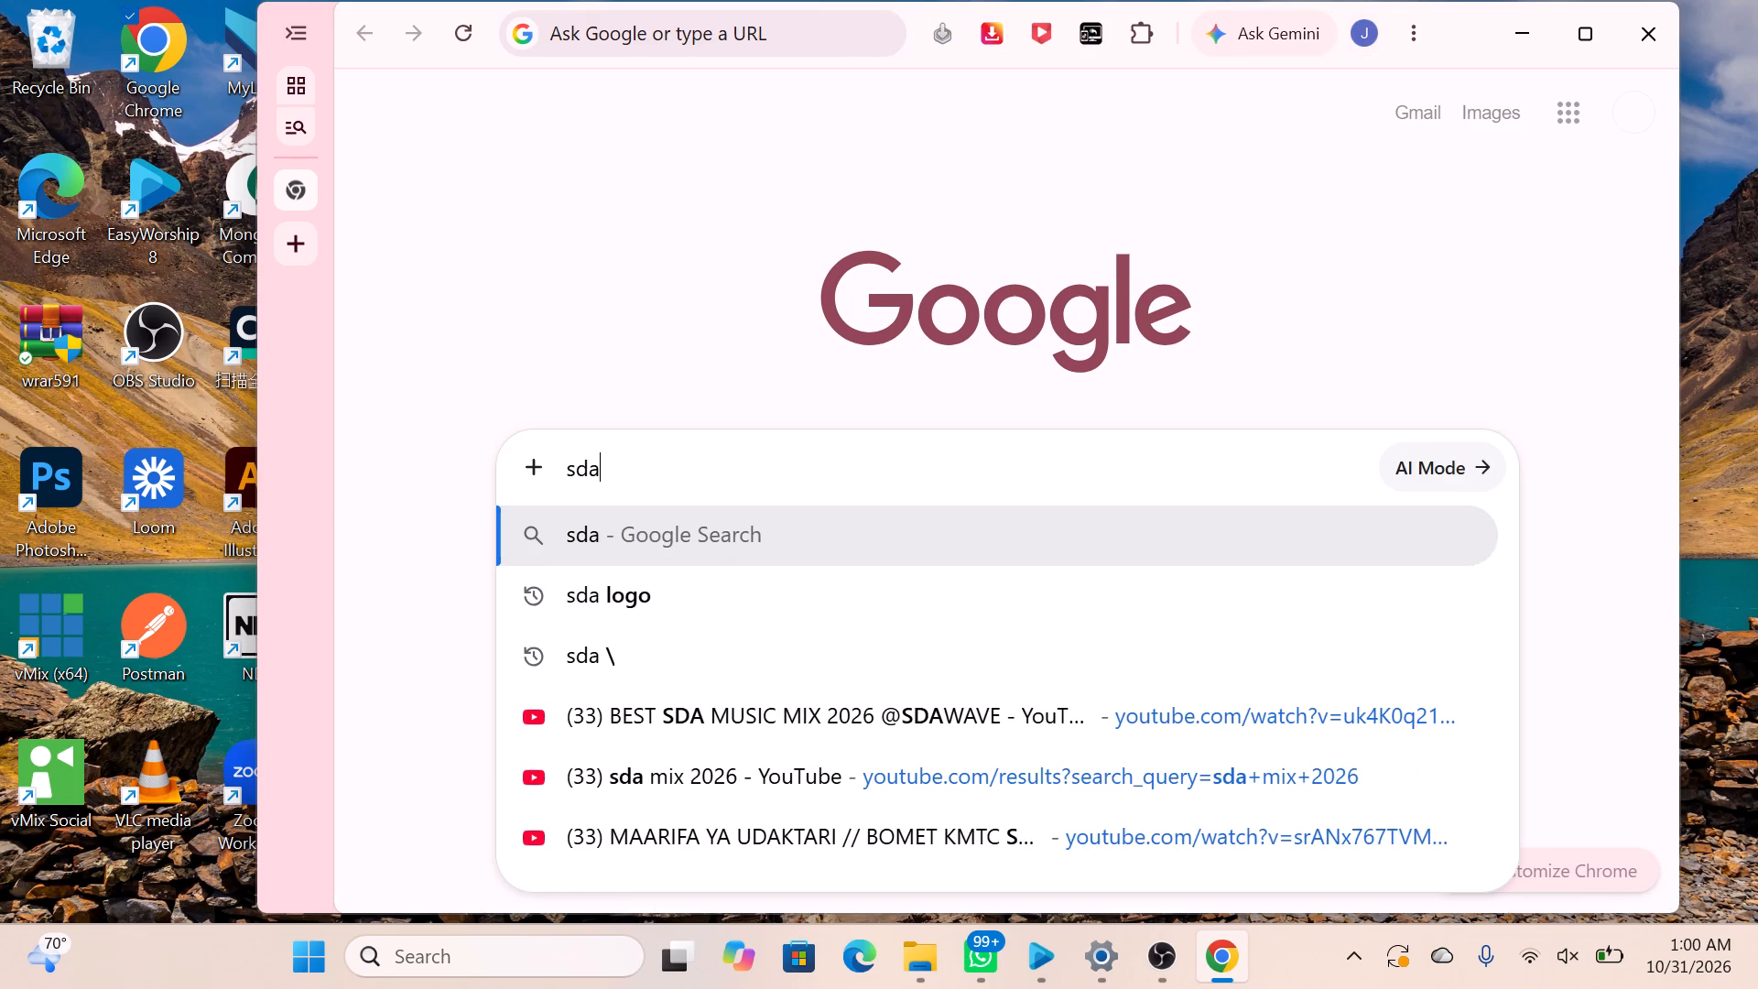
key(space)
text(logo)
key(Return)
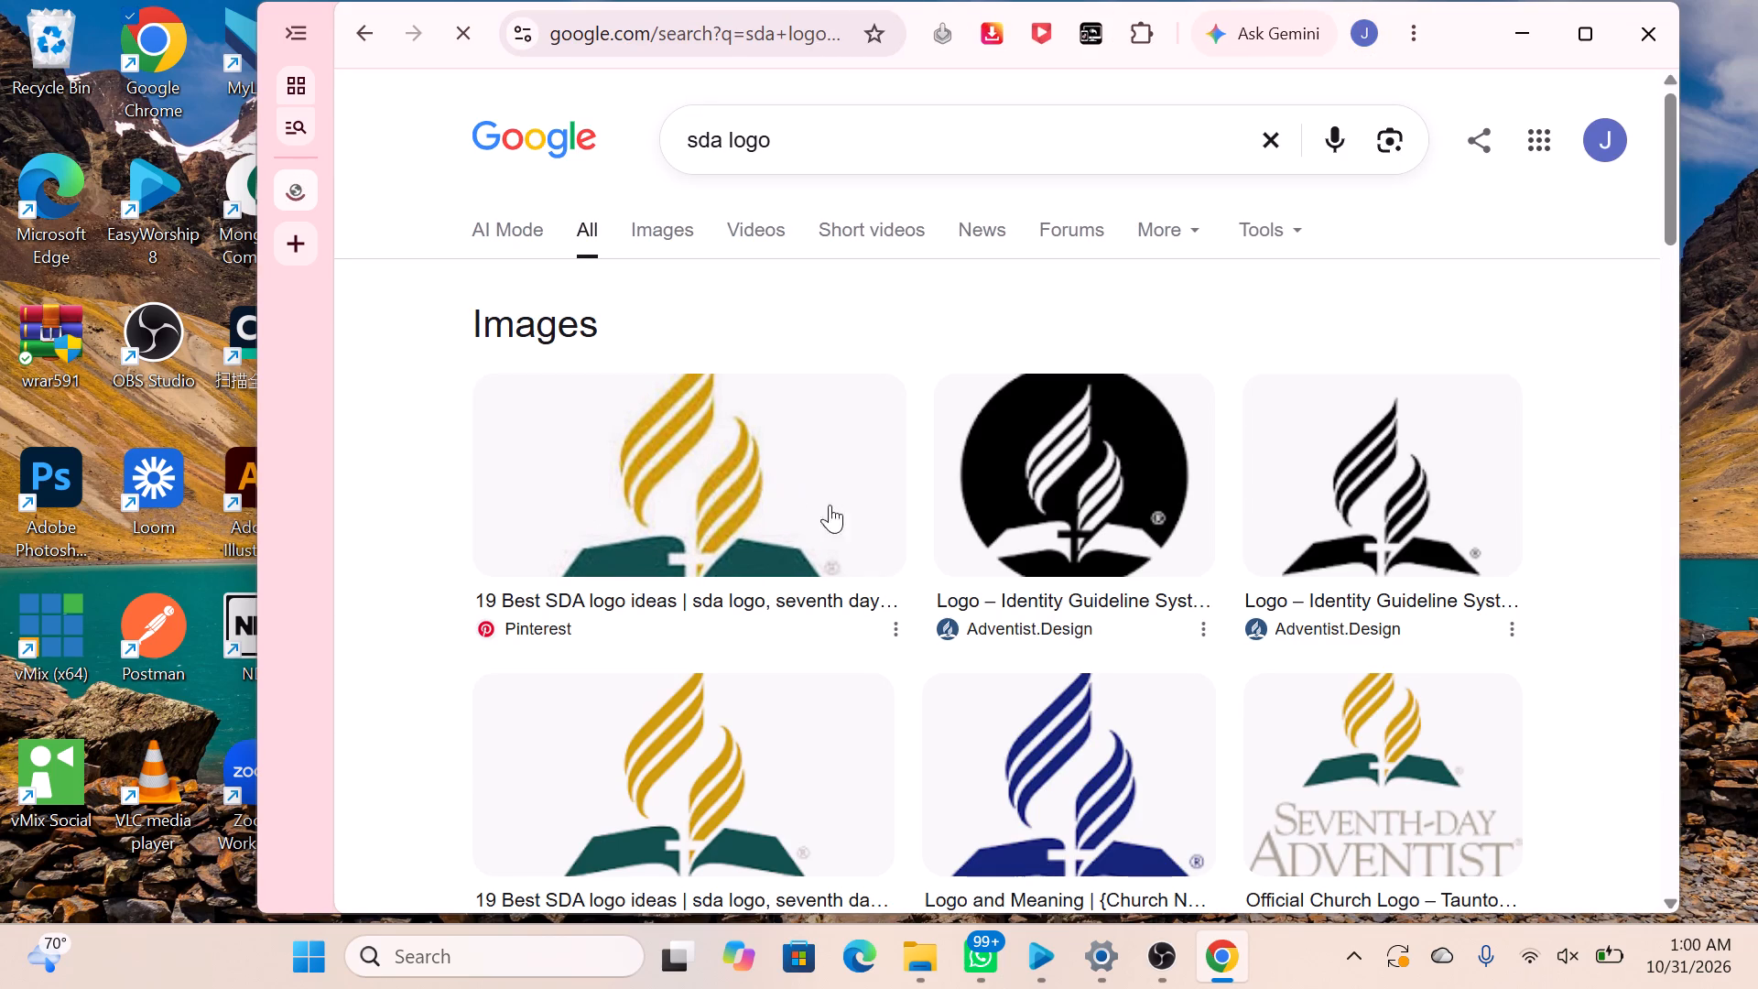
Look through the logo image results, open the first gold-and-green one and examine its related images for a version with a transparent background.
scroll(738, 623, down, 1)
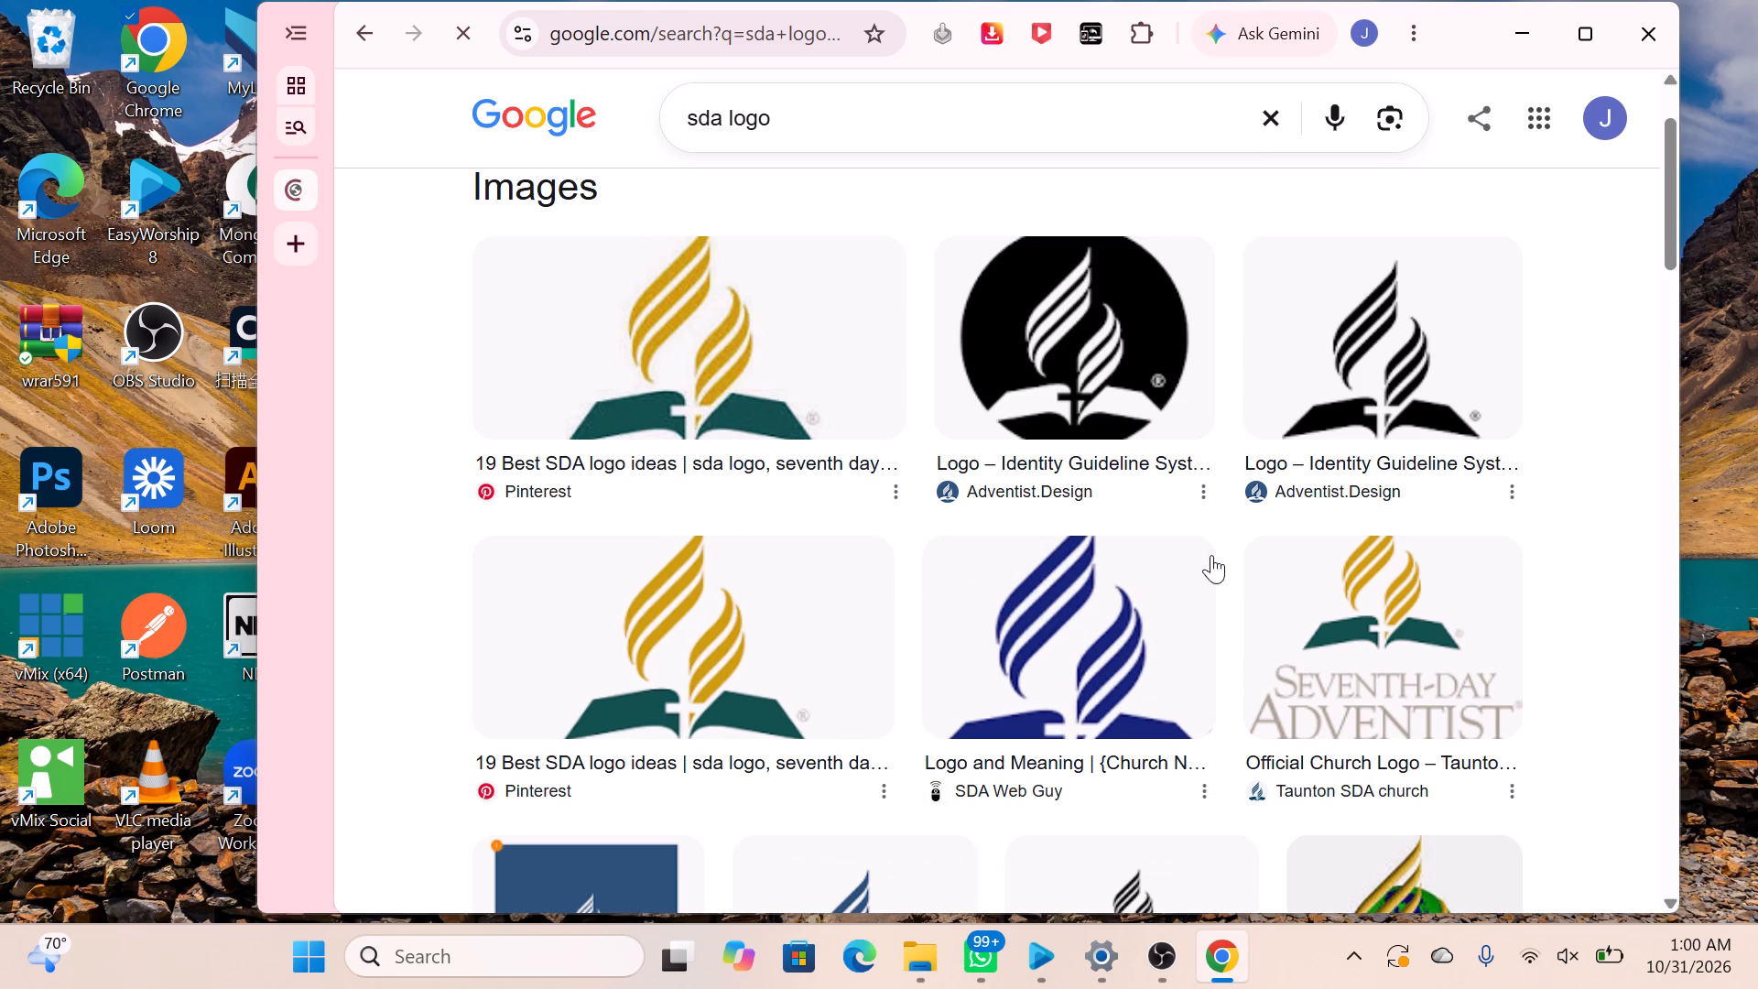
scroll(718, 365, down, 3)
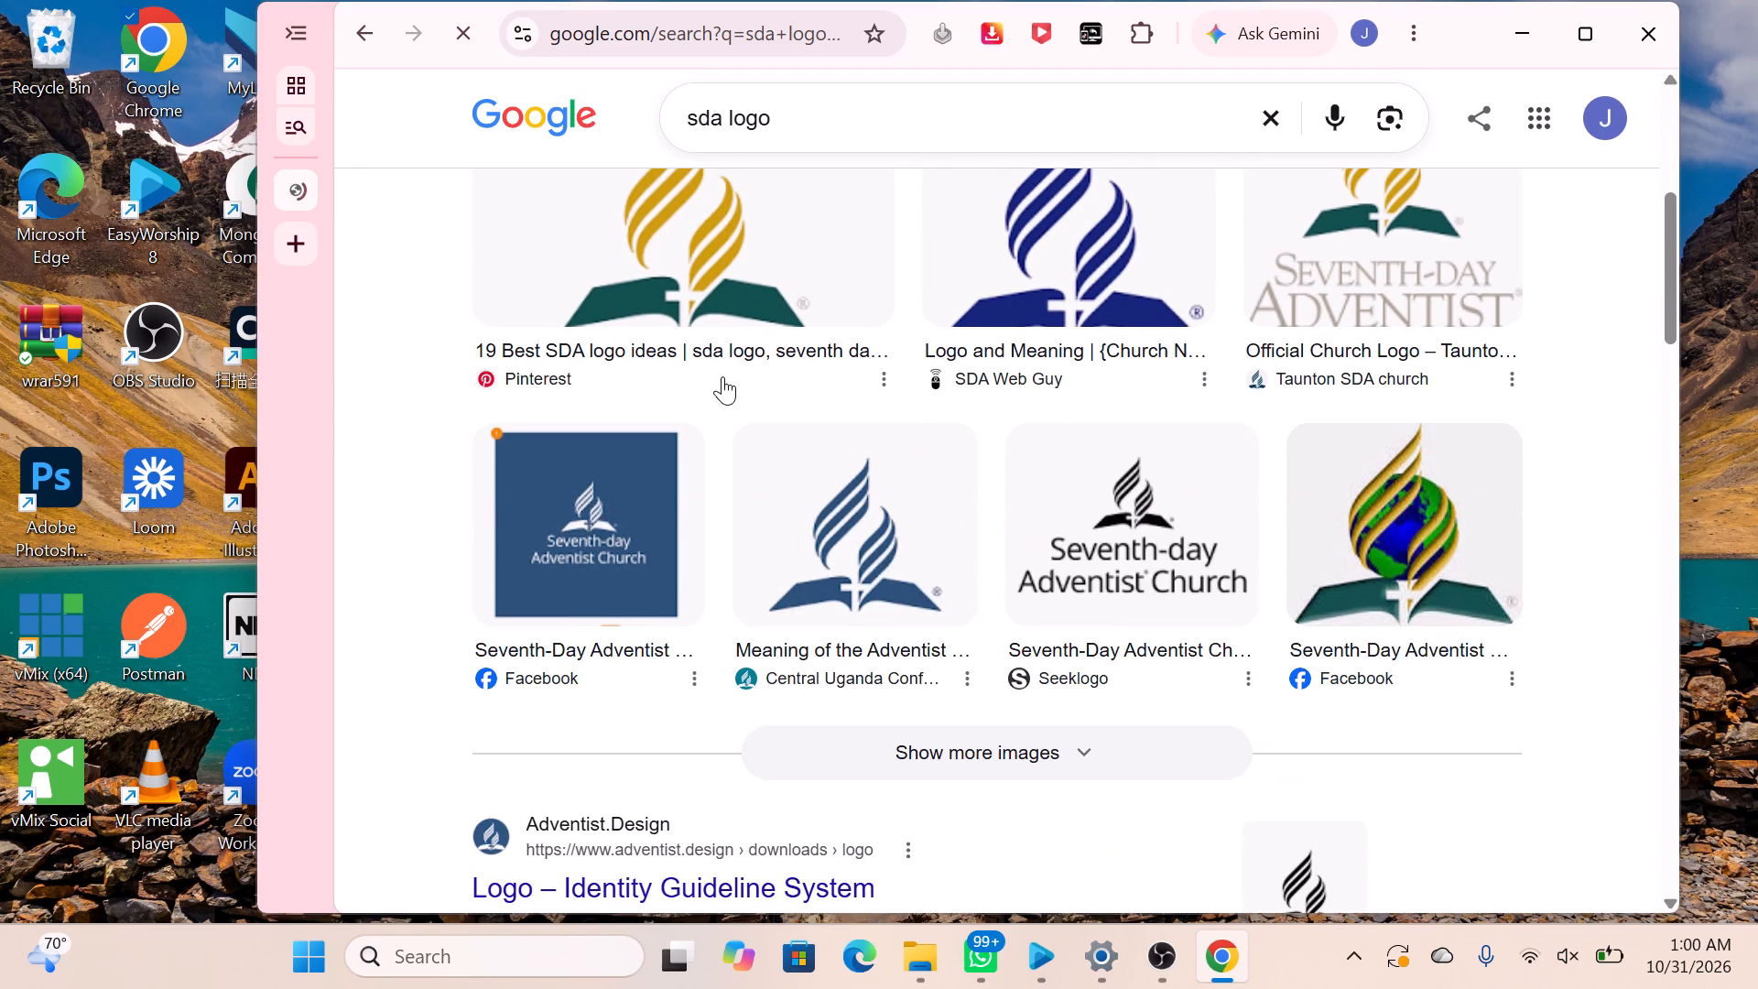
scroll(731, 378, up, 2)
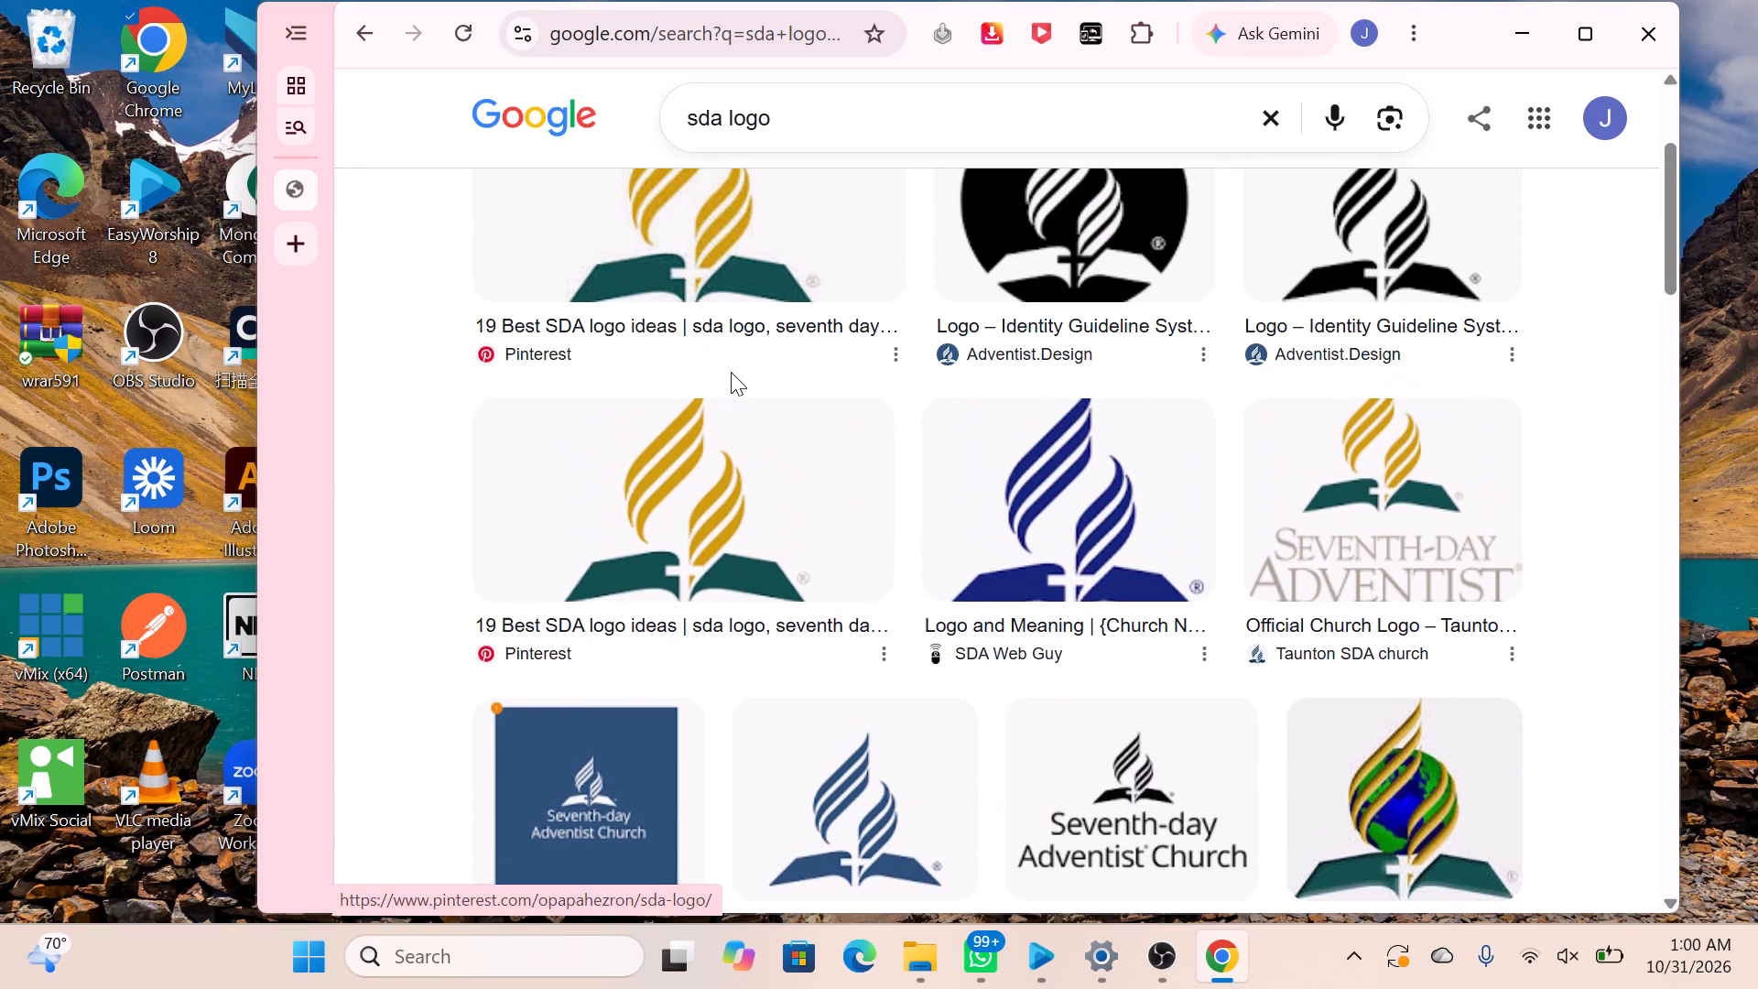
scroll(705, 302, up, 1)
click(704, 323)
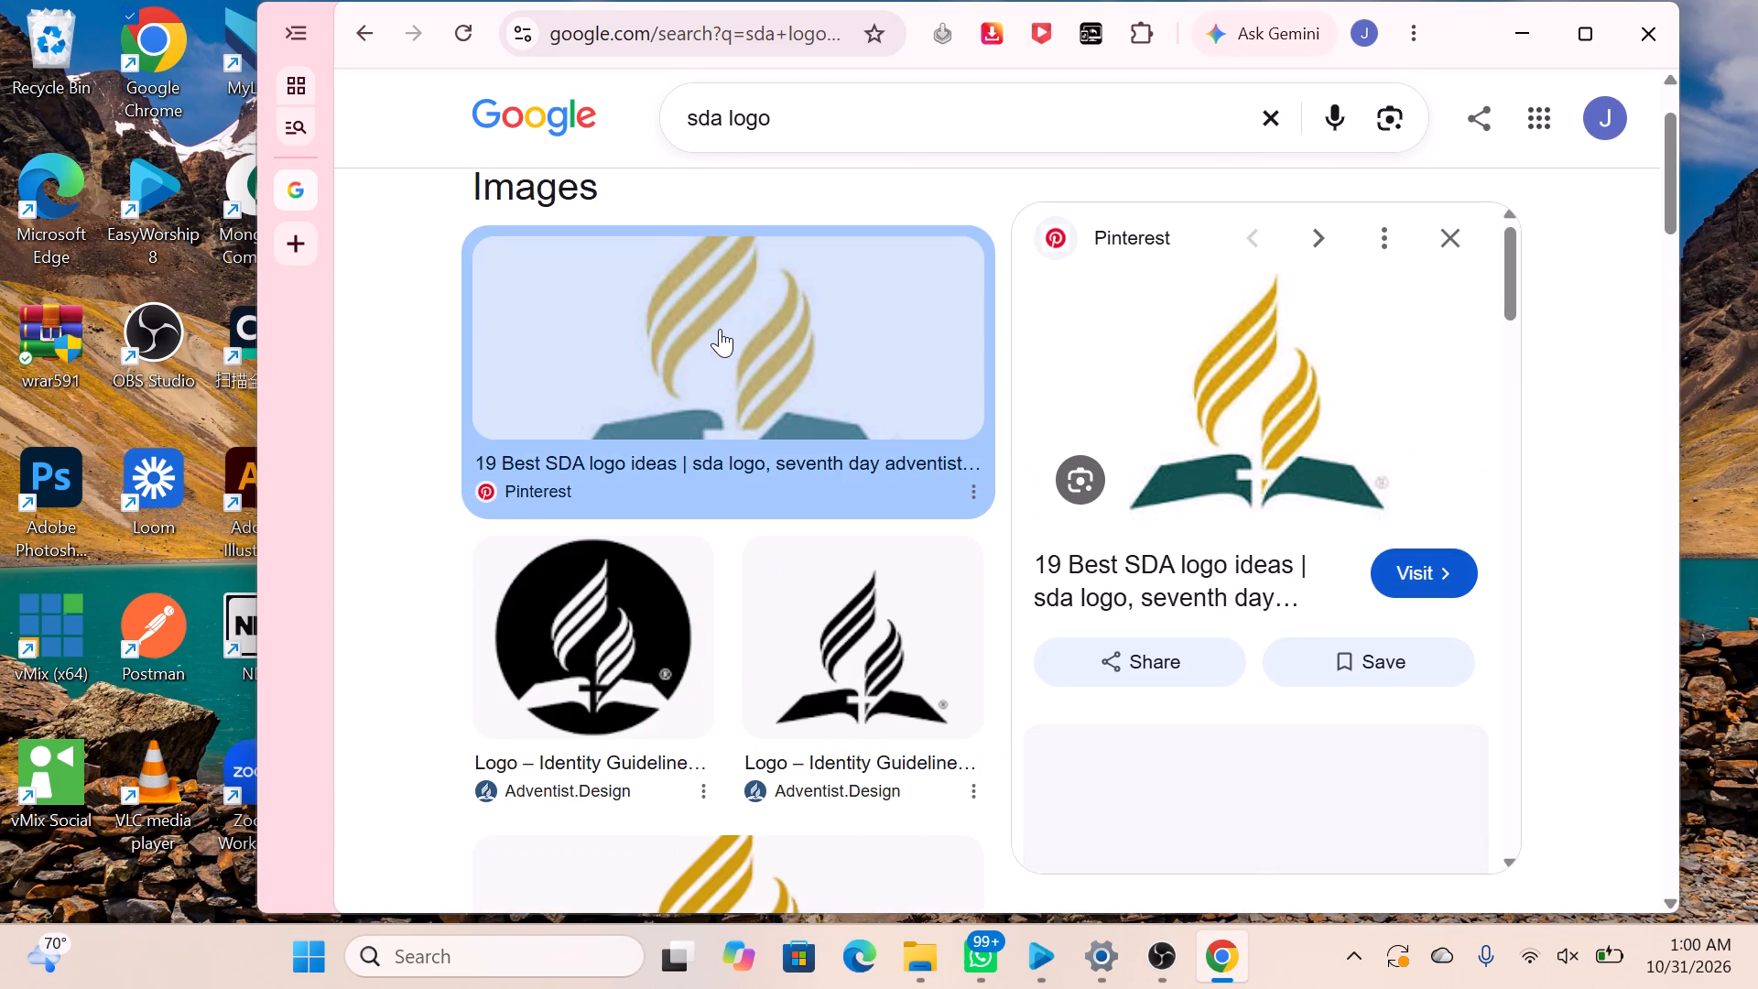
scroll(738, 410, down, 2)
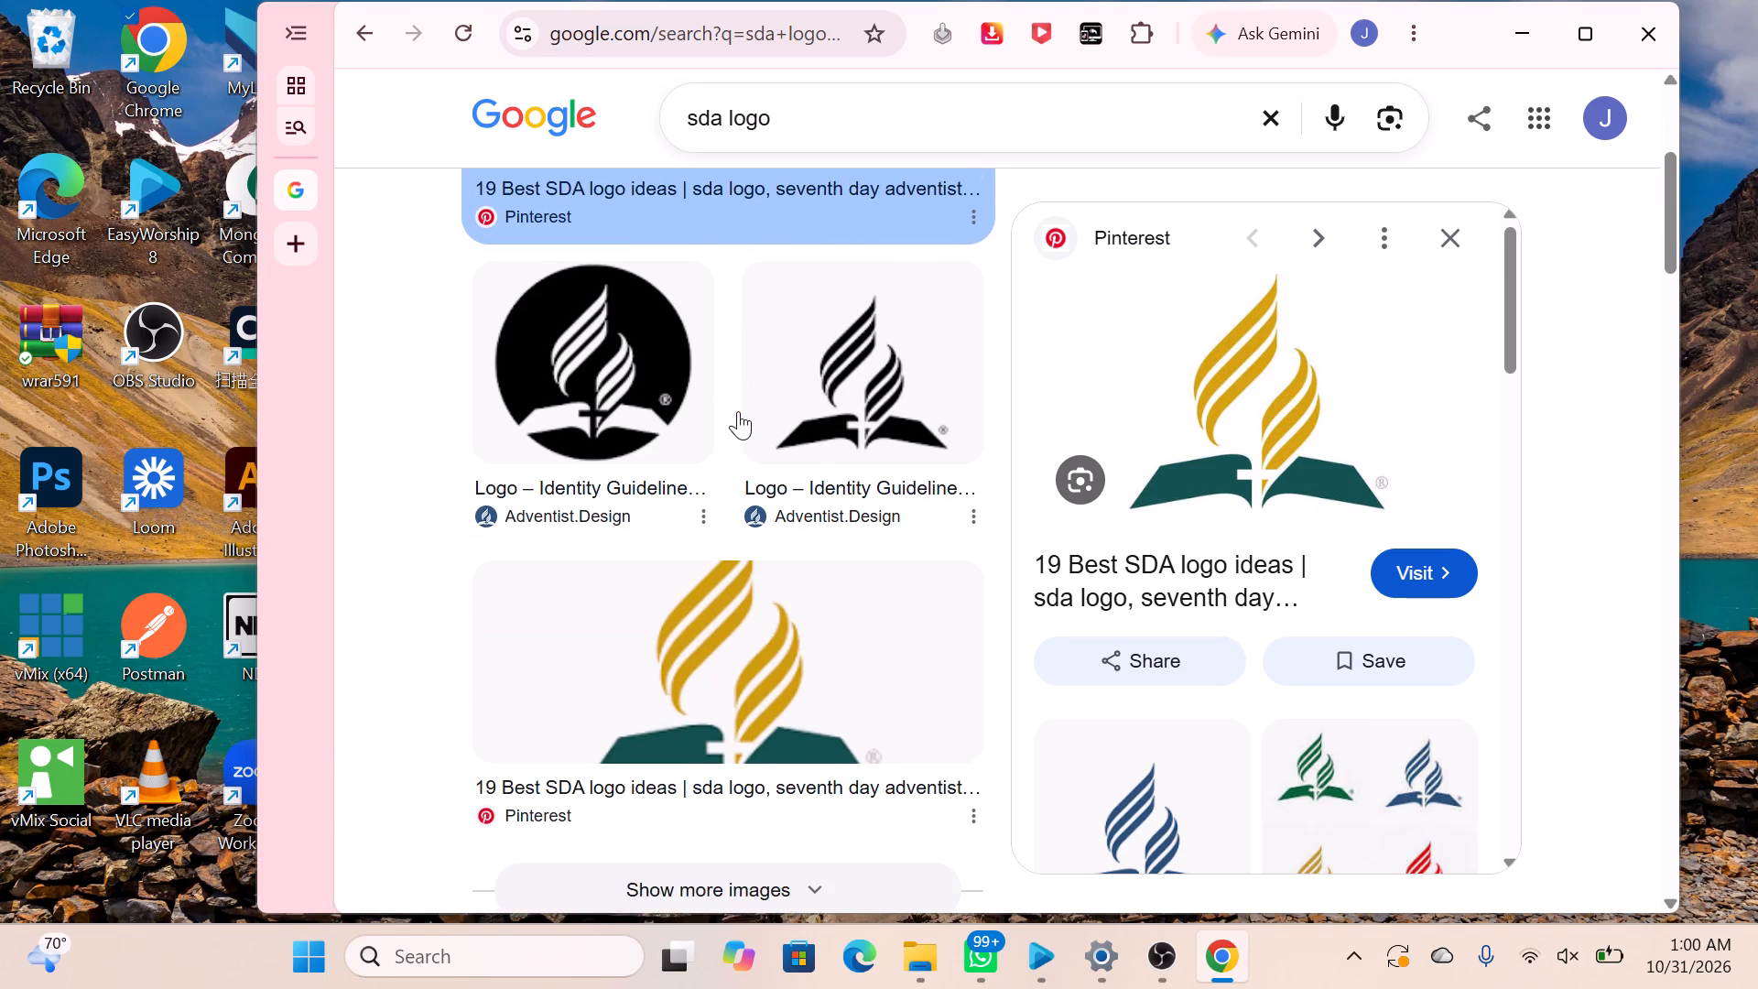
scroll(774, 473, down, 2)
scroll(1148, 566, down, 2)
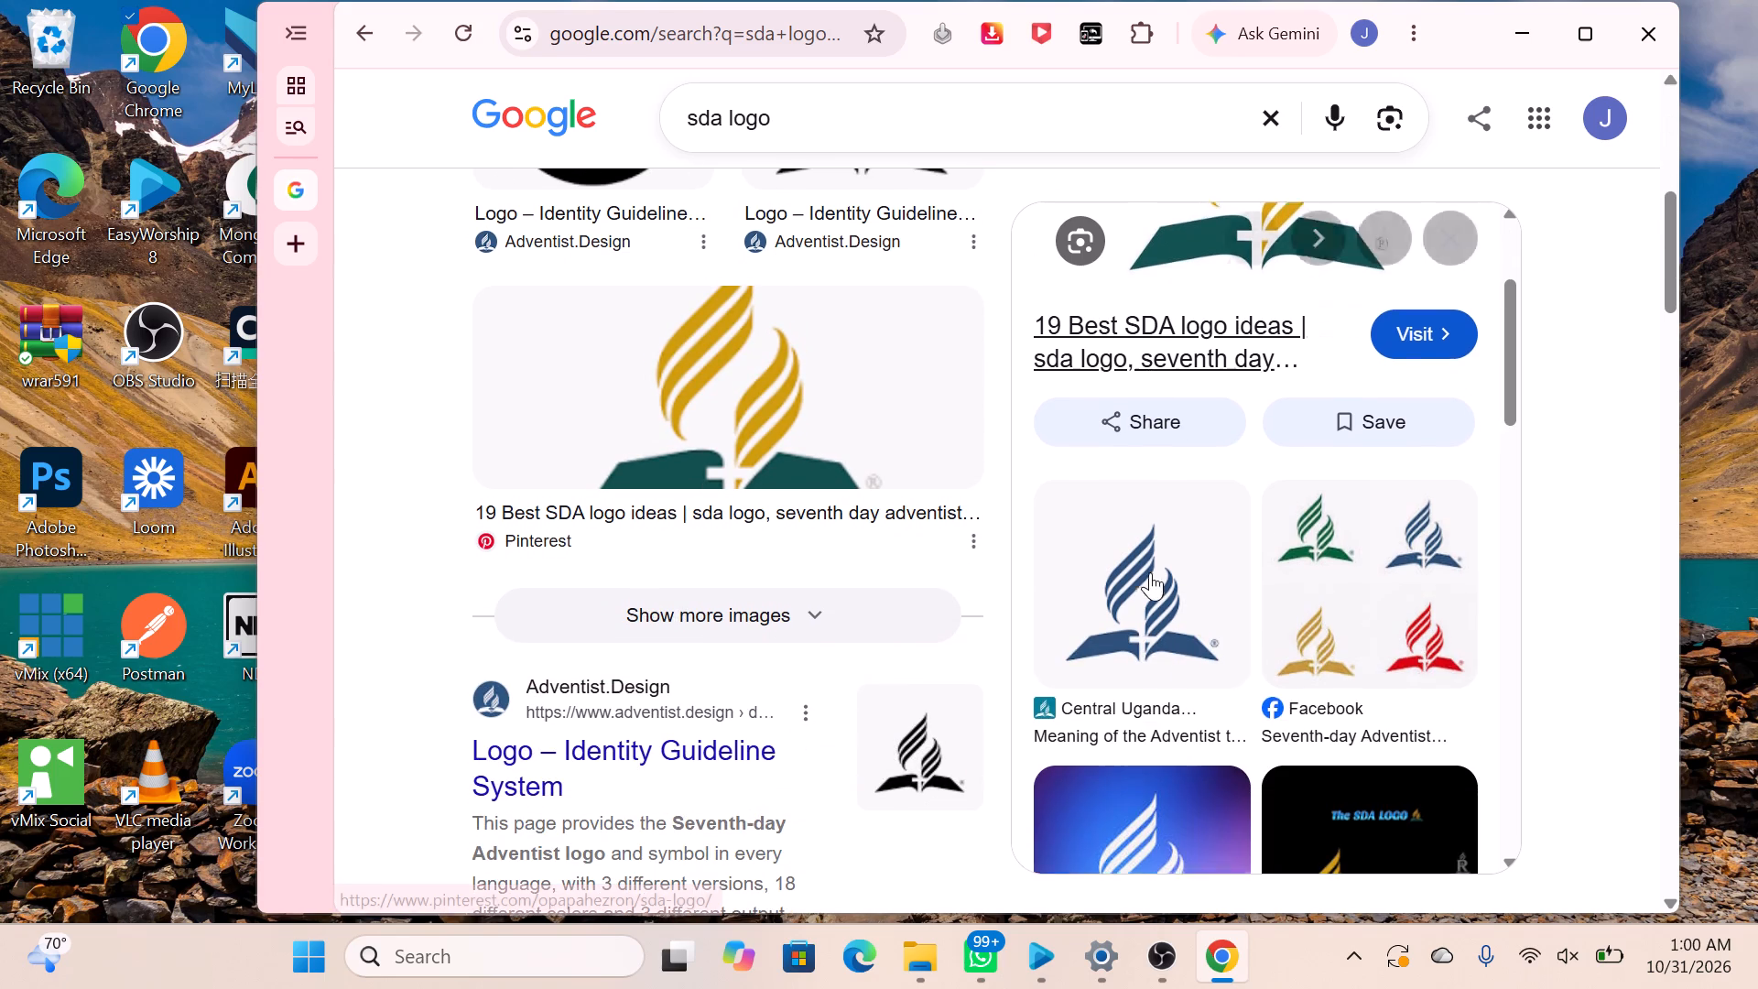
scroll(1135, 592, down, 2)
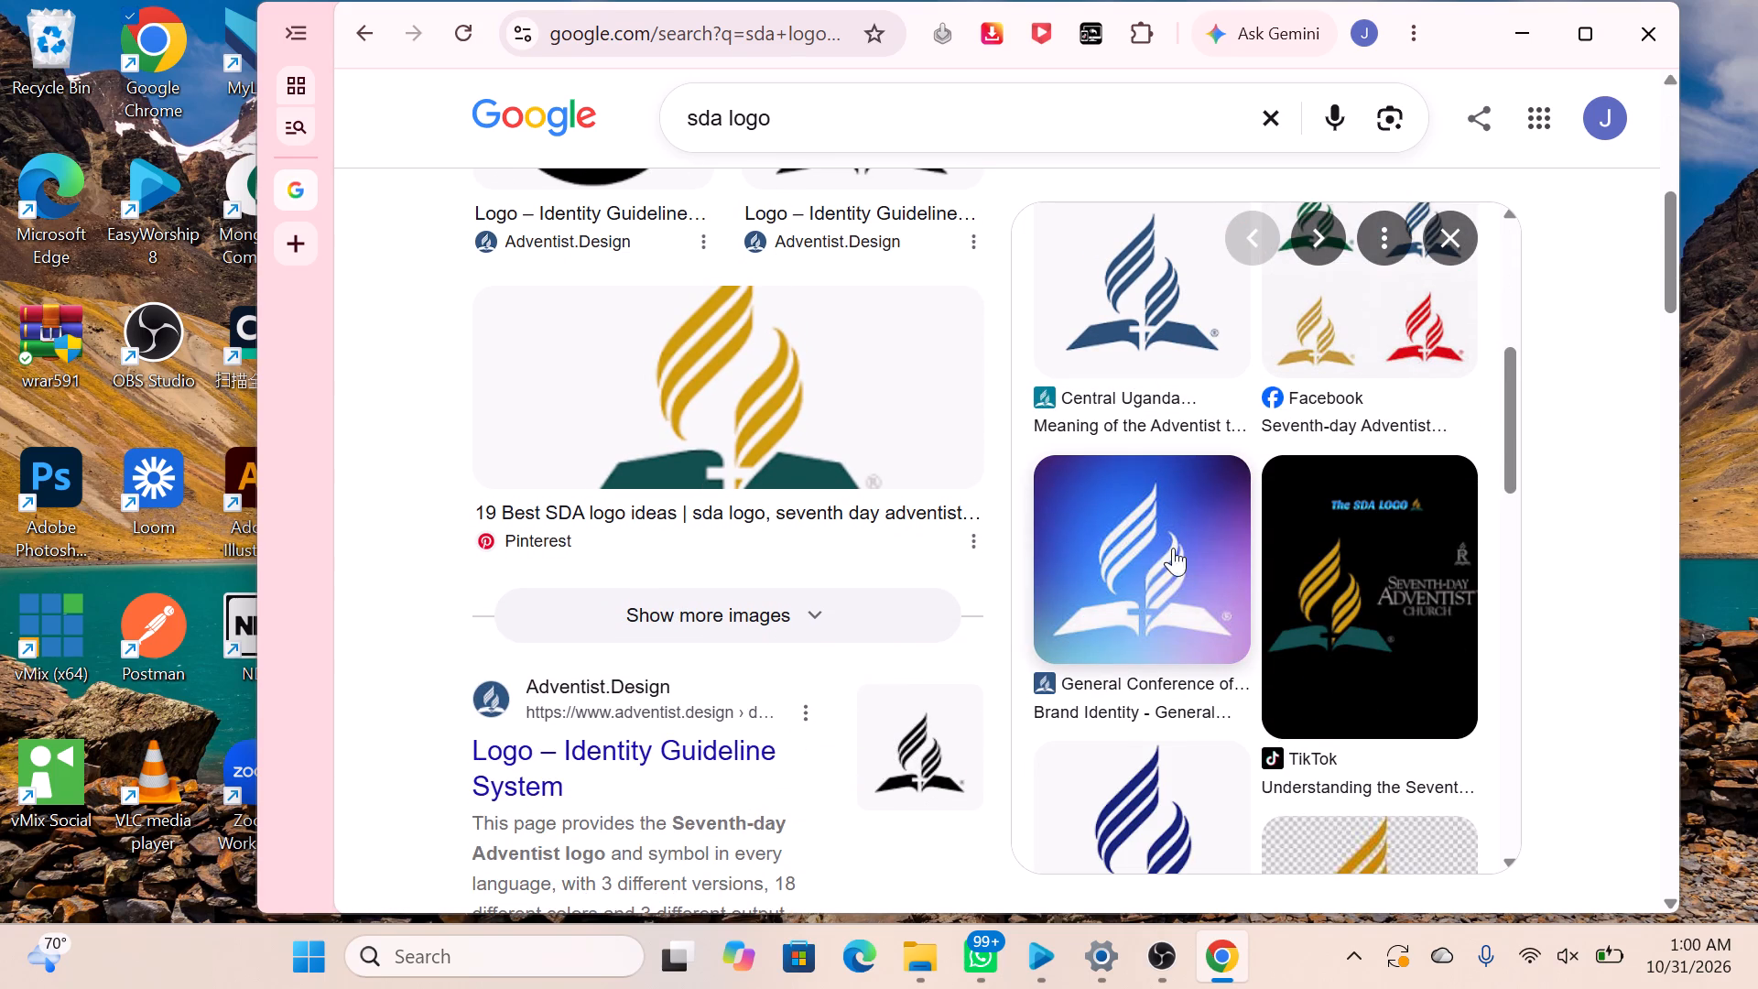
scroll(1214, 551, down, 2)
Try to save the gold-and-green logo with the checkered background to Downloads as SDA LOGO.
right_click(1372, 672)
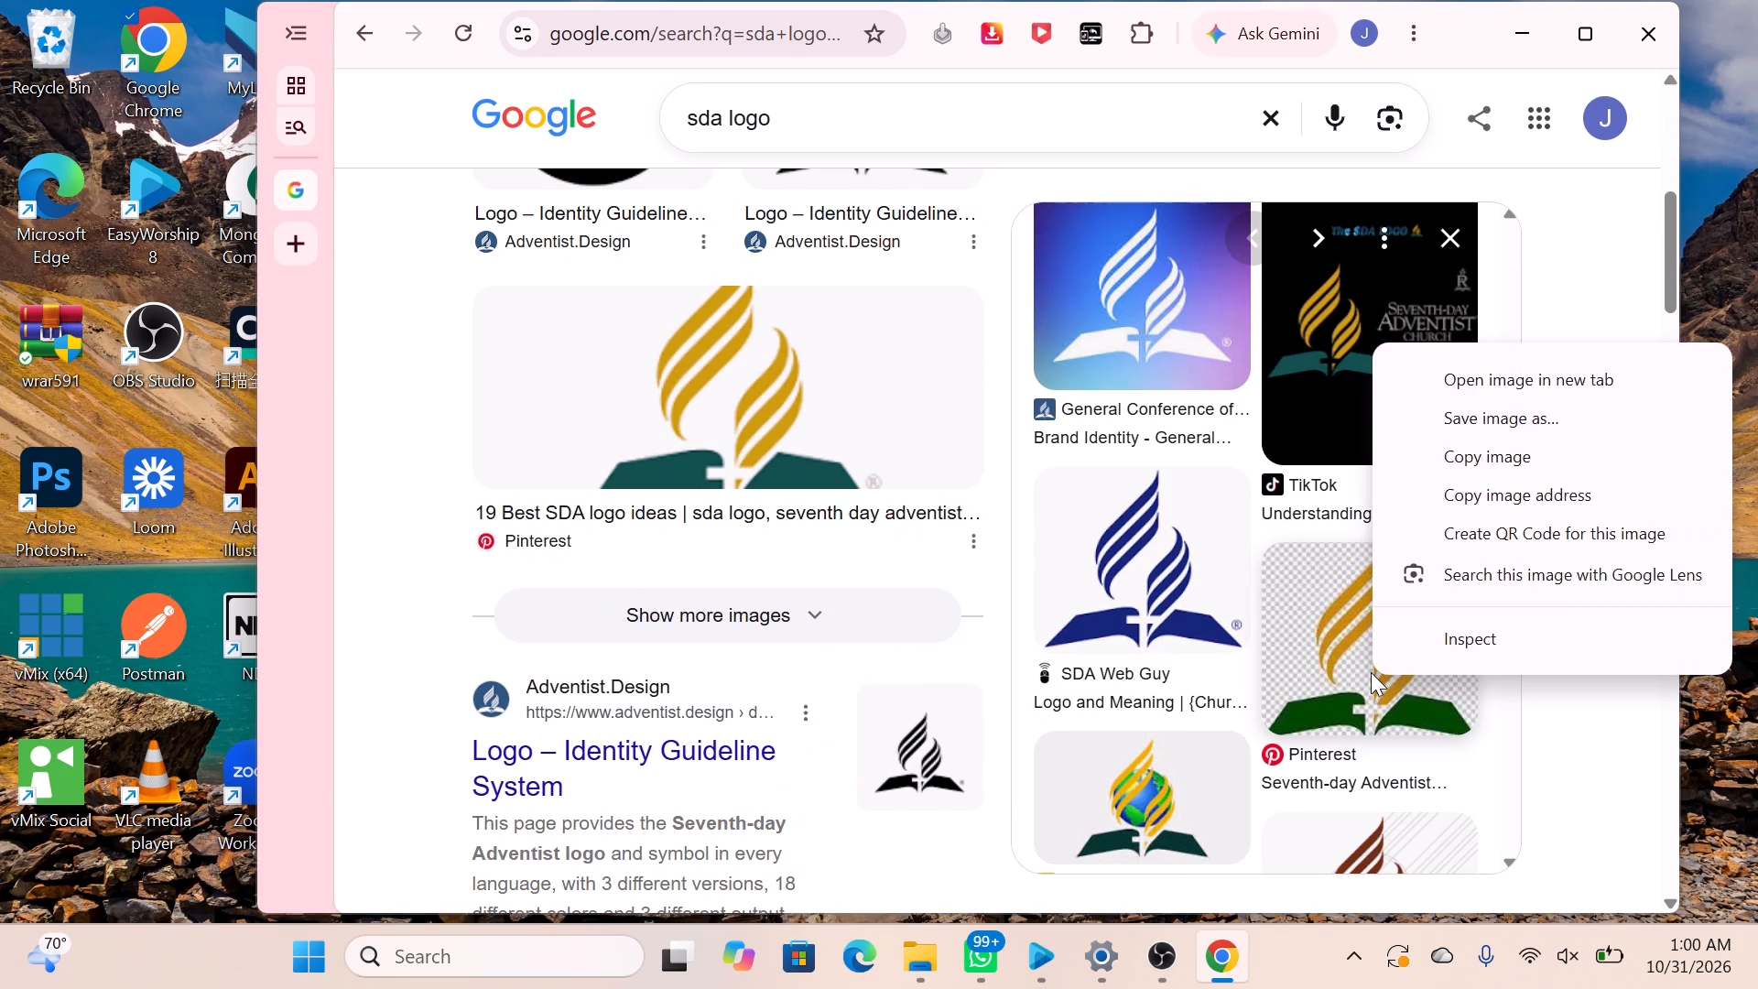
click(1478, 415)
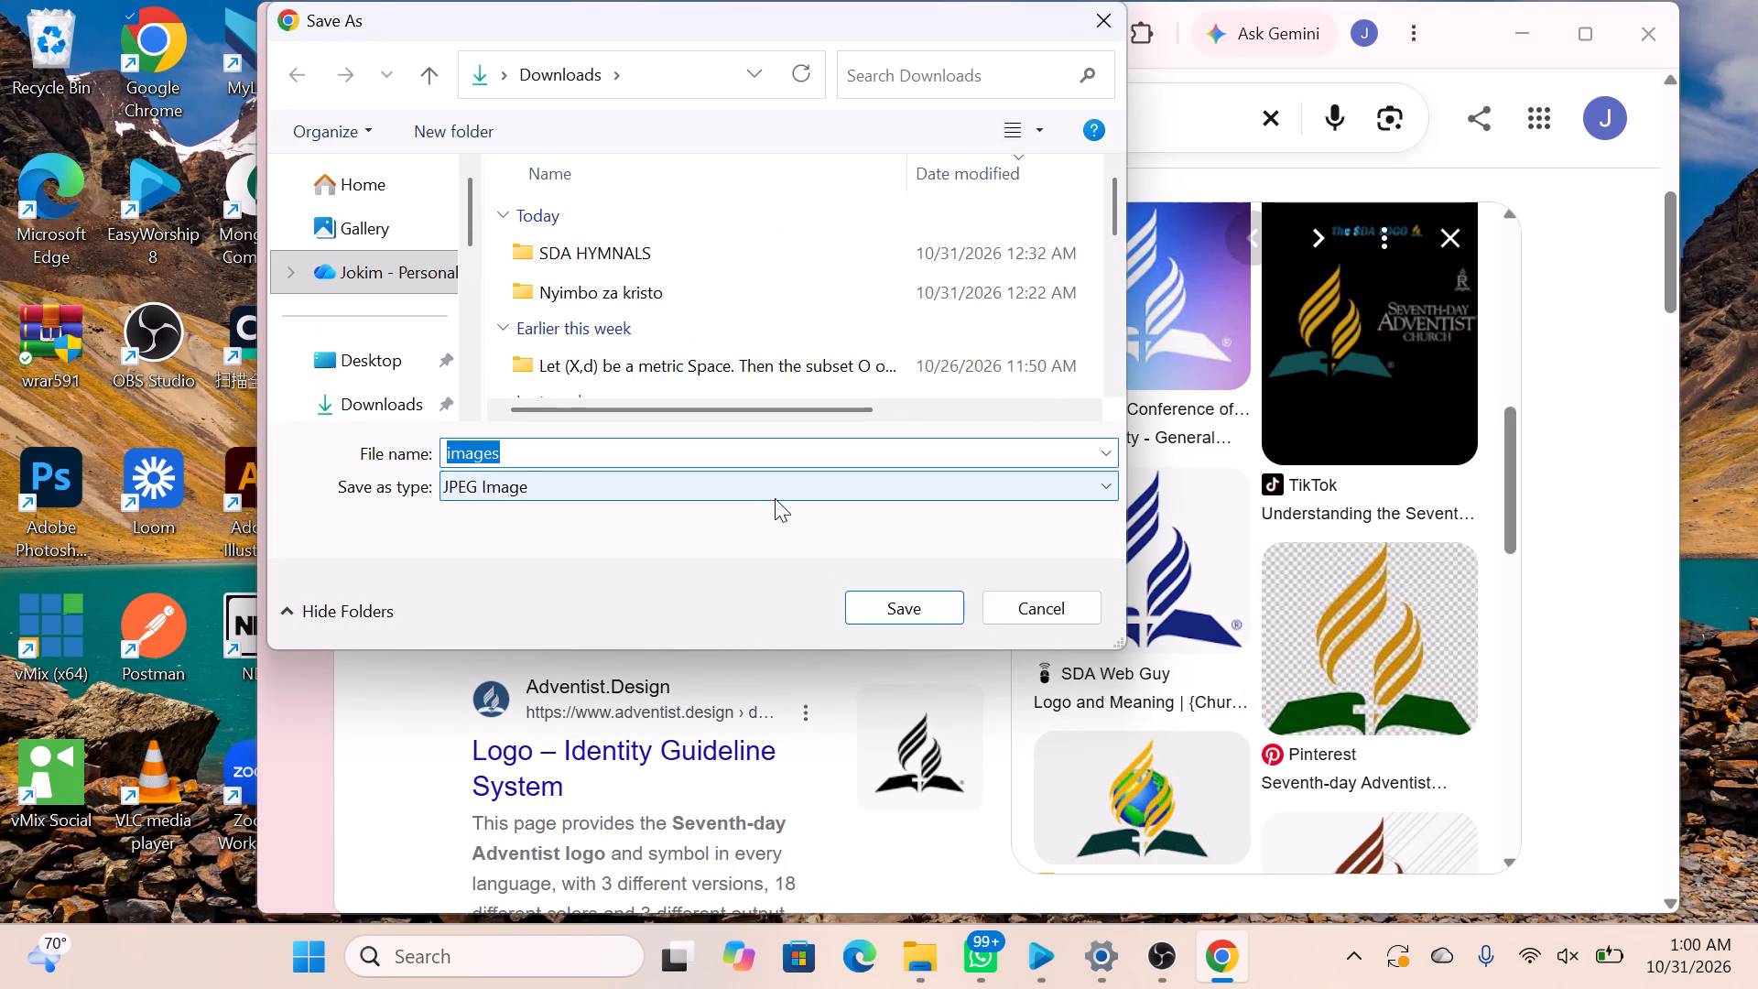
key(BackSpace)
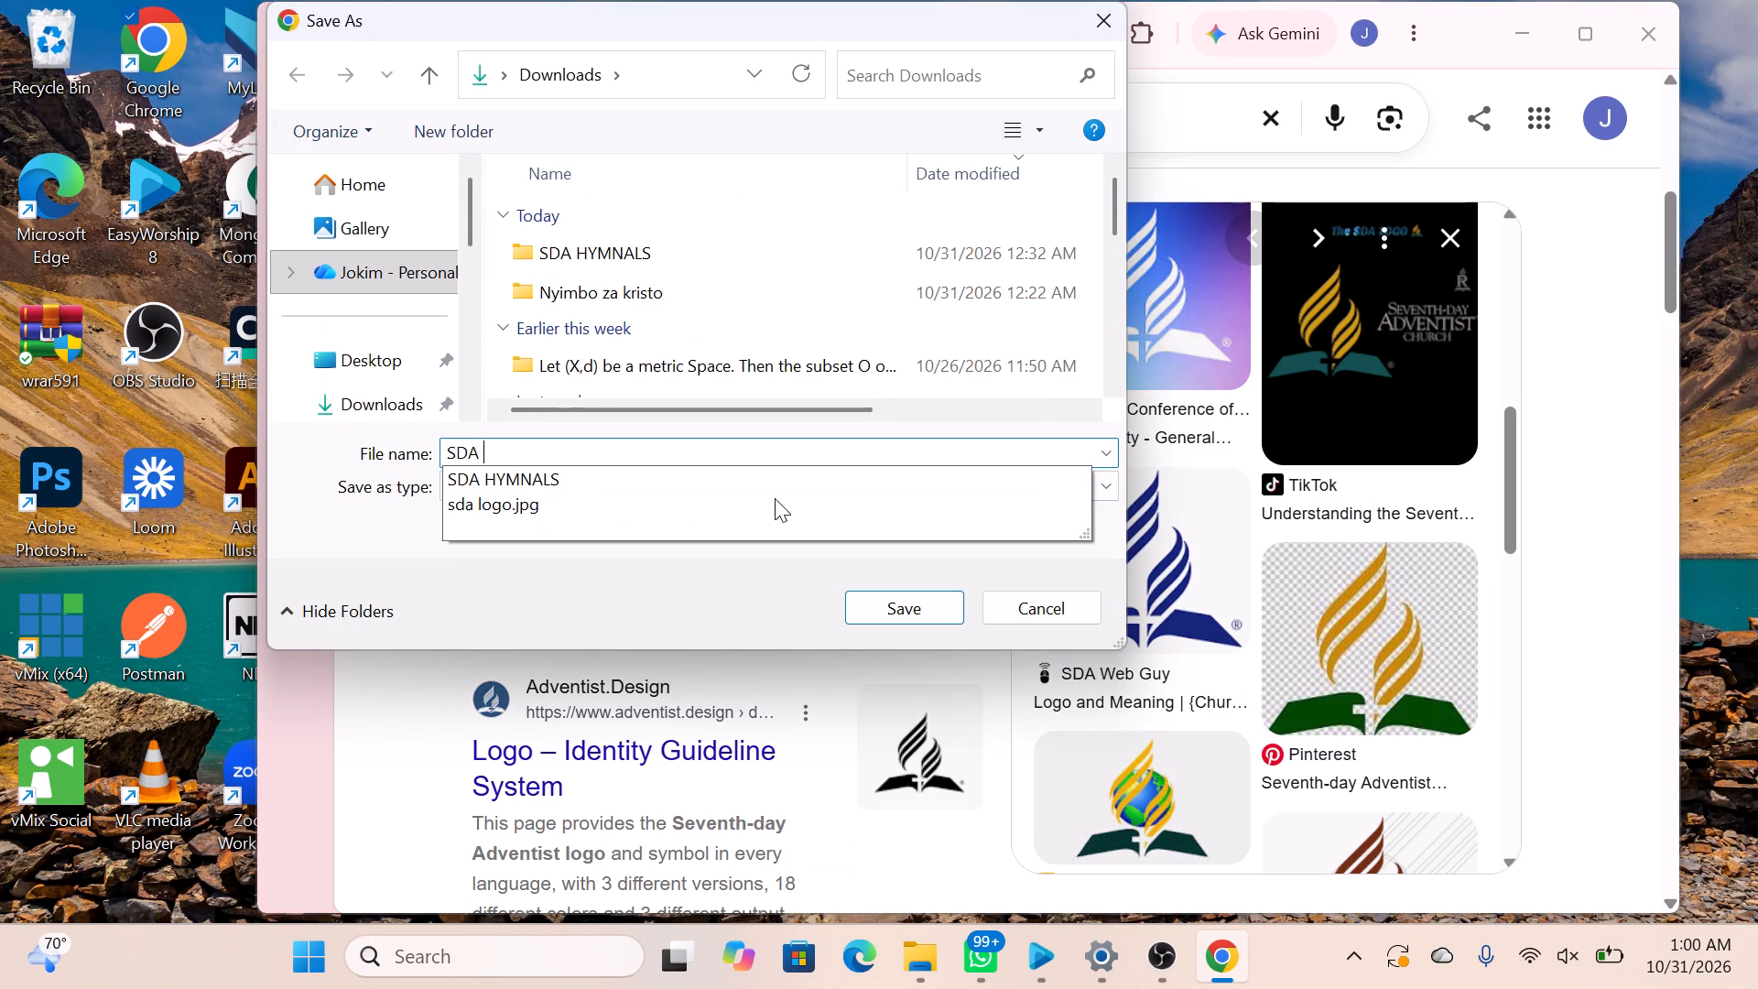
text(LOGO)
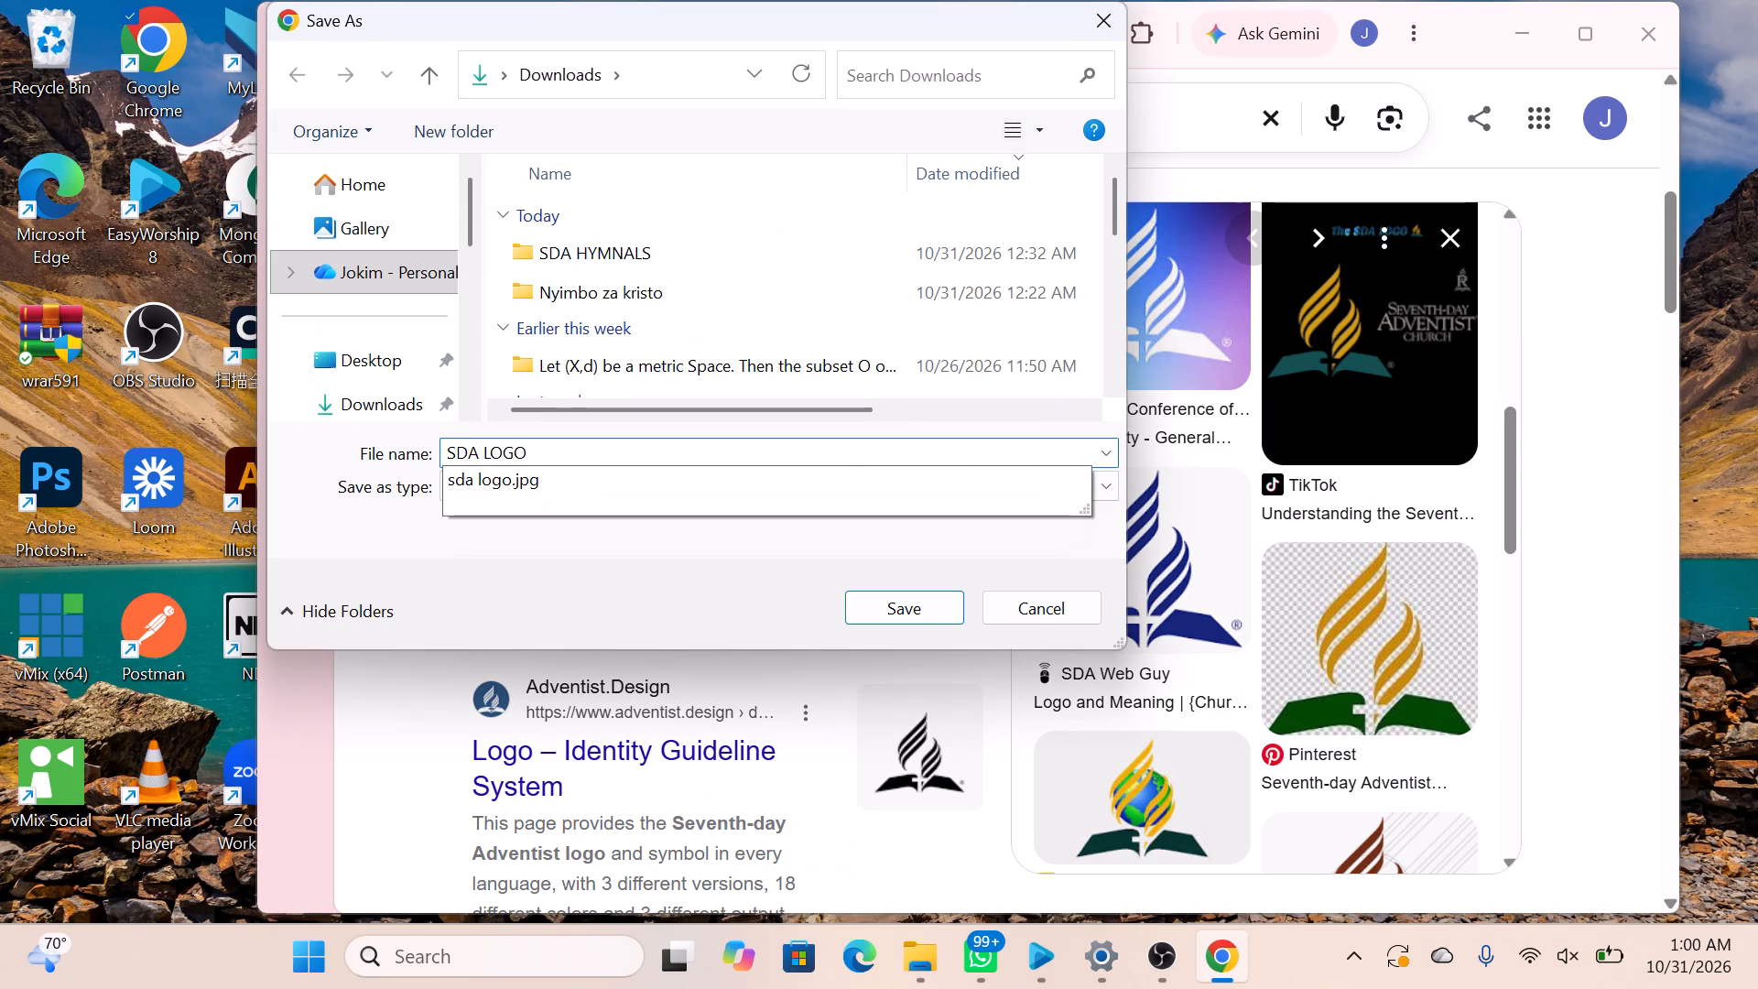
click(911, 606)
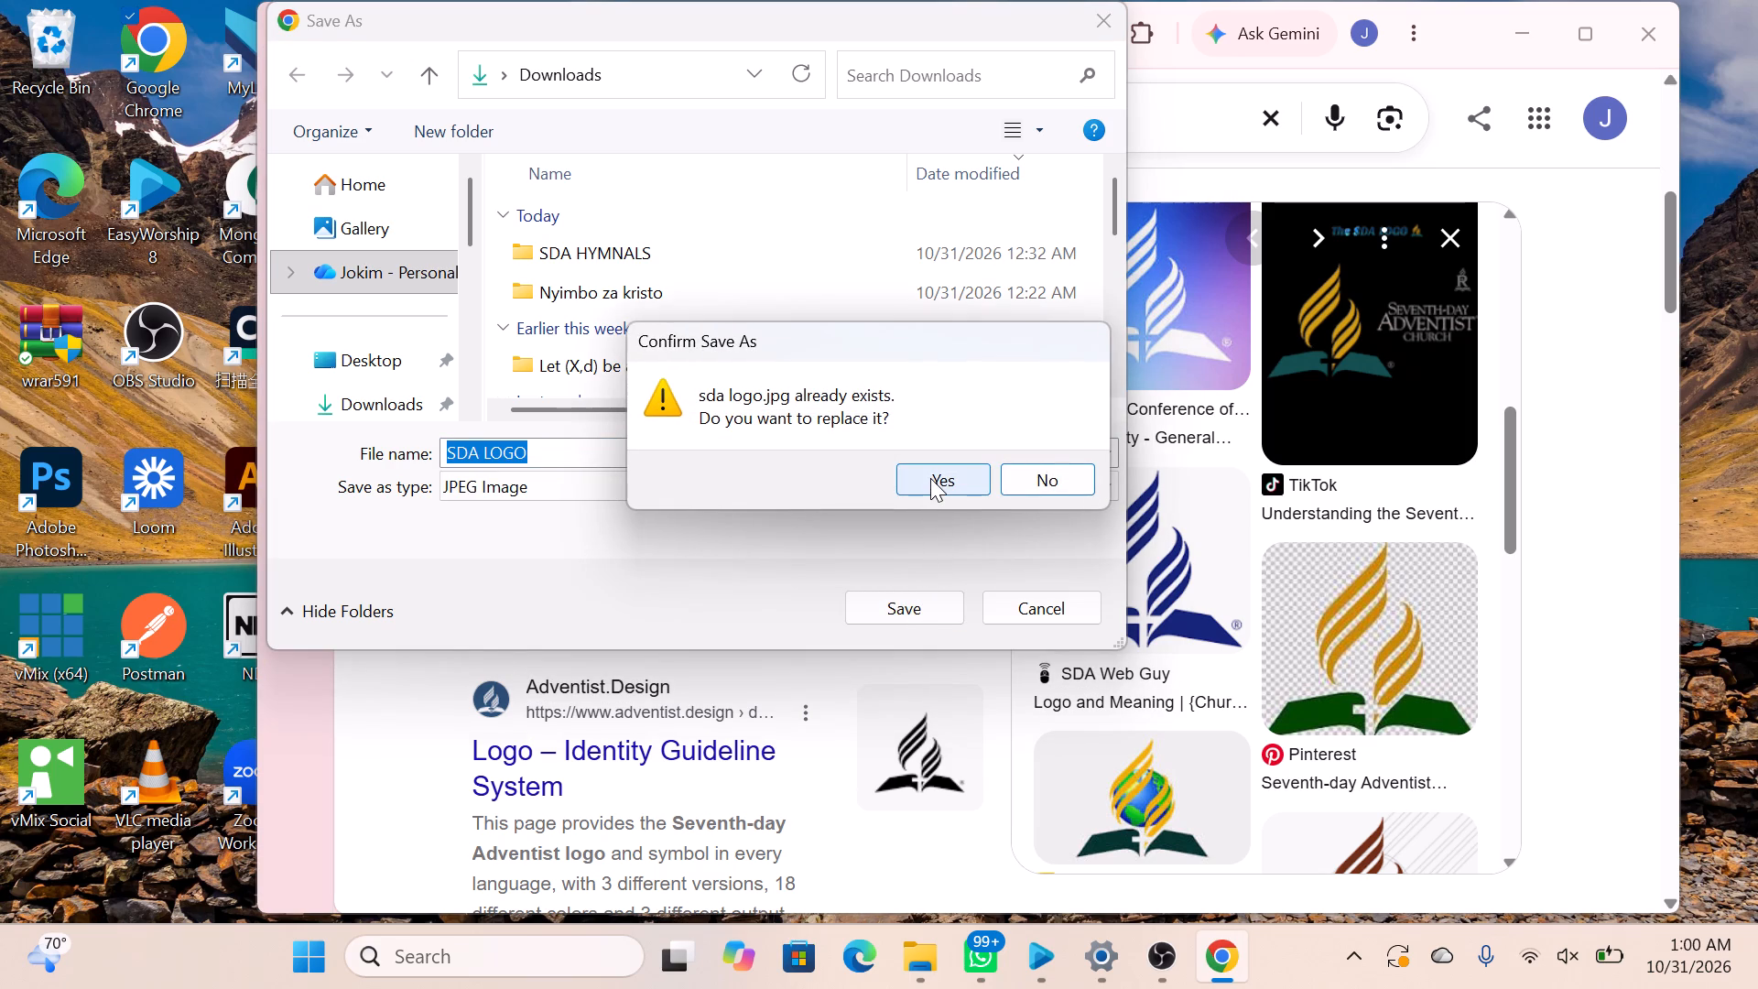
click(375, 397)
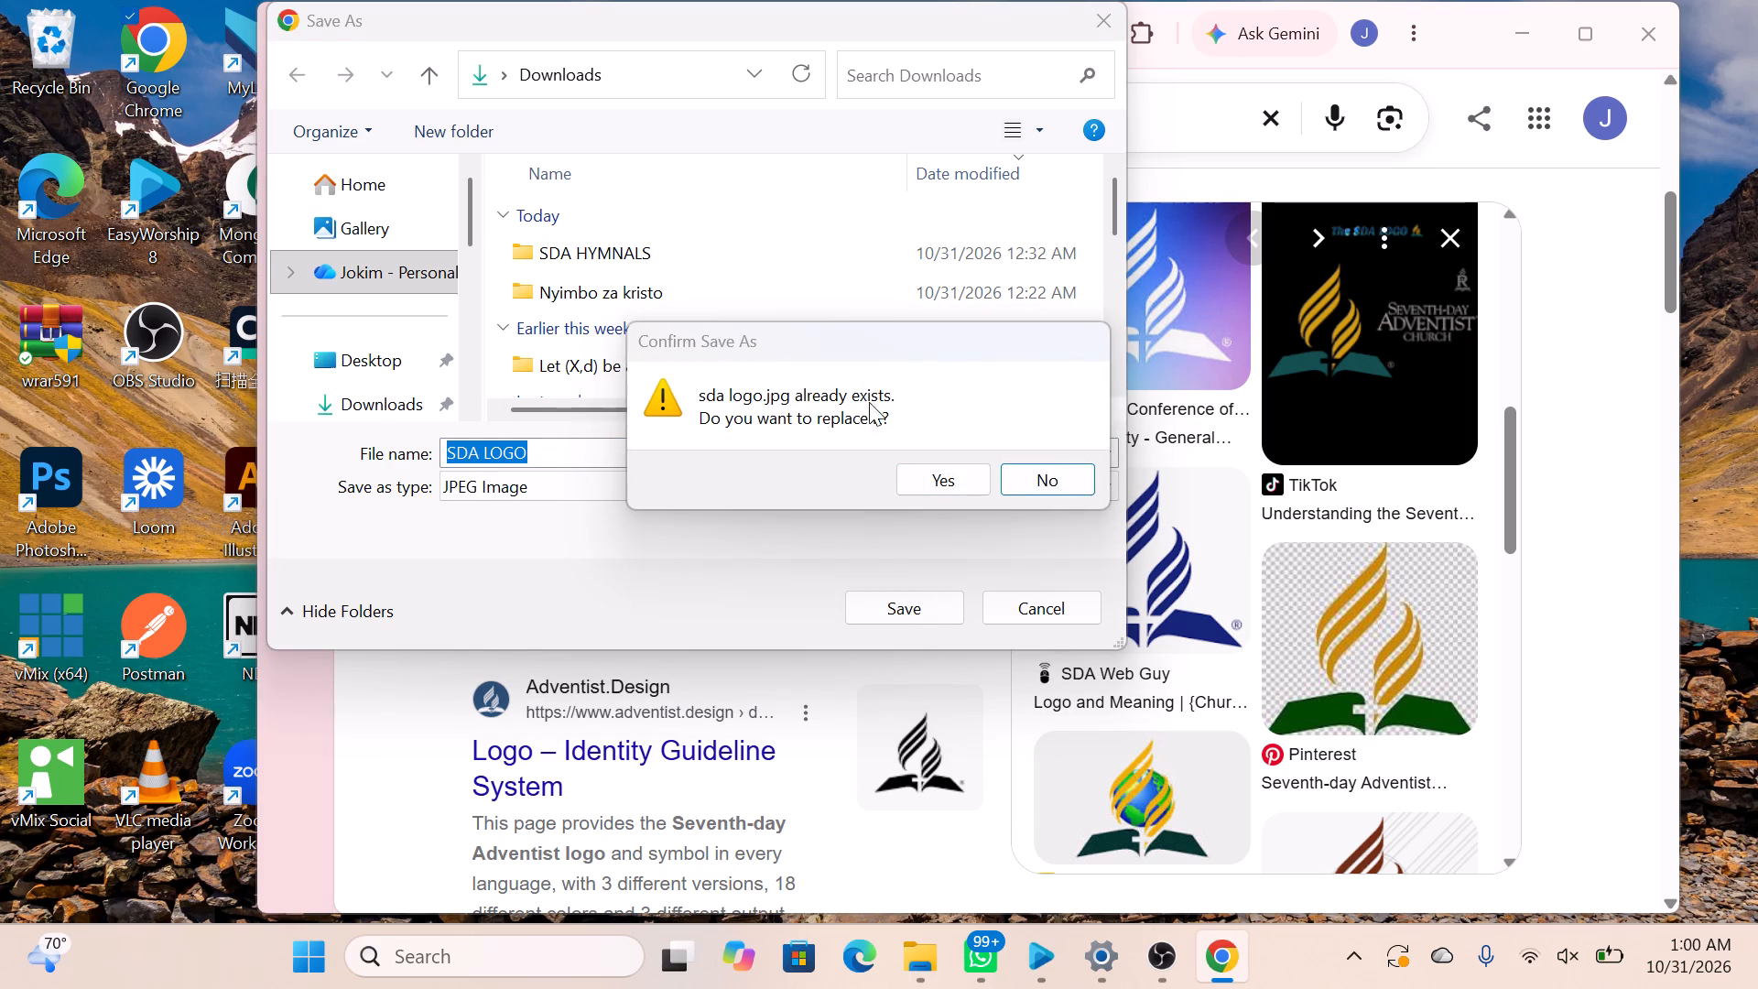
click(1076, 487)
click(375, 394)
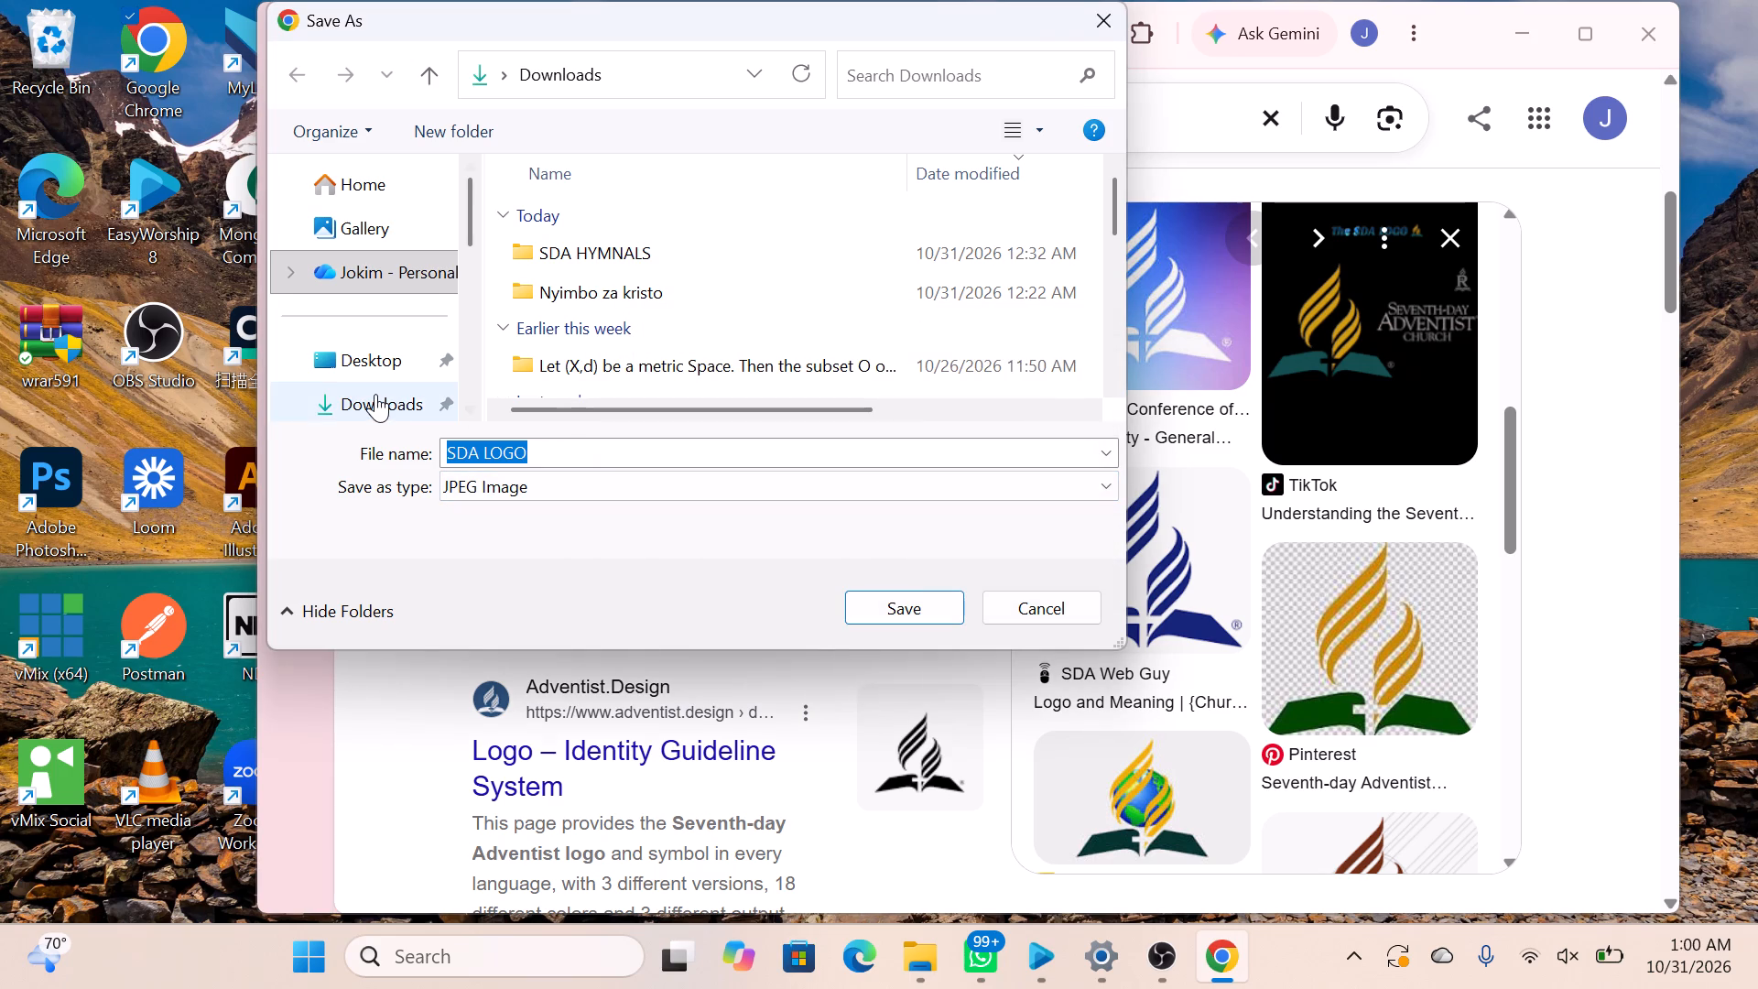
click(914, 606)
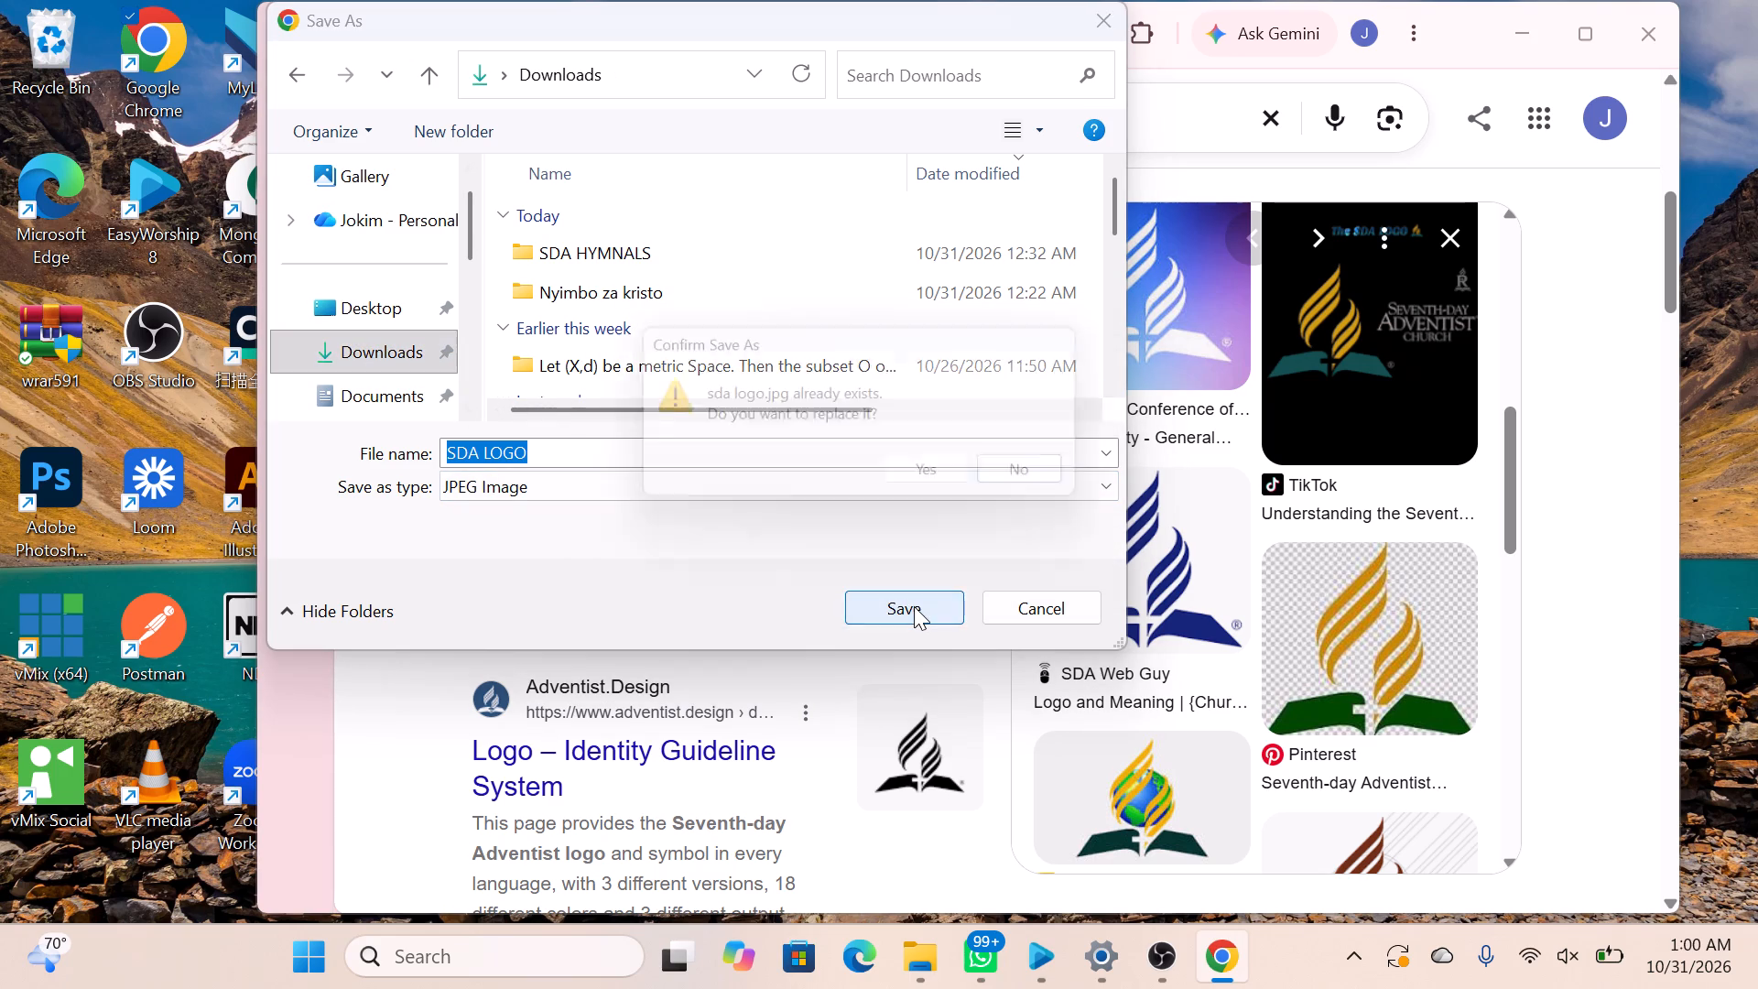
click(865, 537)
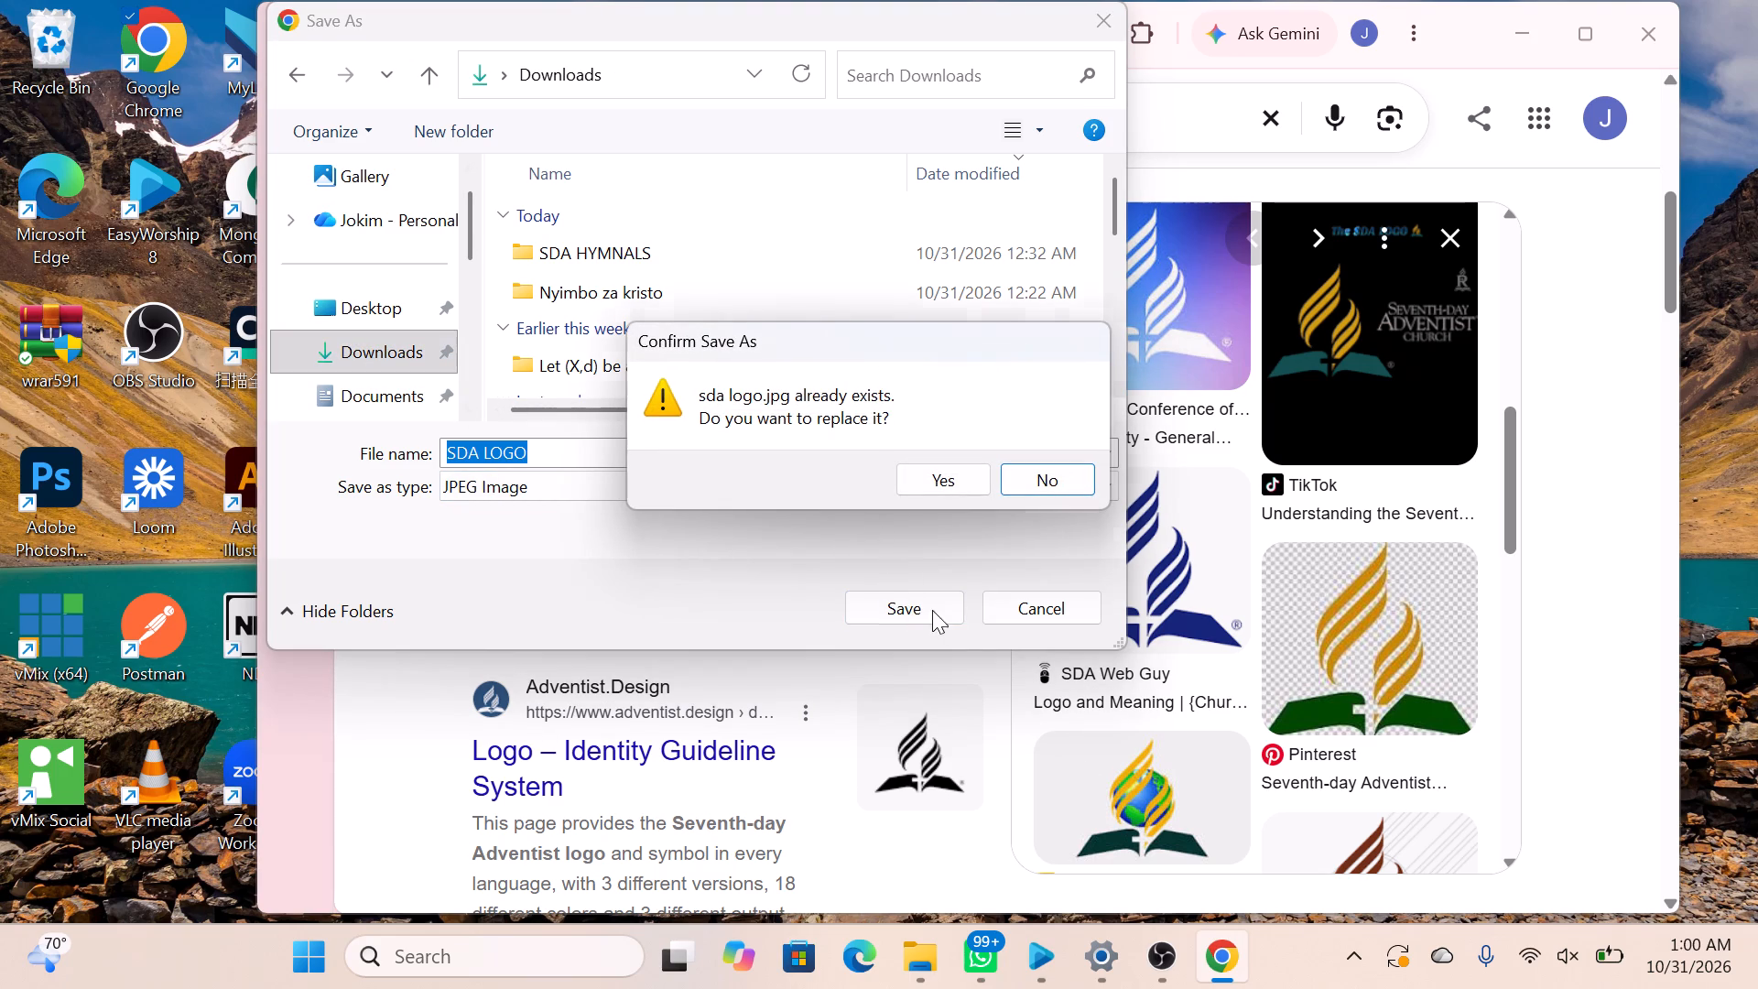
Switch to OBS Studio, add a new Image source to Scene 2 and load the gold-and-green SDA logo PNG as its file.
click(1161, 947)
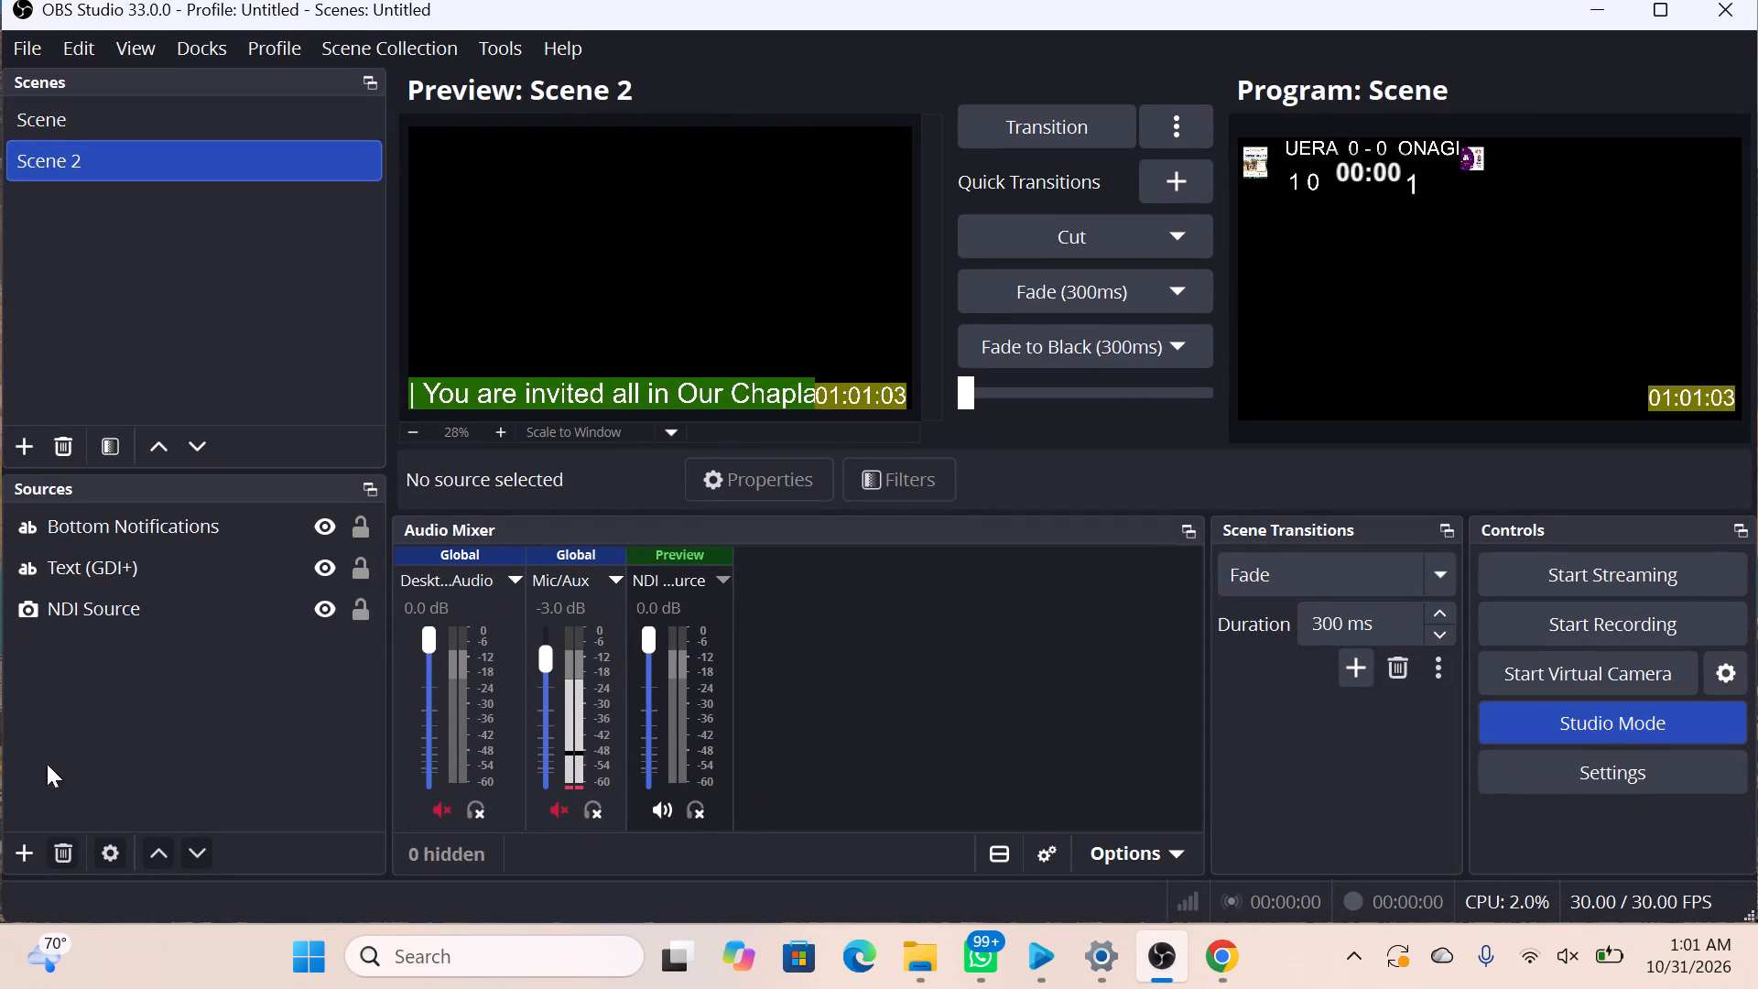
click(21, 849)
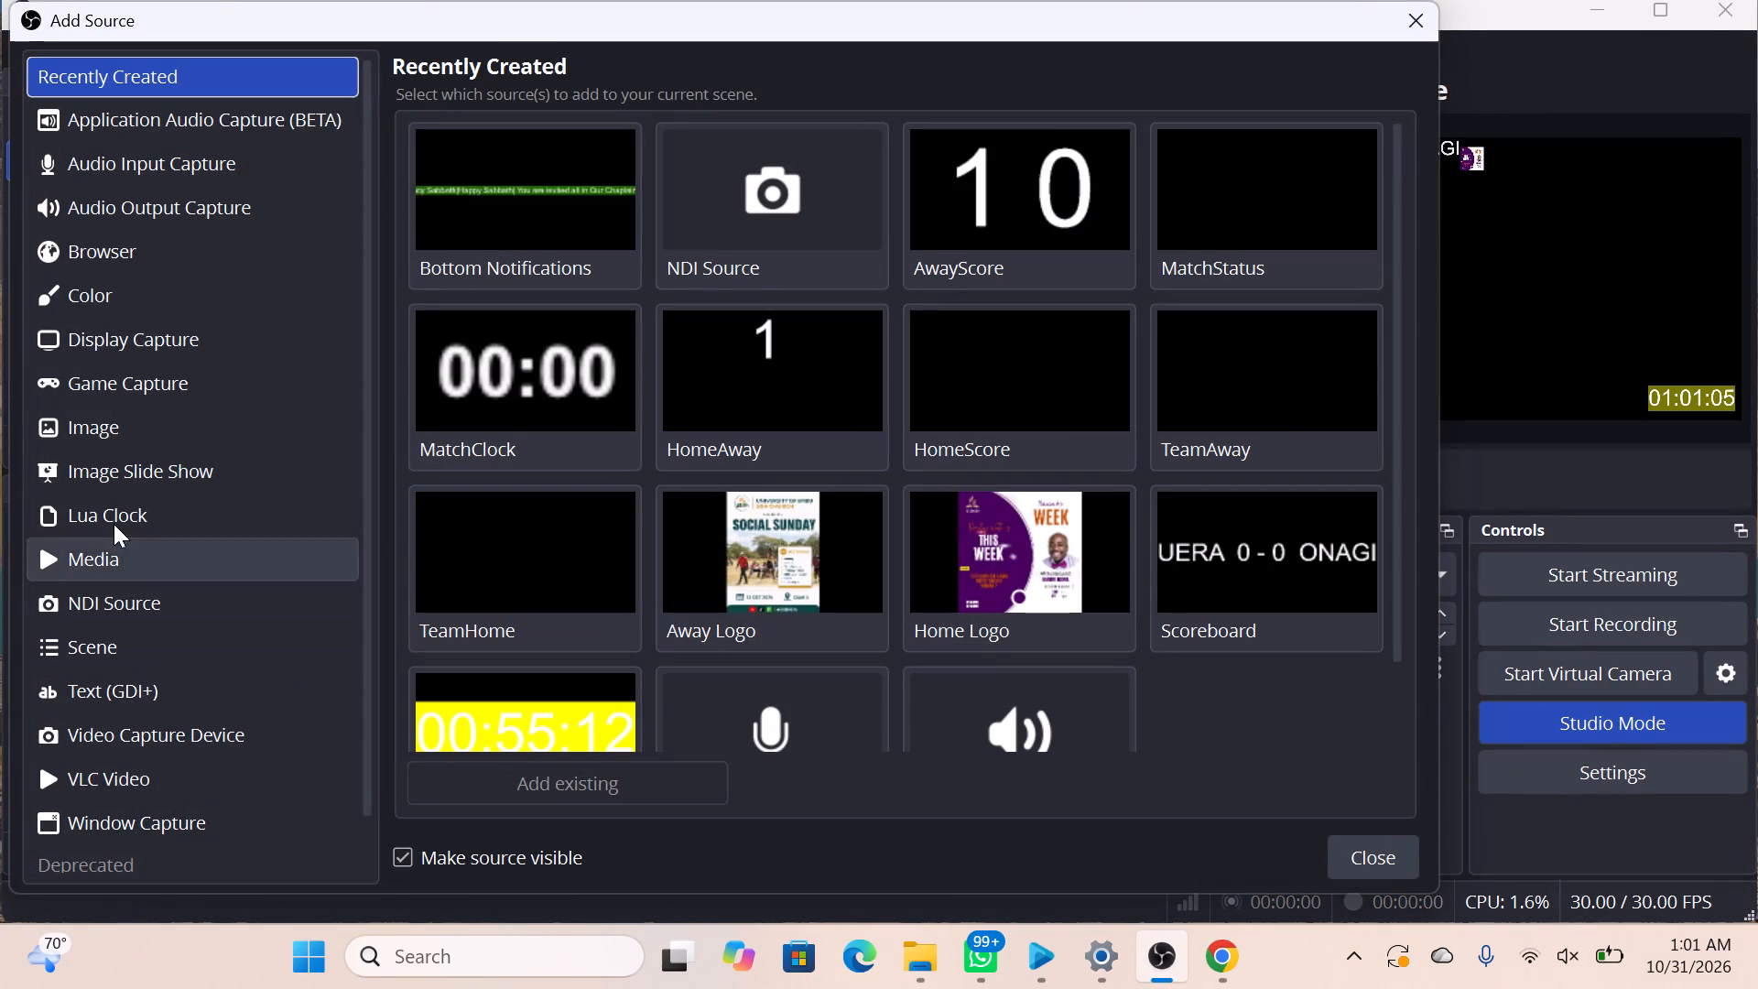
click(119, 425)
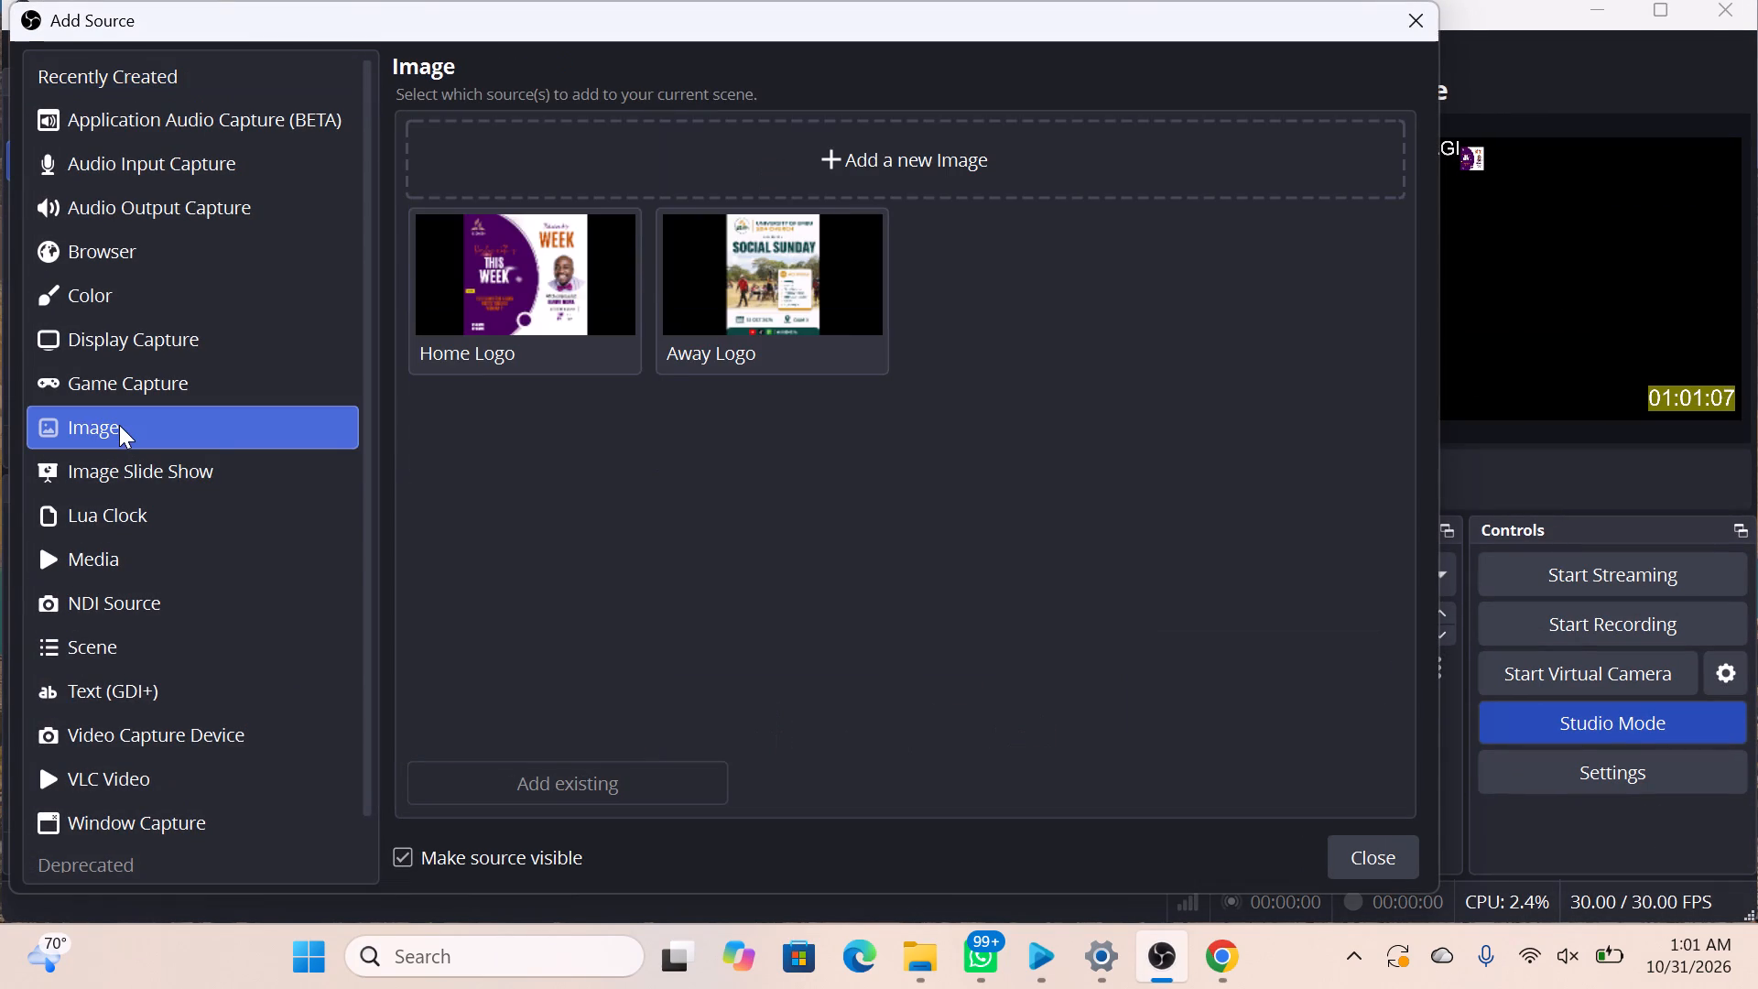
click(815, 179)
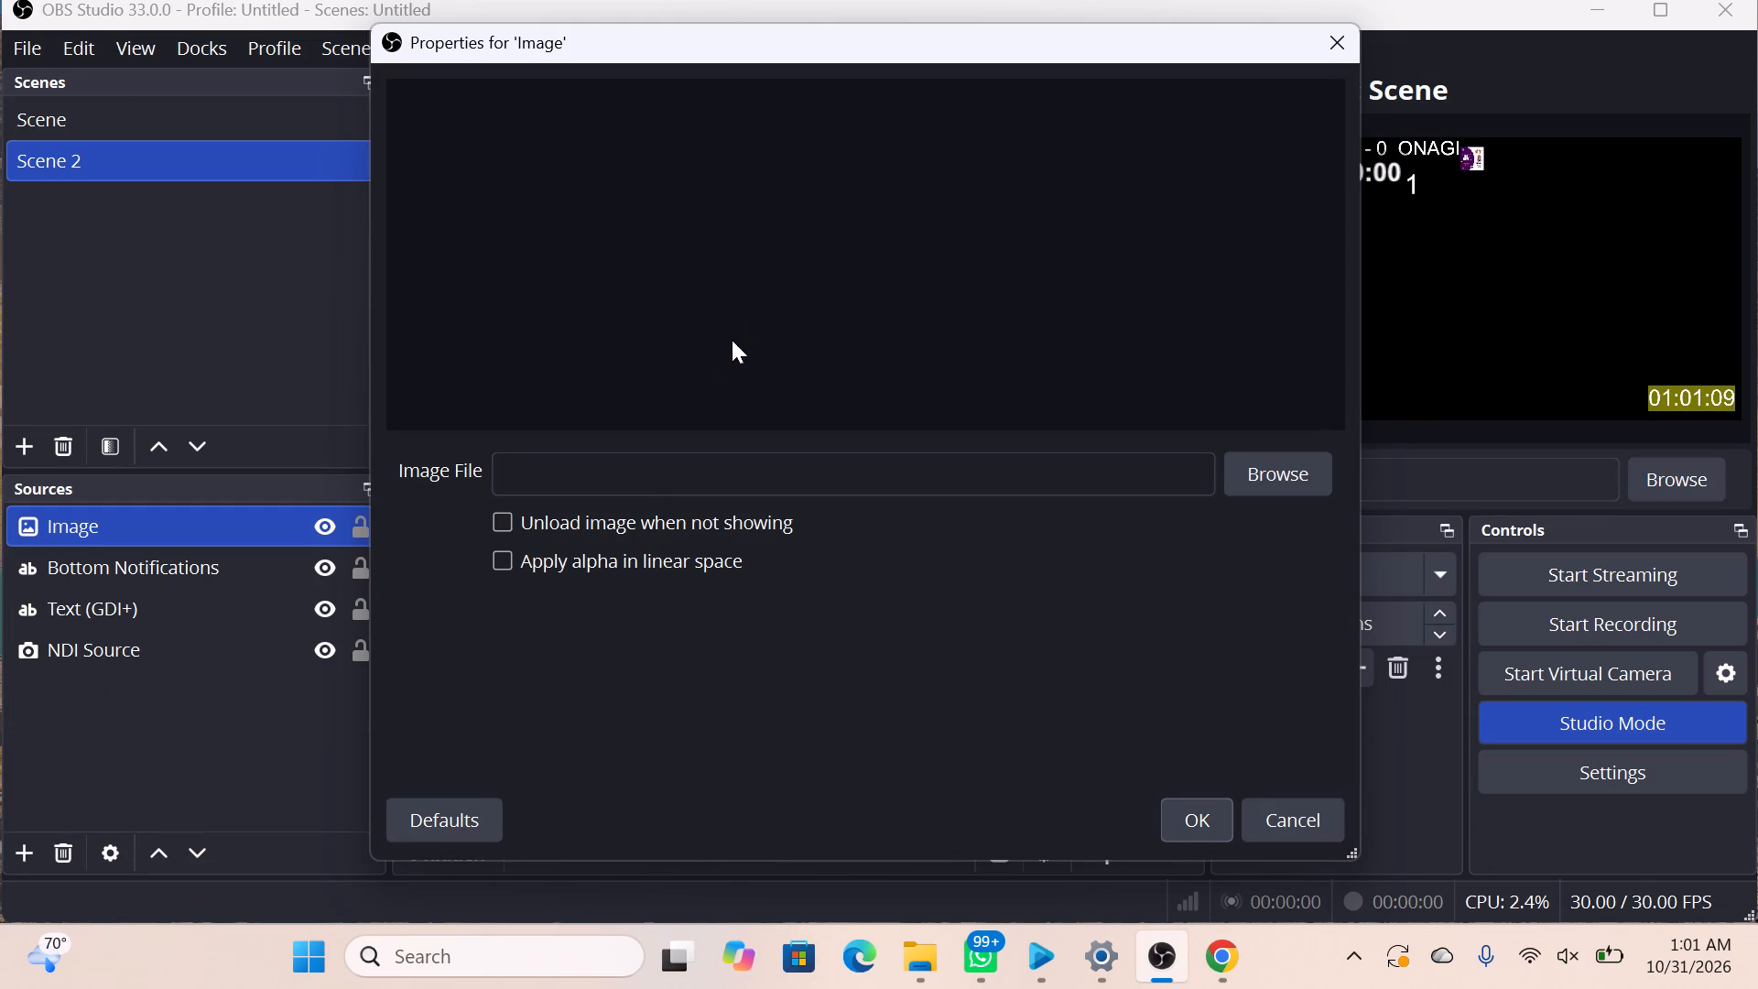
click(1287, 467)
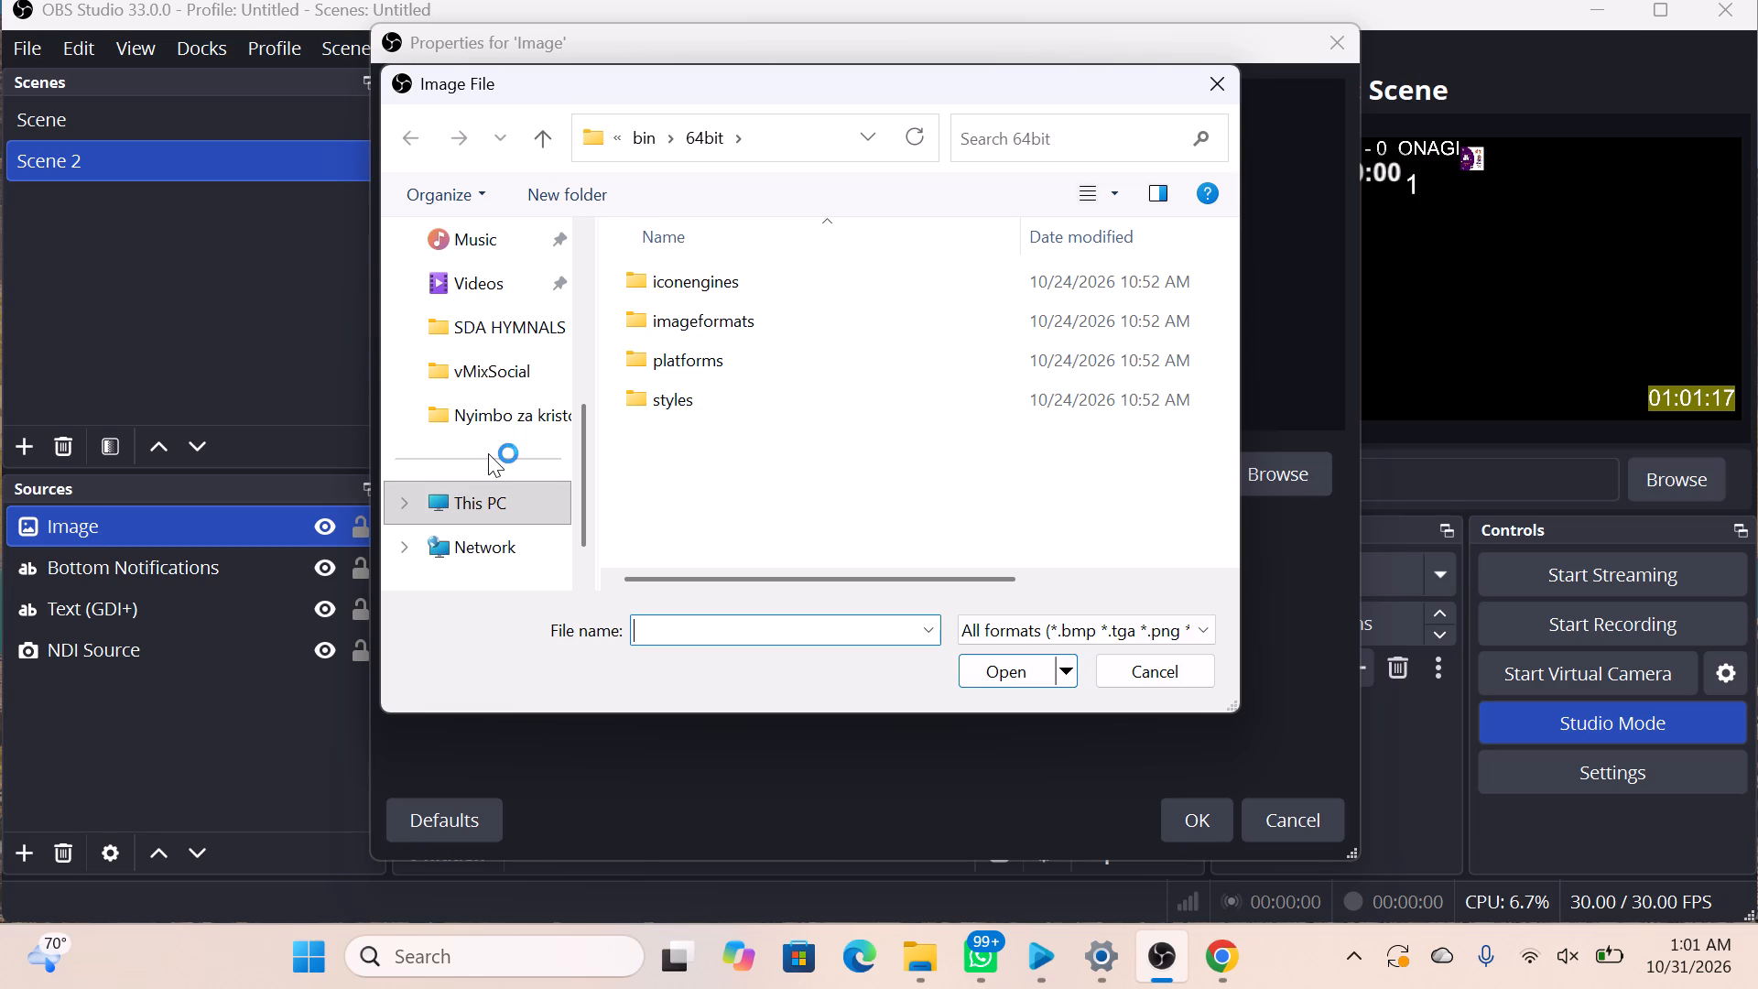
Search Downloads for SDA LOGO and load sda_logo-removebg-preview as the Image source's file.
scroll(488, 455, up, 2)
click(480, 369)
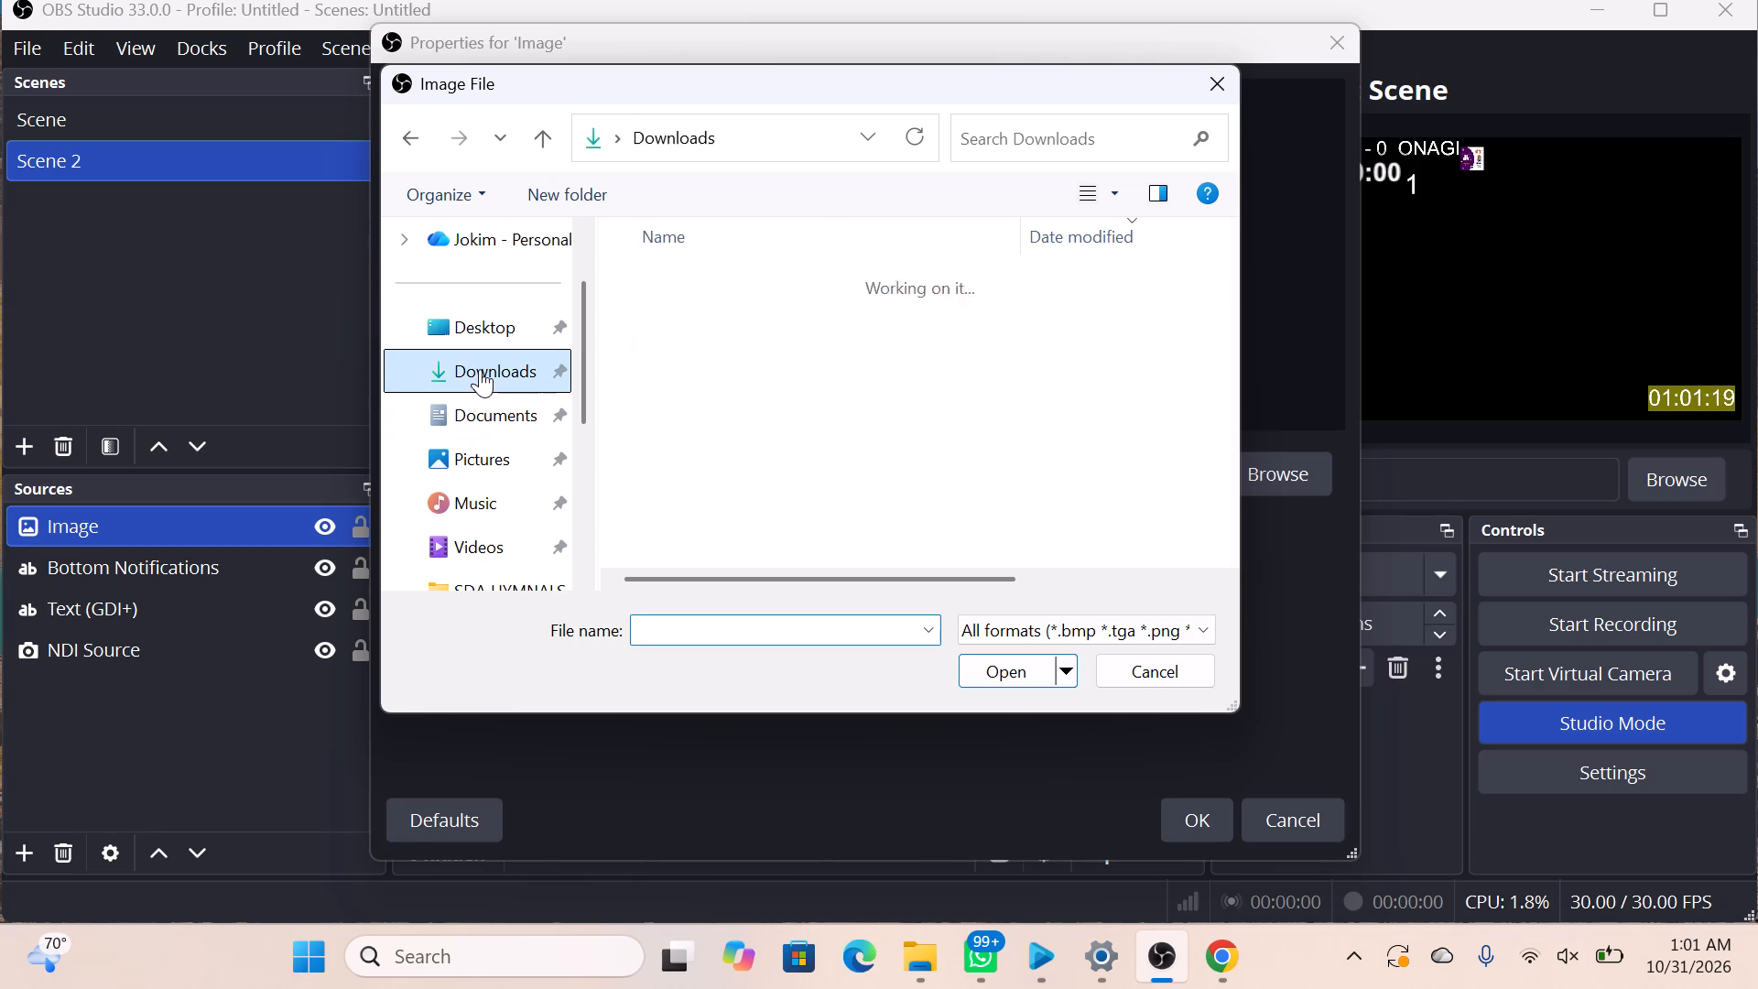
click(1047, 136)
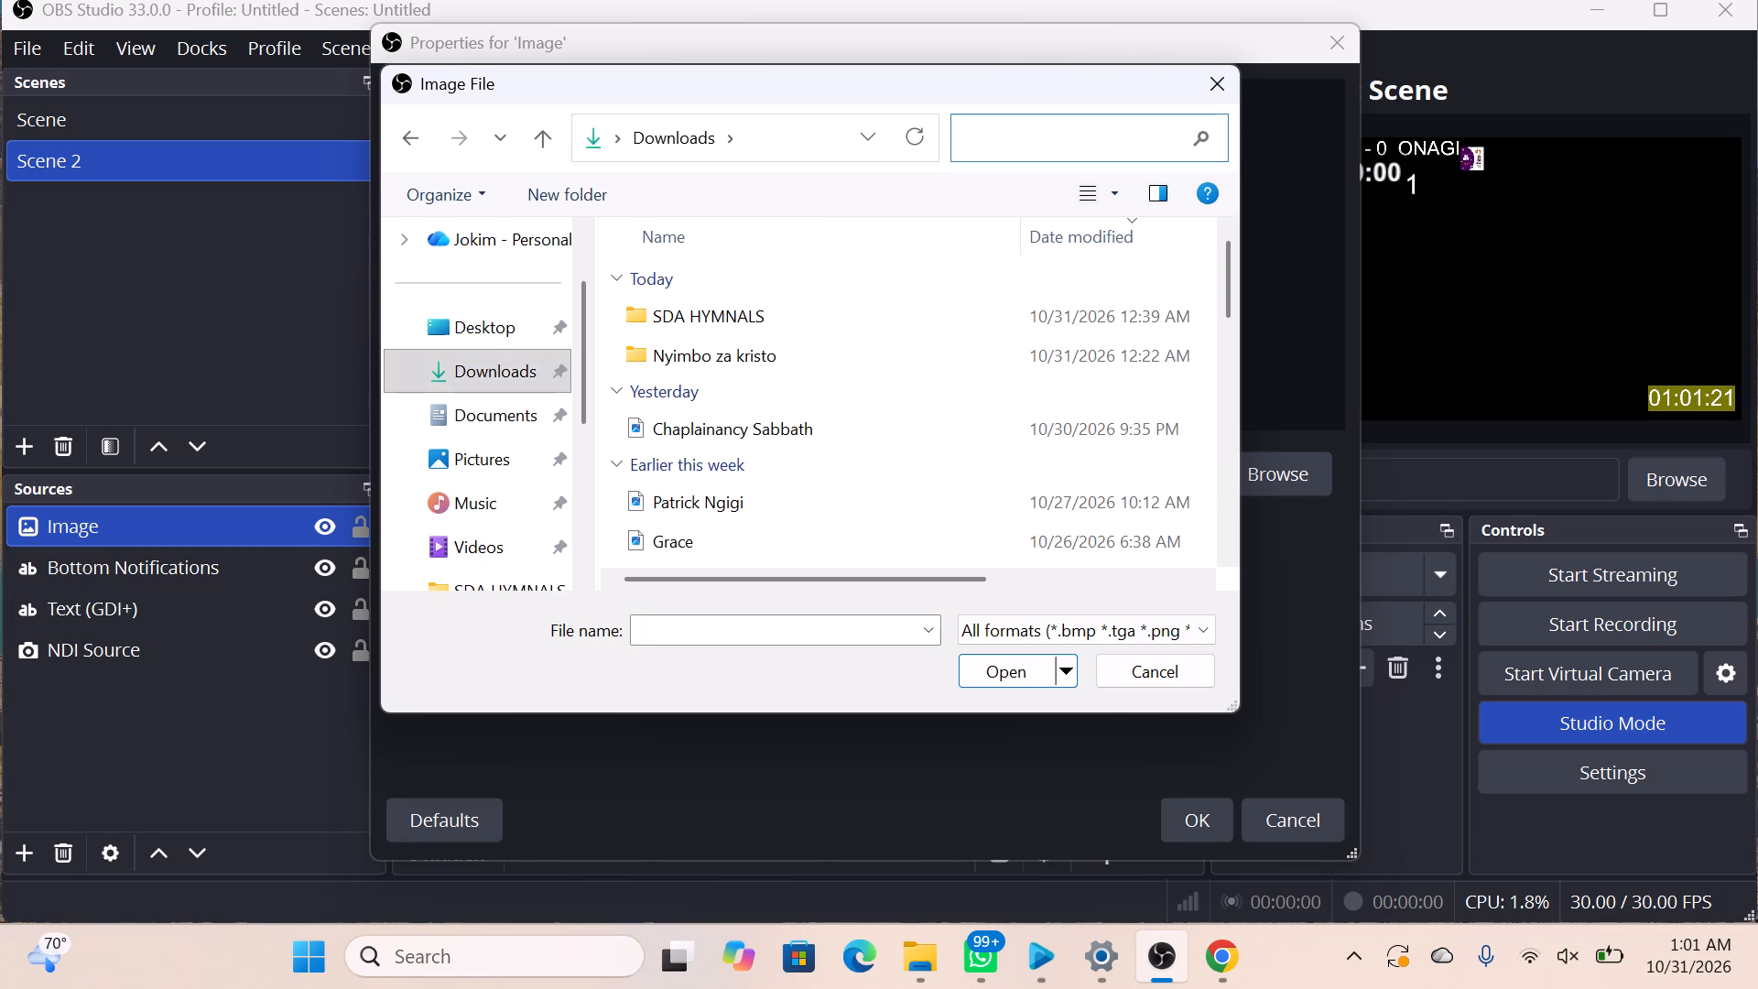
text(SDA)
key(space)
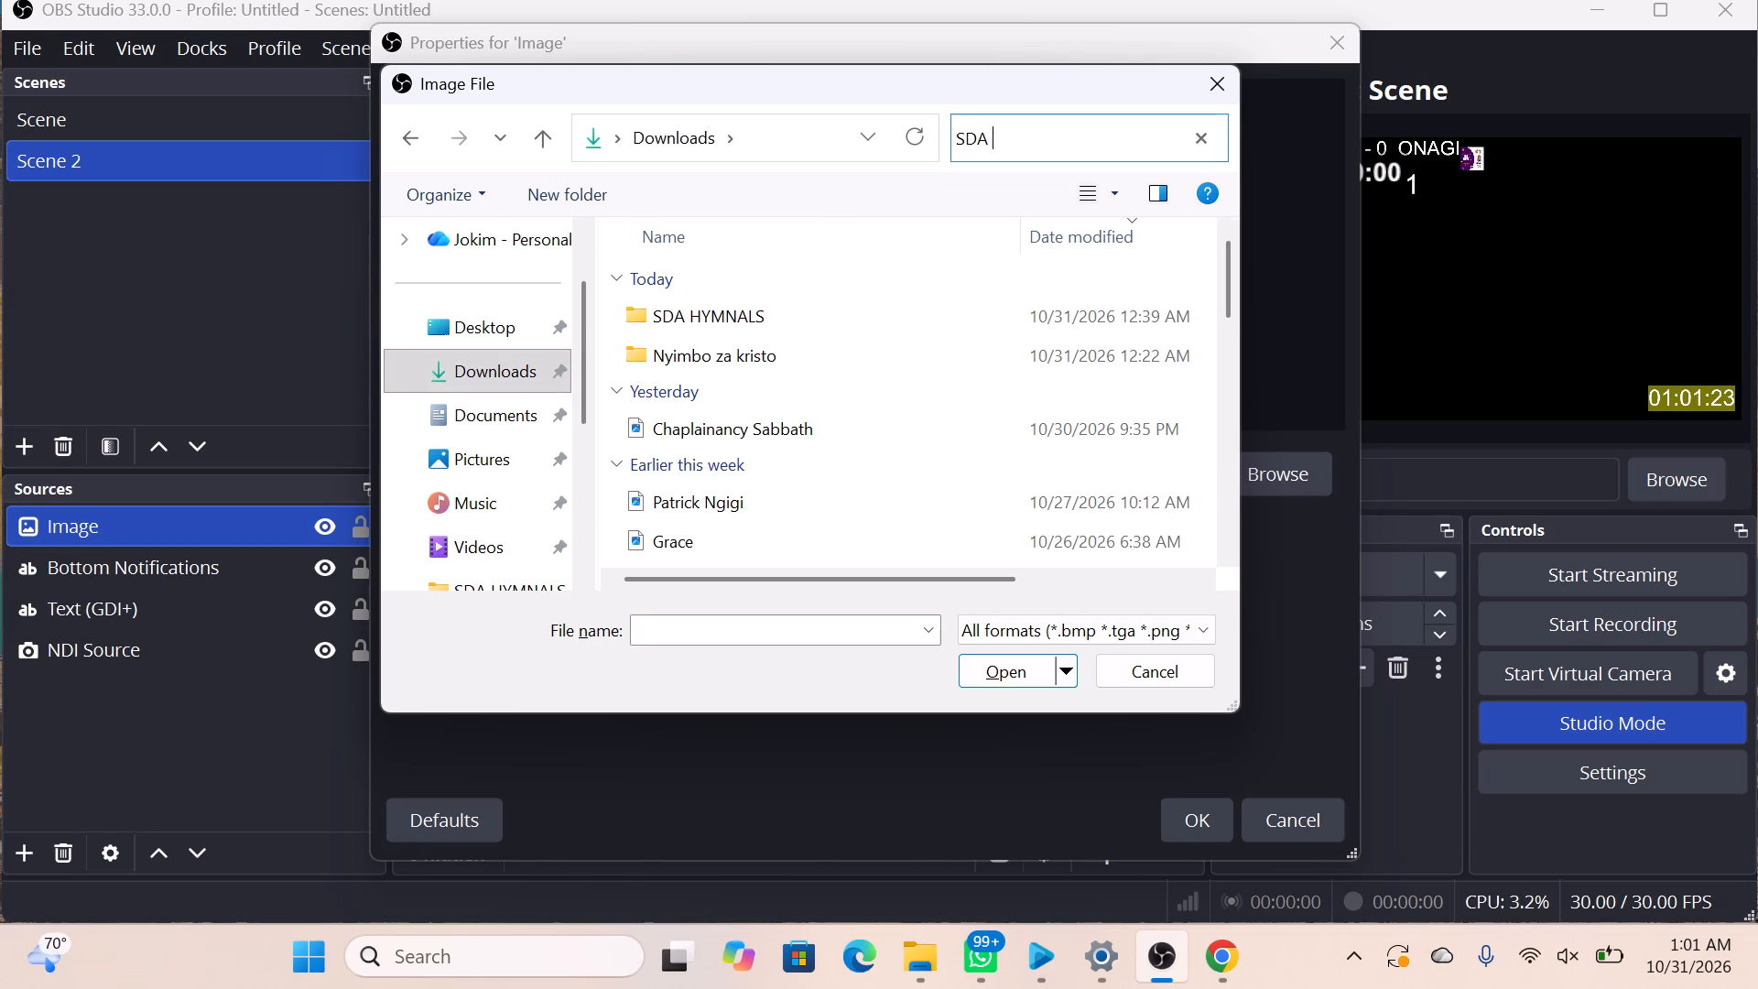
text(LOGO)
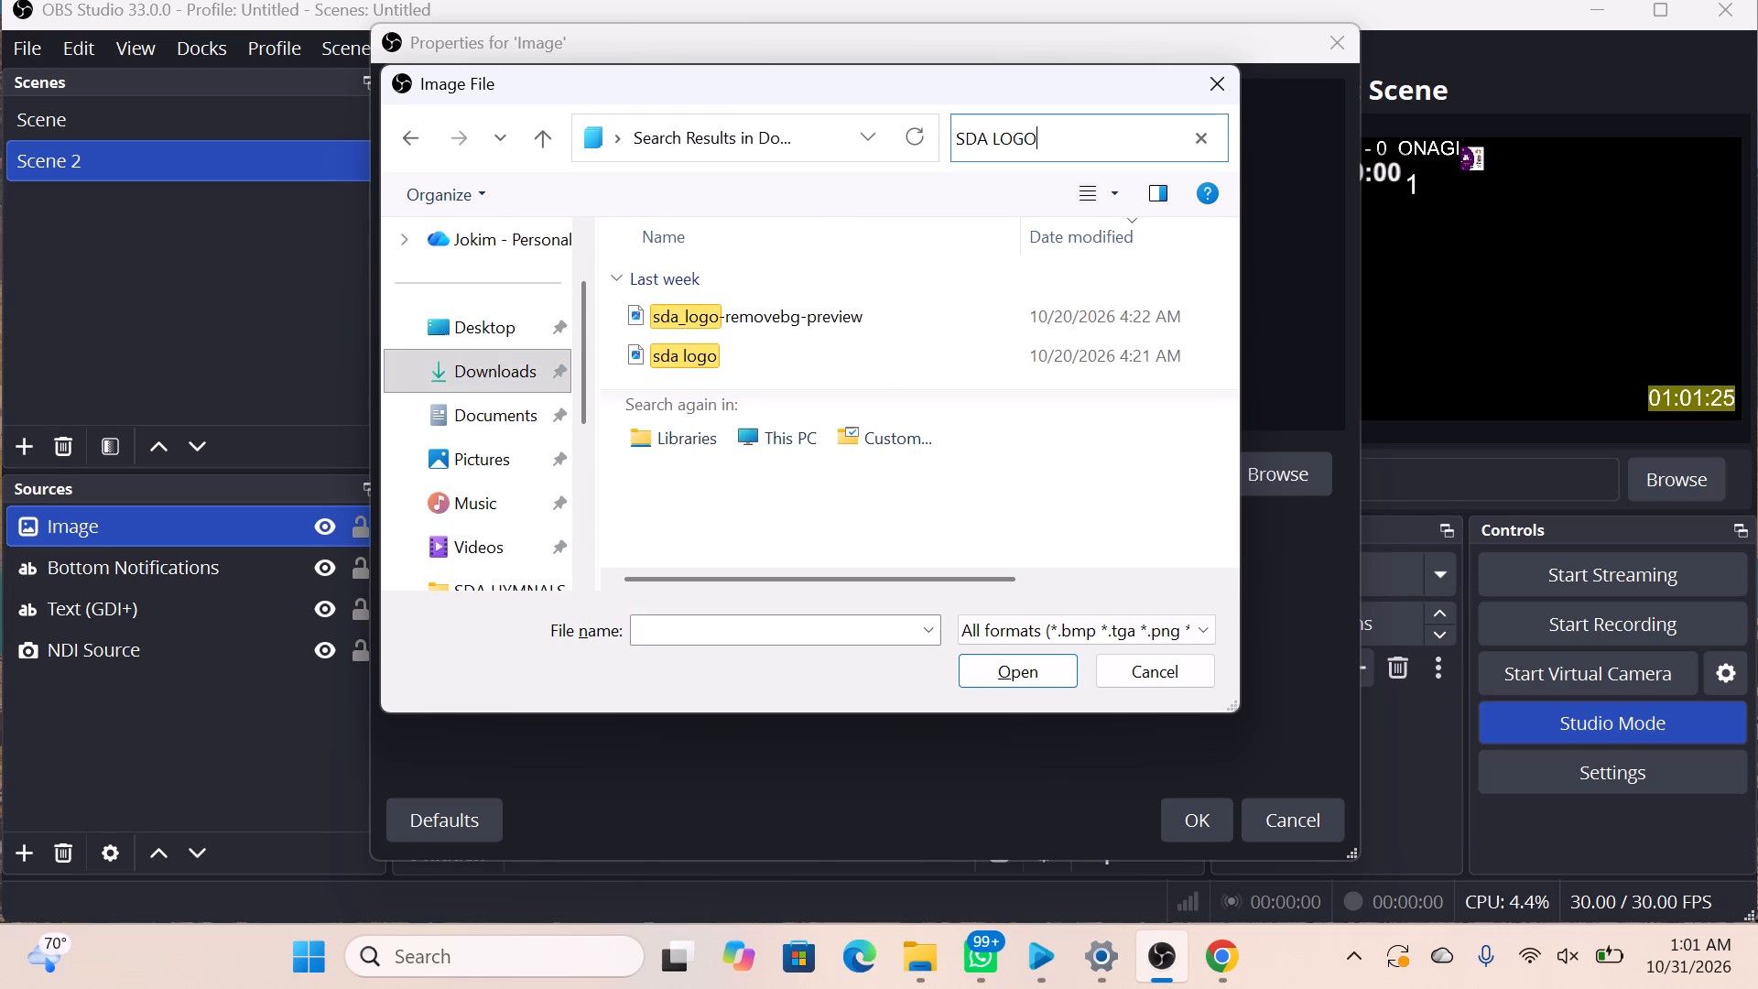
click(928, 323)
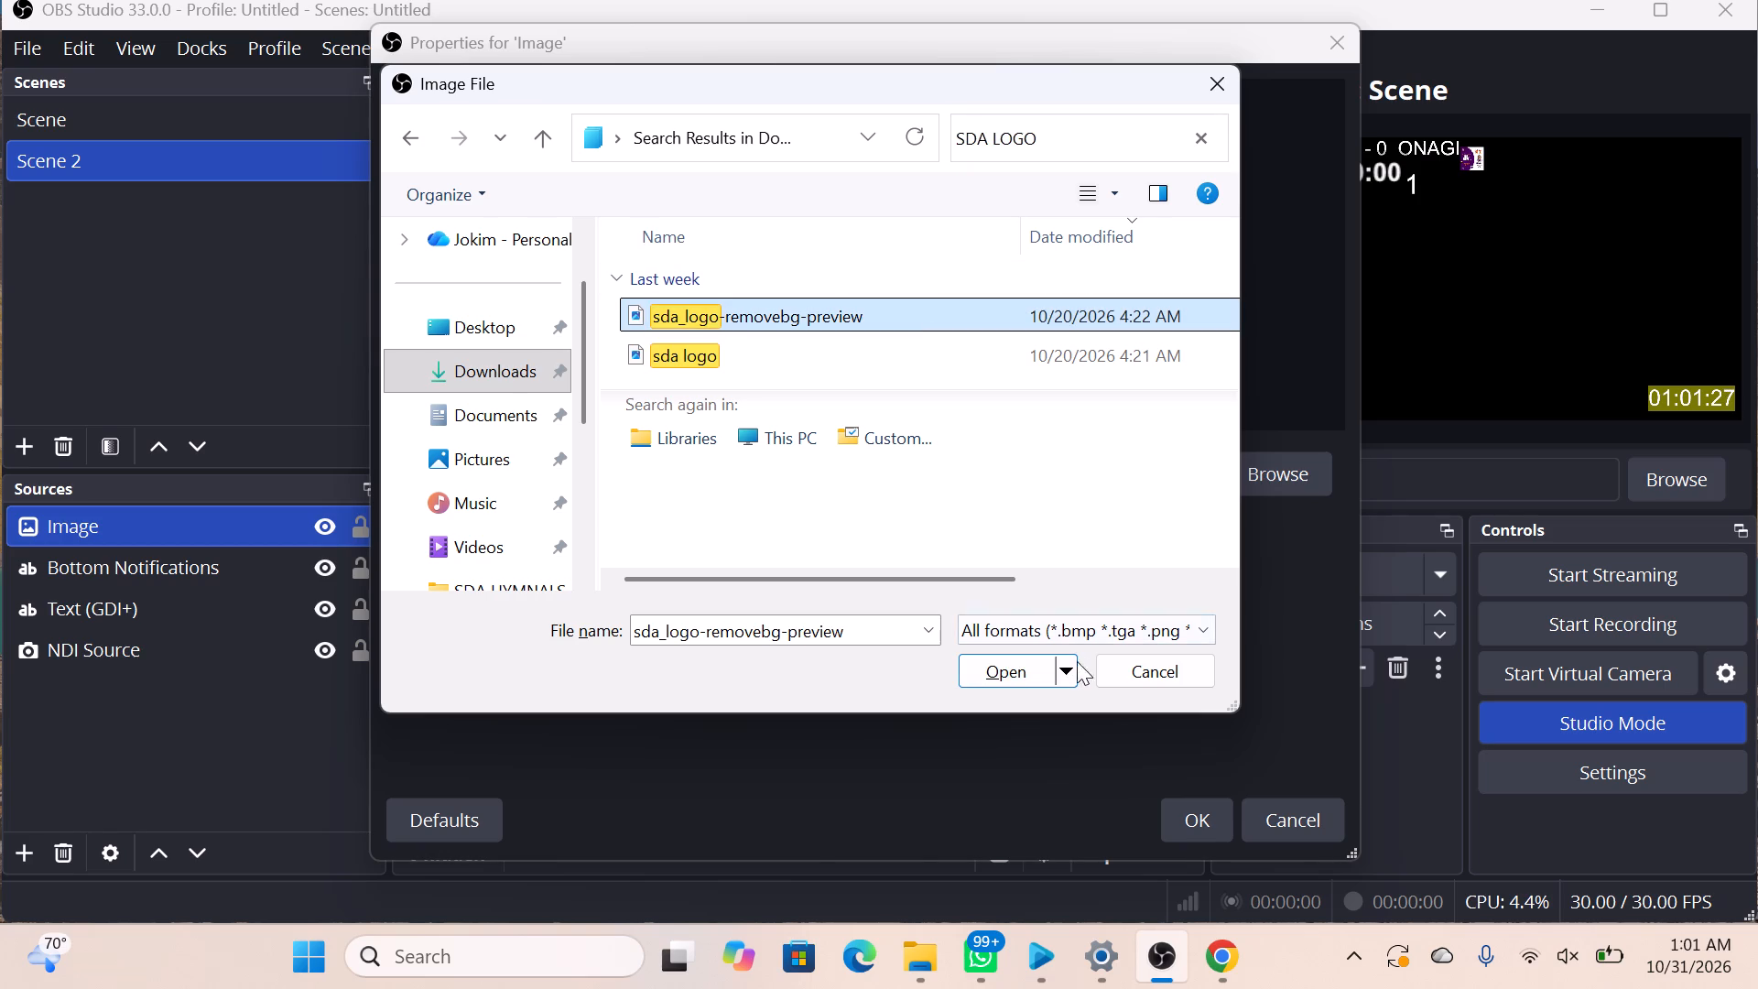
click(1025, 661)
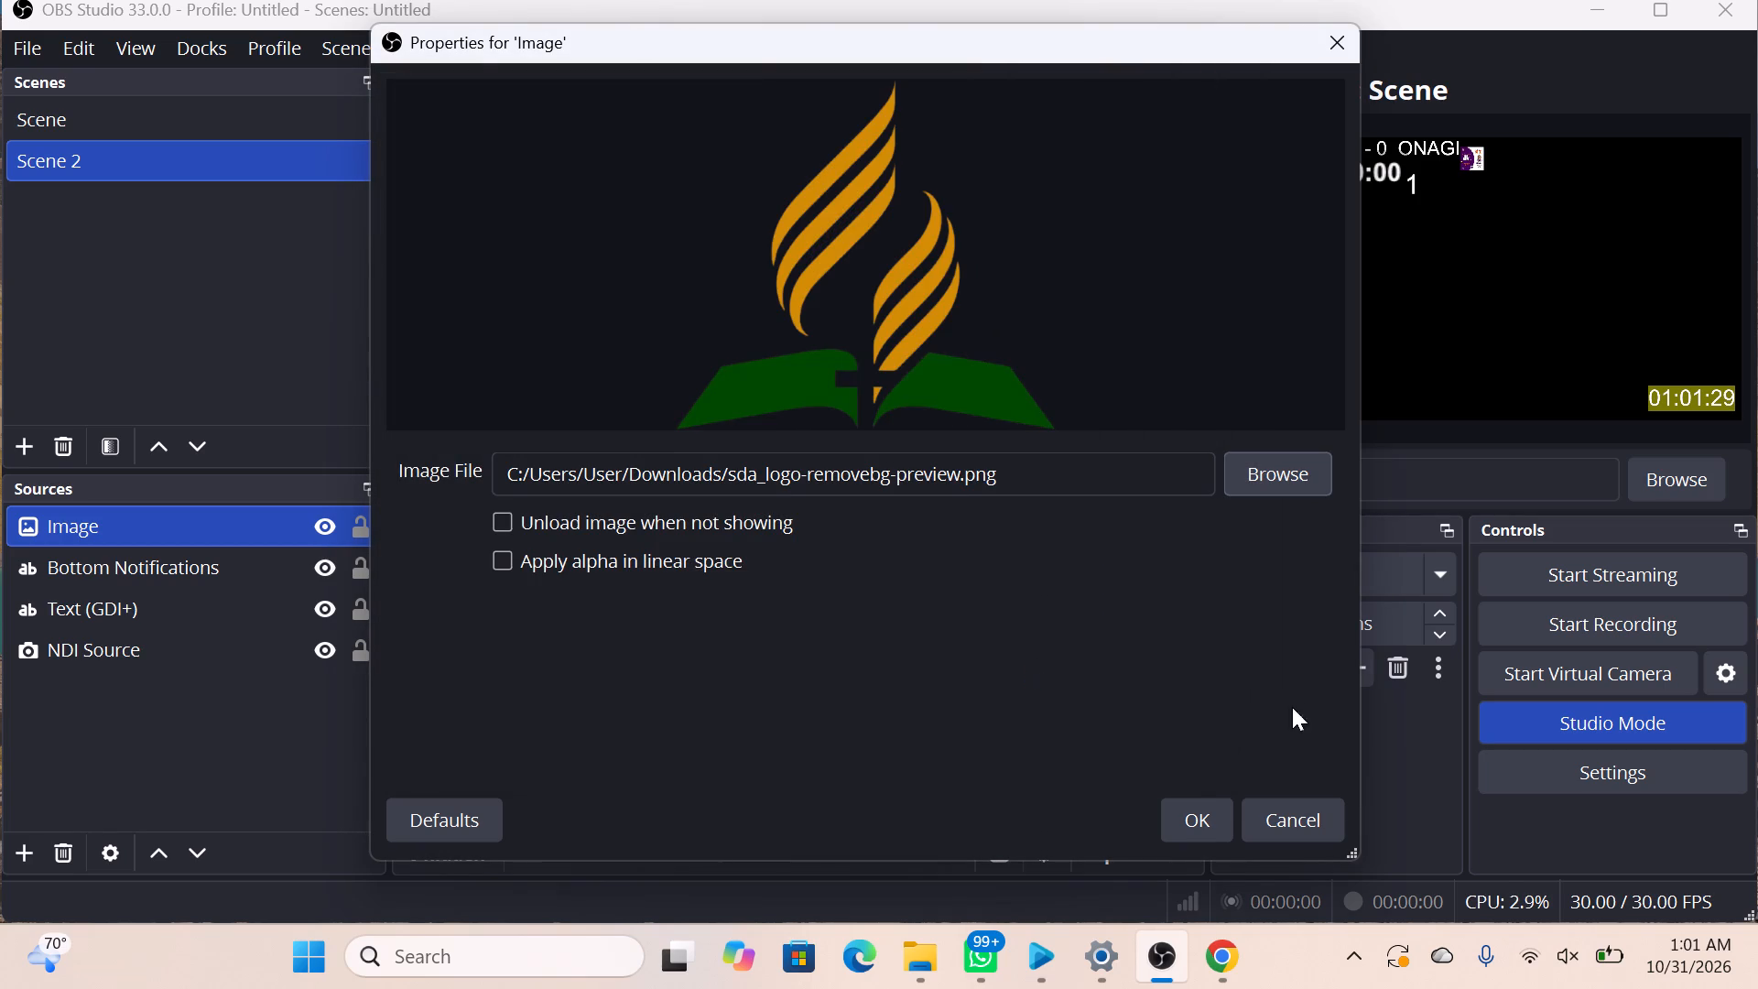
click(1177, 815)
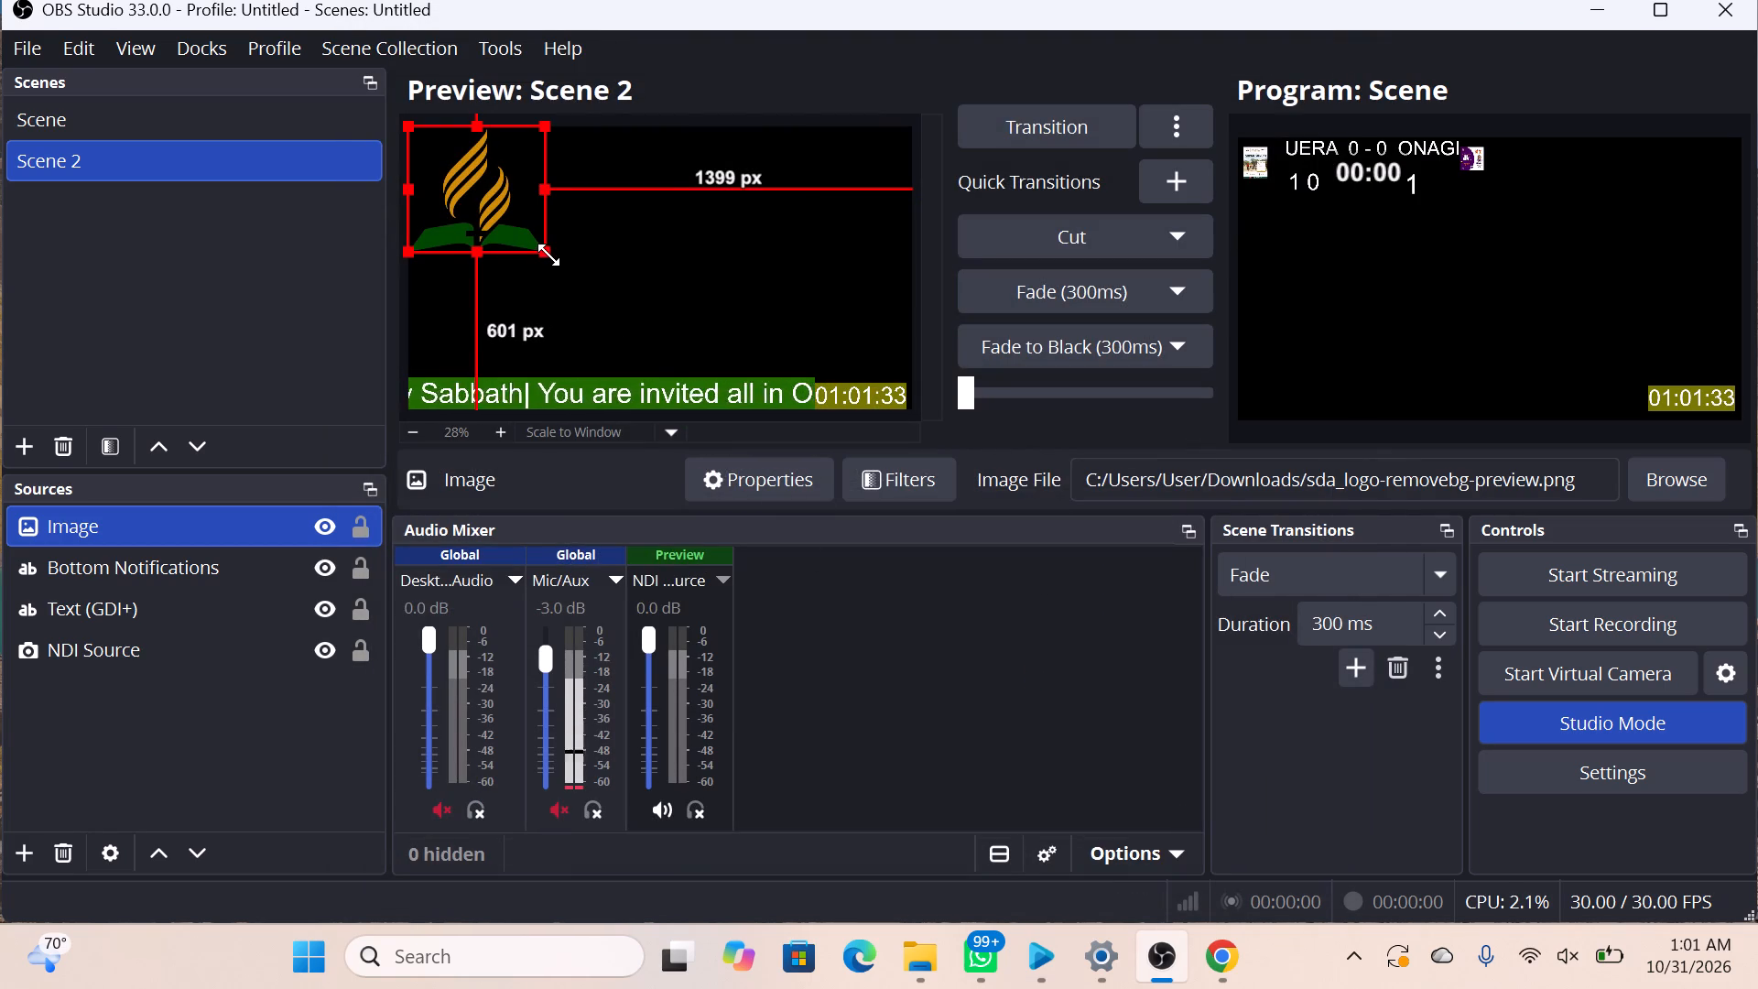
Shrink the logo and place it in the canvas's upper-right corner, about 35 px from the top edge and 20 px from the right edge.
drag(548, 255, 498, 200)
drag(405, 127, 439, 168)
drag(462, 177, 800, 171)
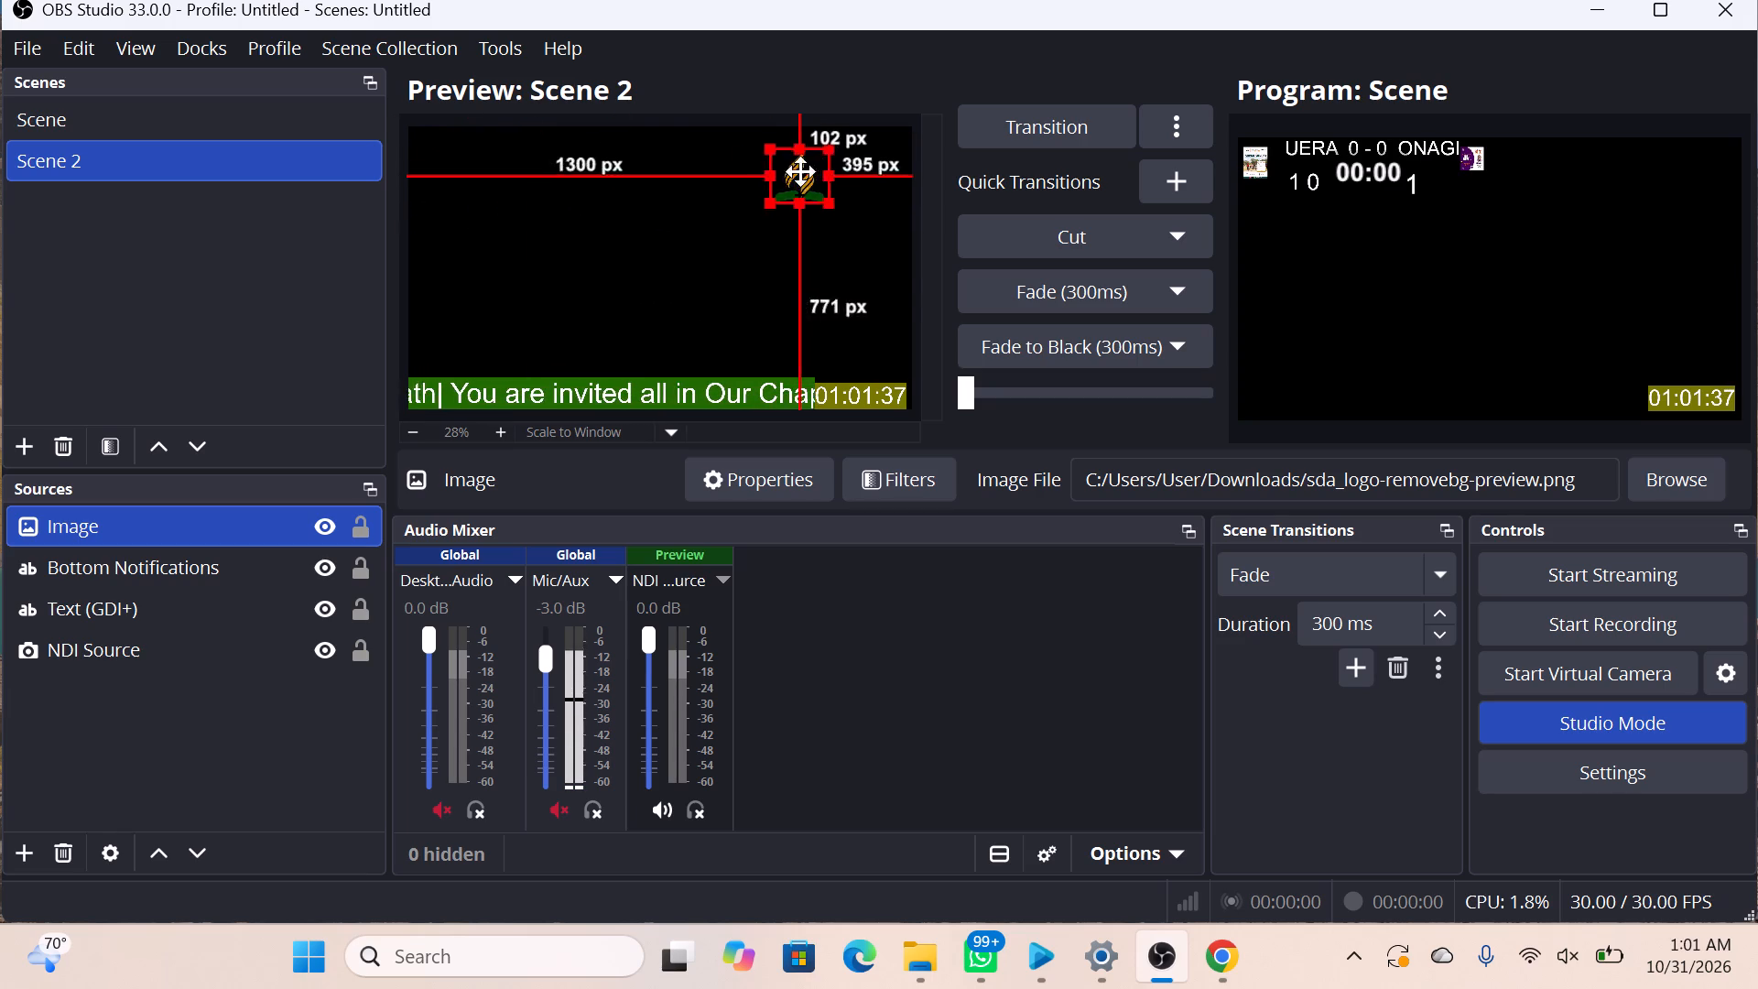
drag(800, 171, 858, 141)
drag(858, 140, 871, 145)
click(806, 230)
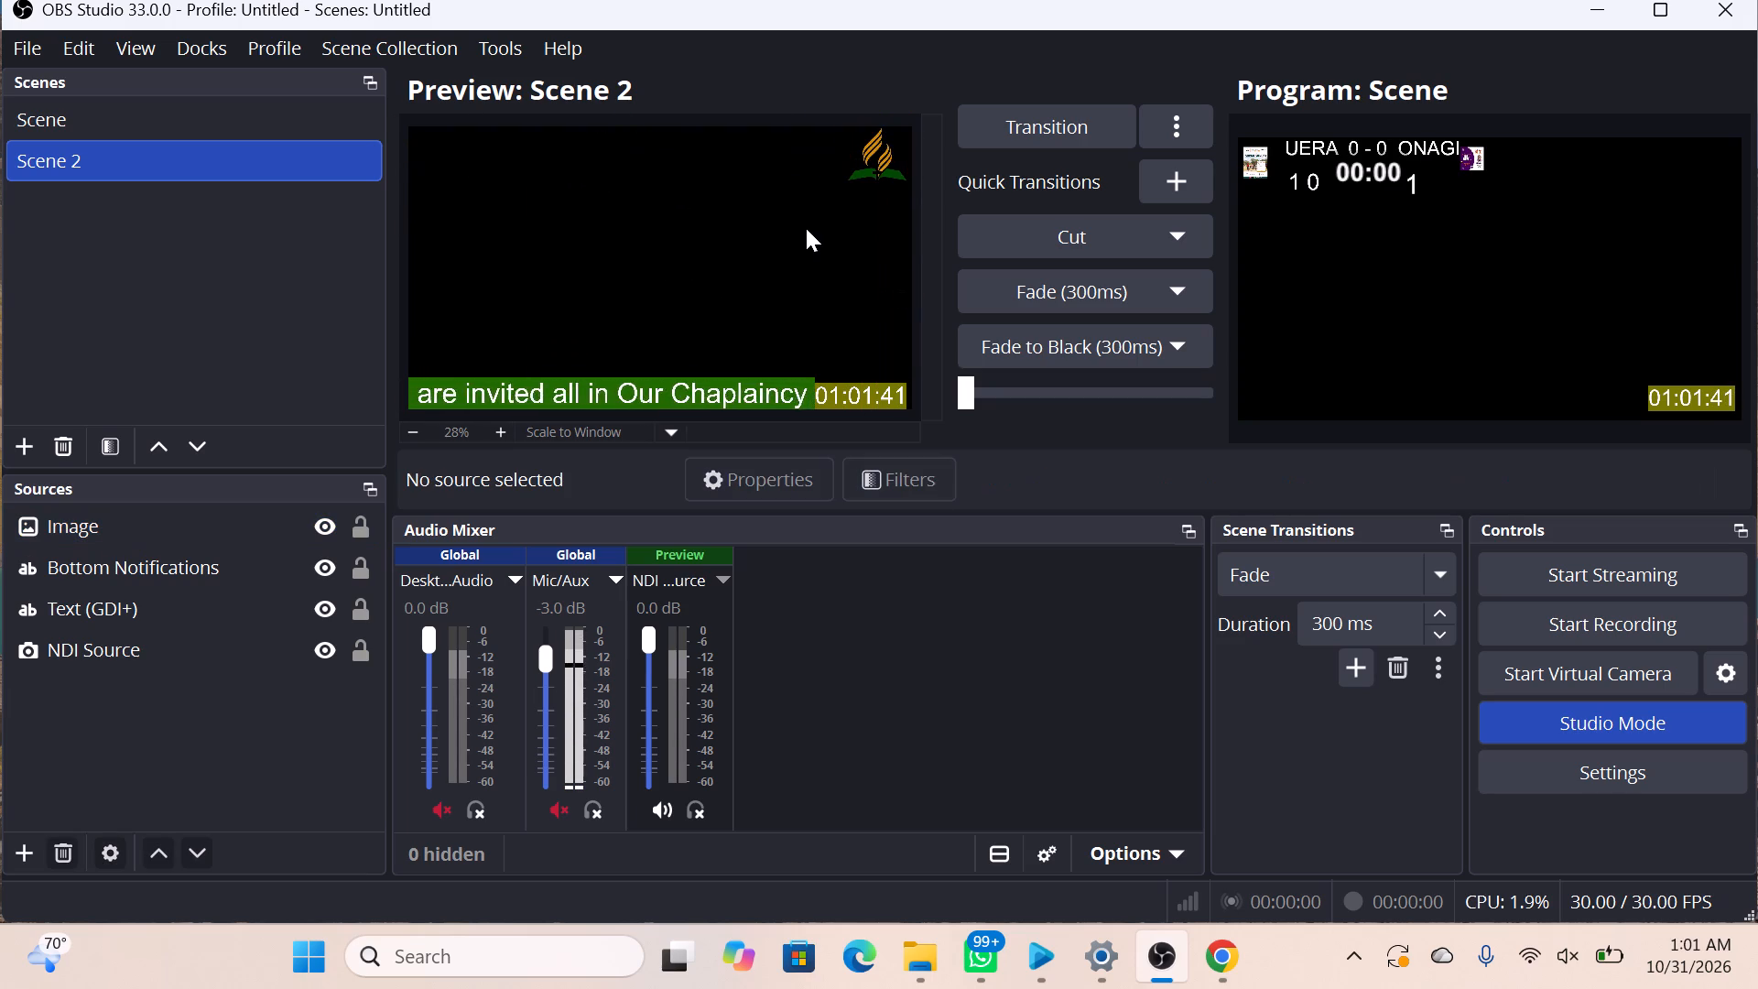
click(874, 148)
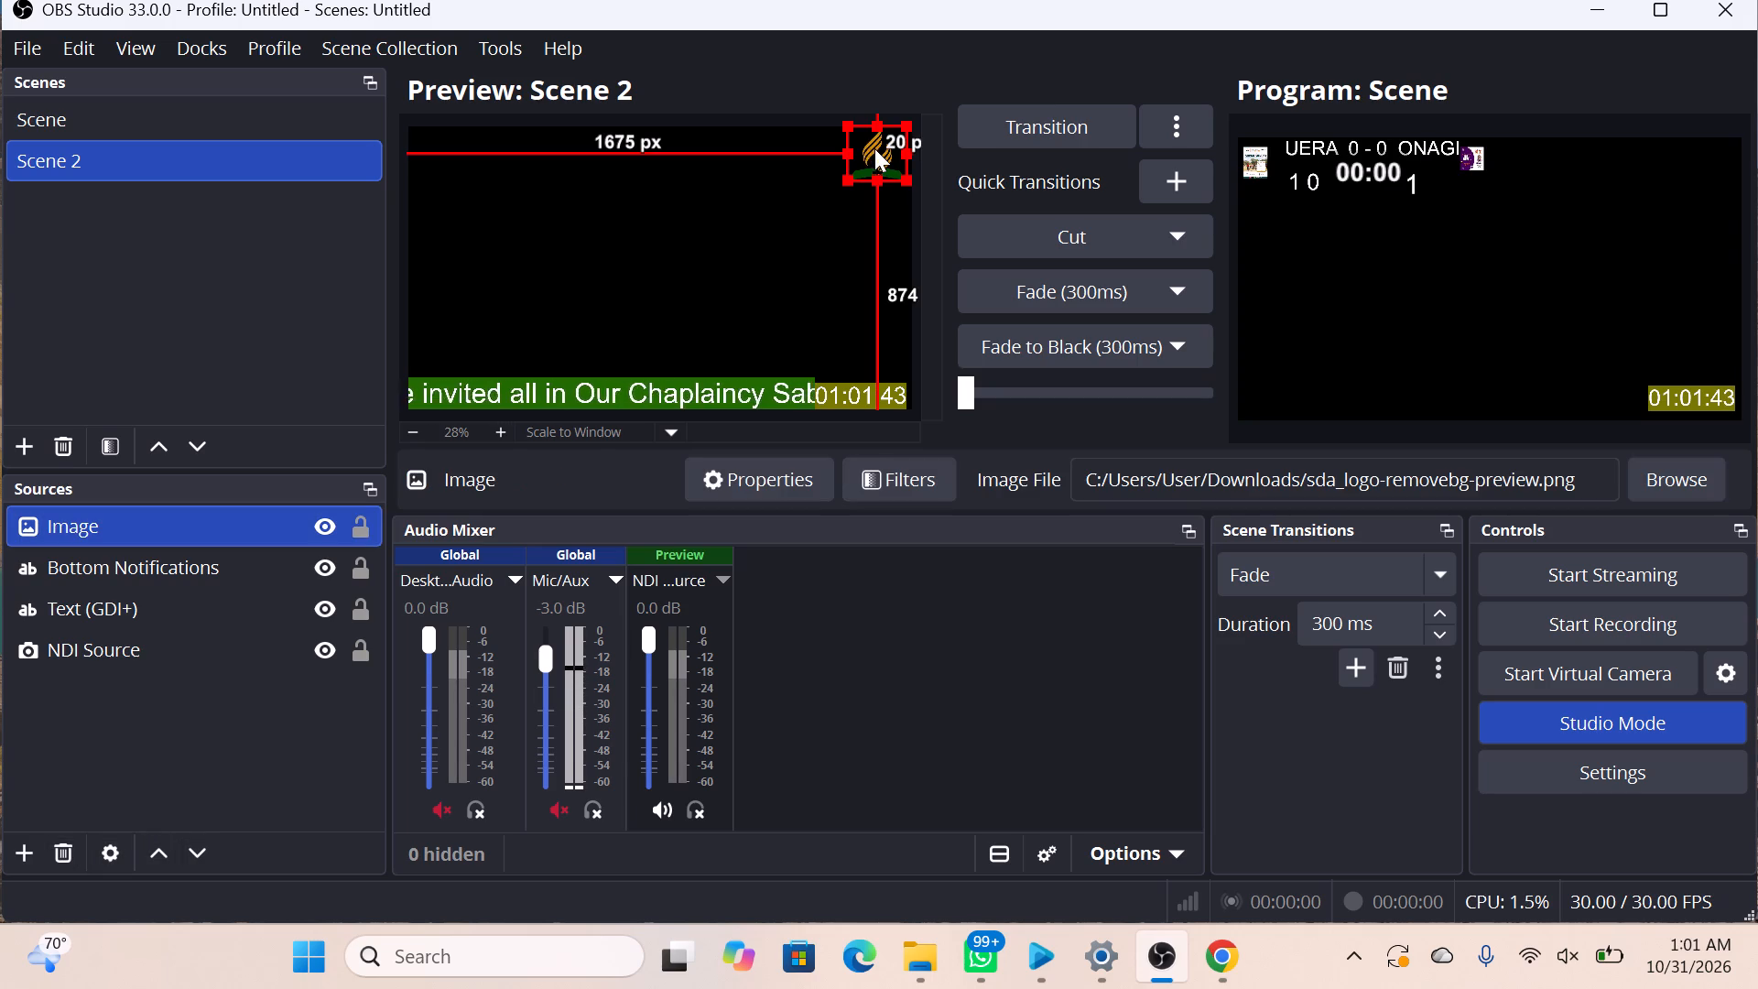
drag(848, 125, 863, 142)
click(883, 158)
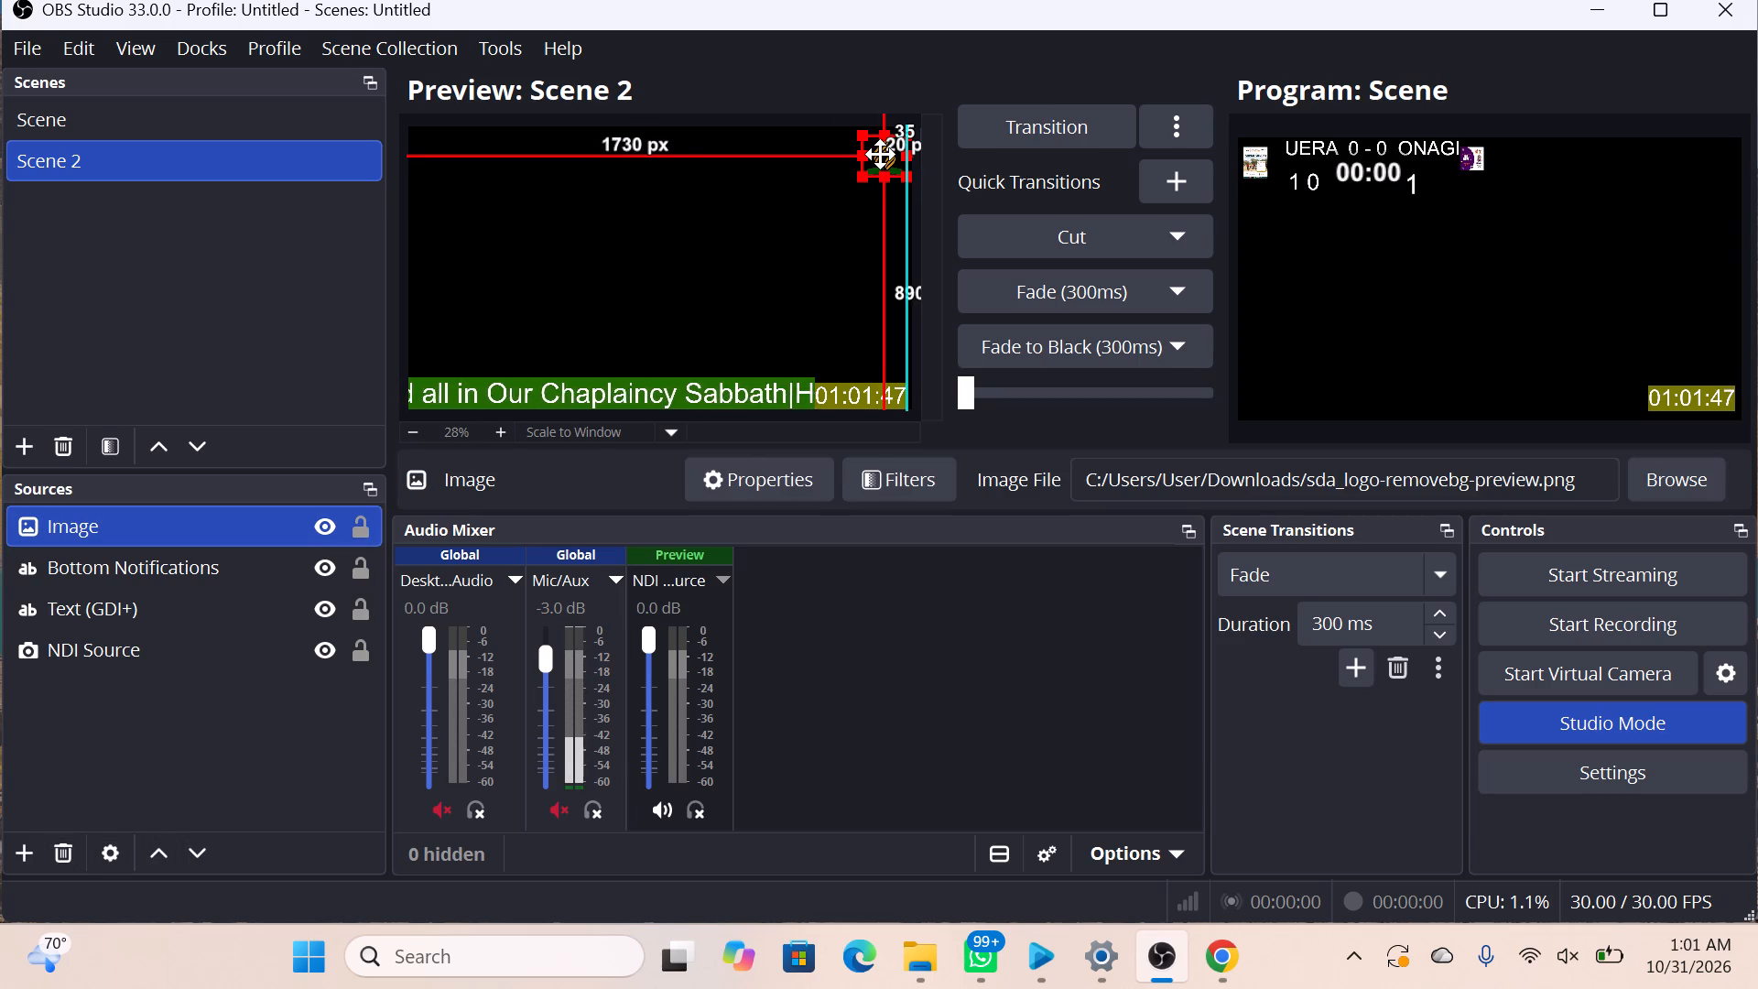
click(838, 235)
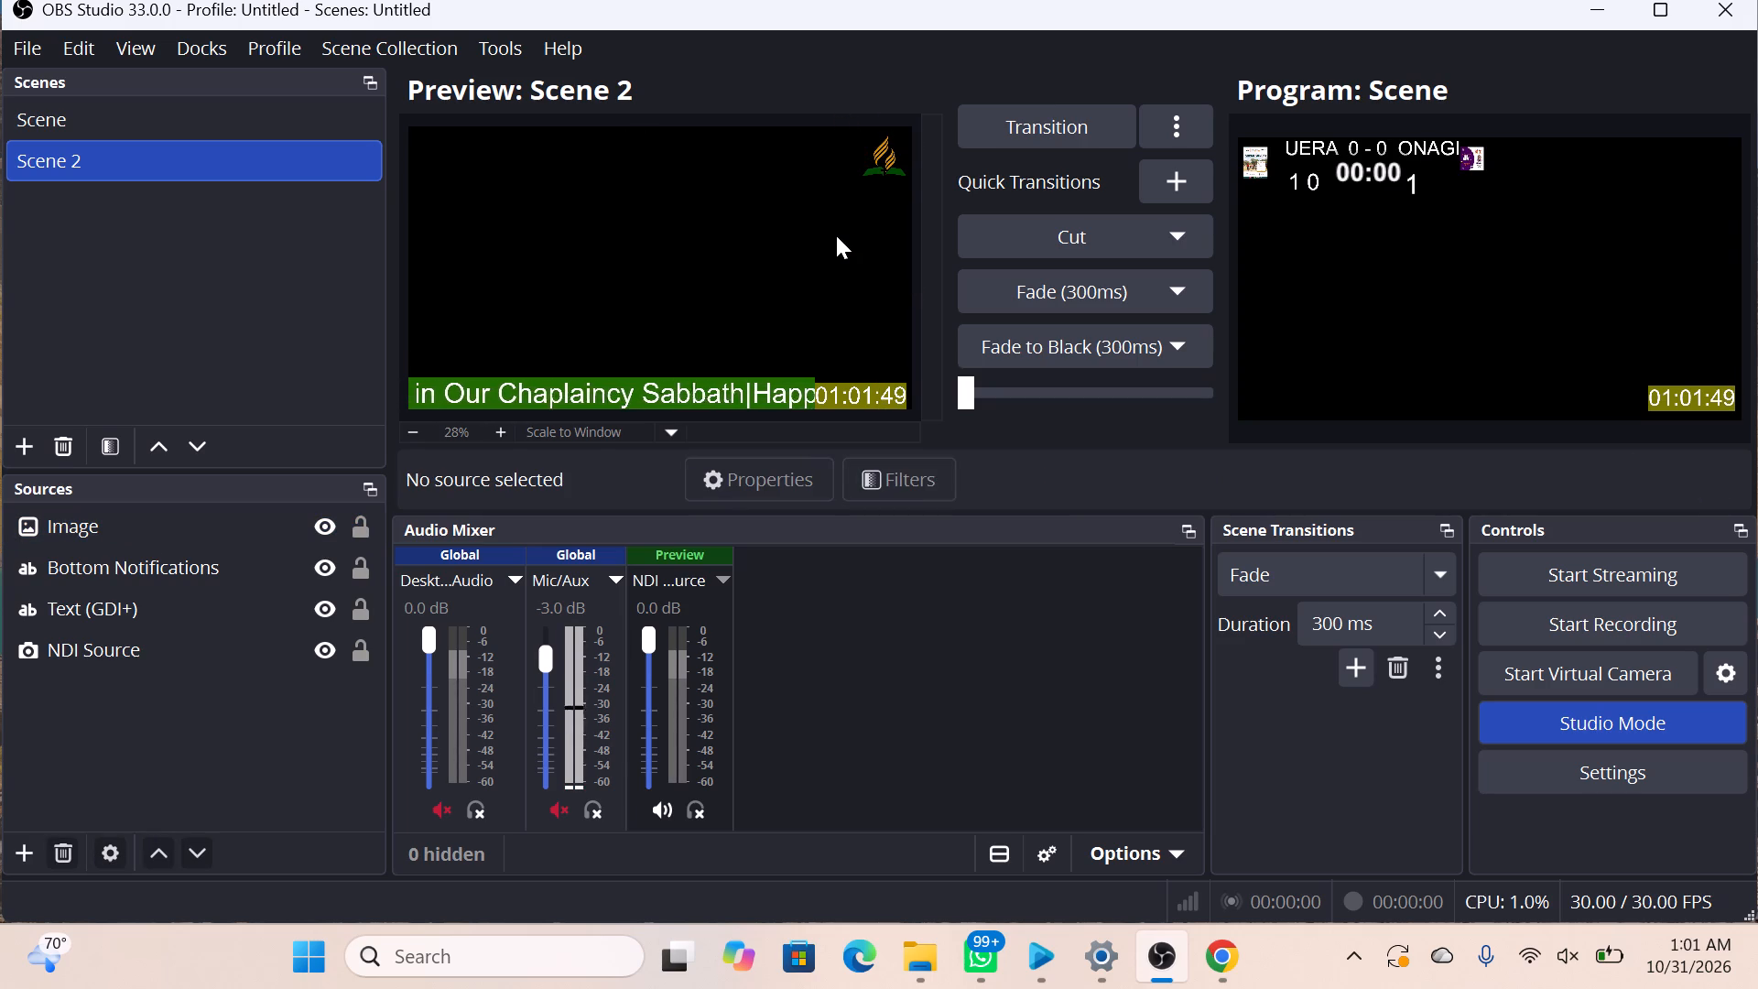
Open the filters of the Image source and start adding an effect filter.
click(94, 530)
right_click(94, 527)
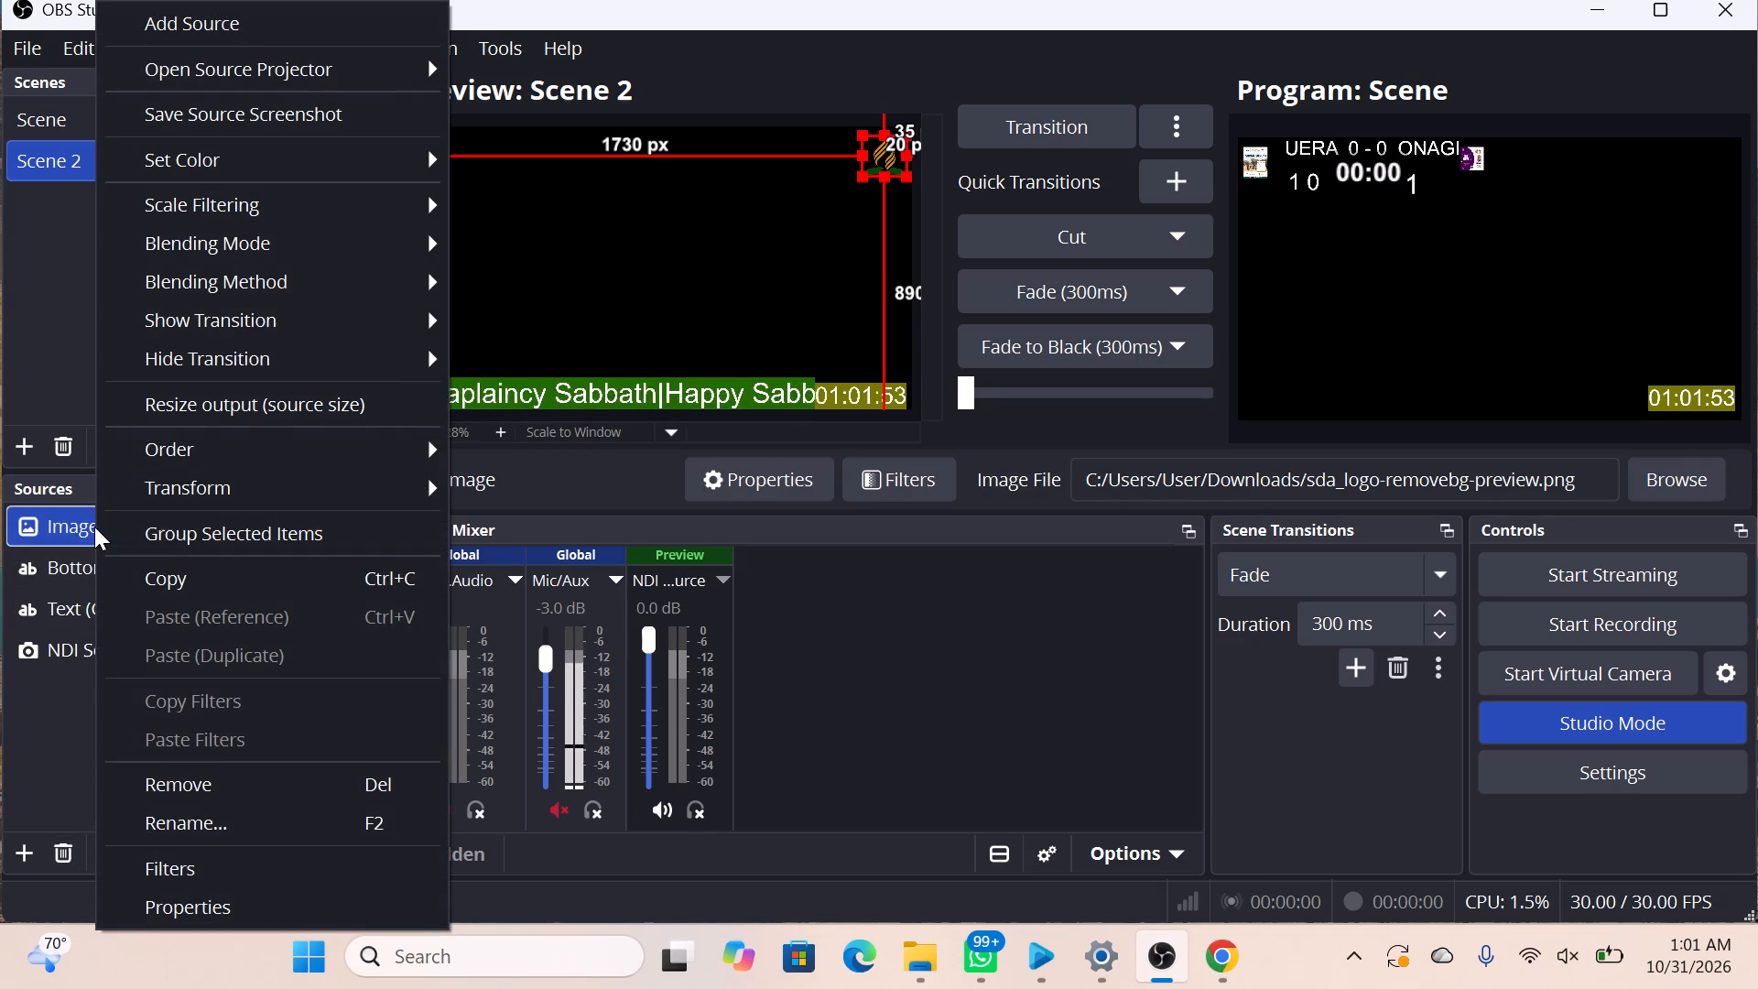
click(163, 860)
right_click(415, 269)
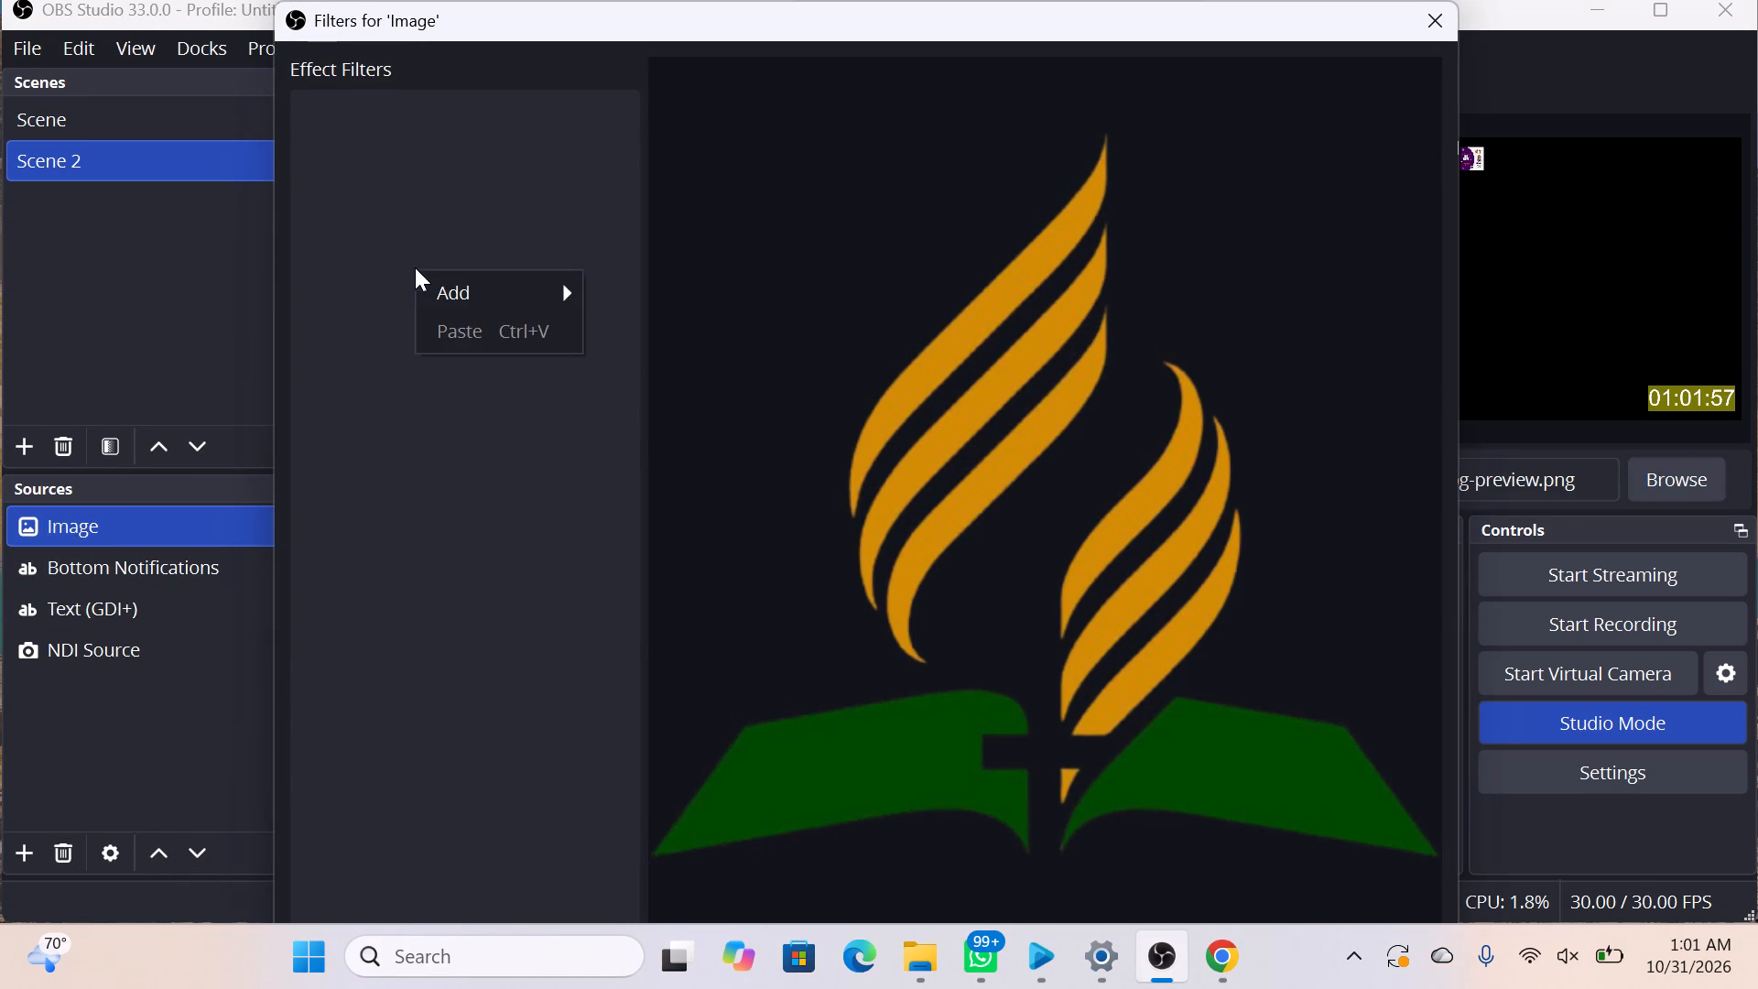
Add a Scroll filter to the SDA logo Image source under the name Scroll.
click(485, 278)
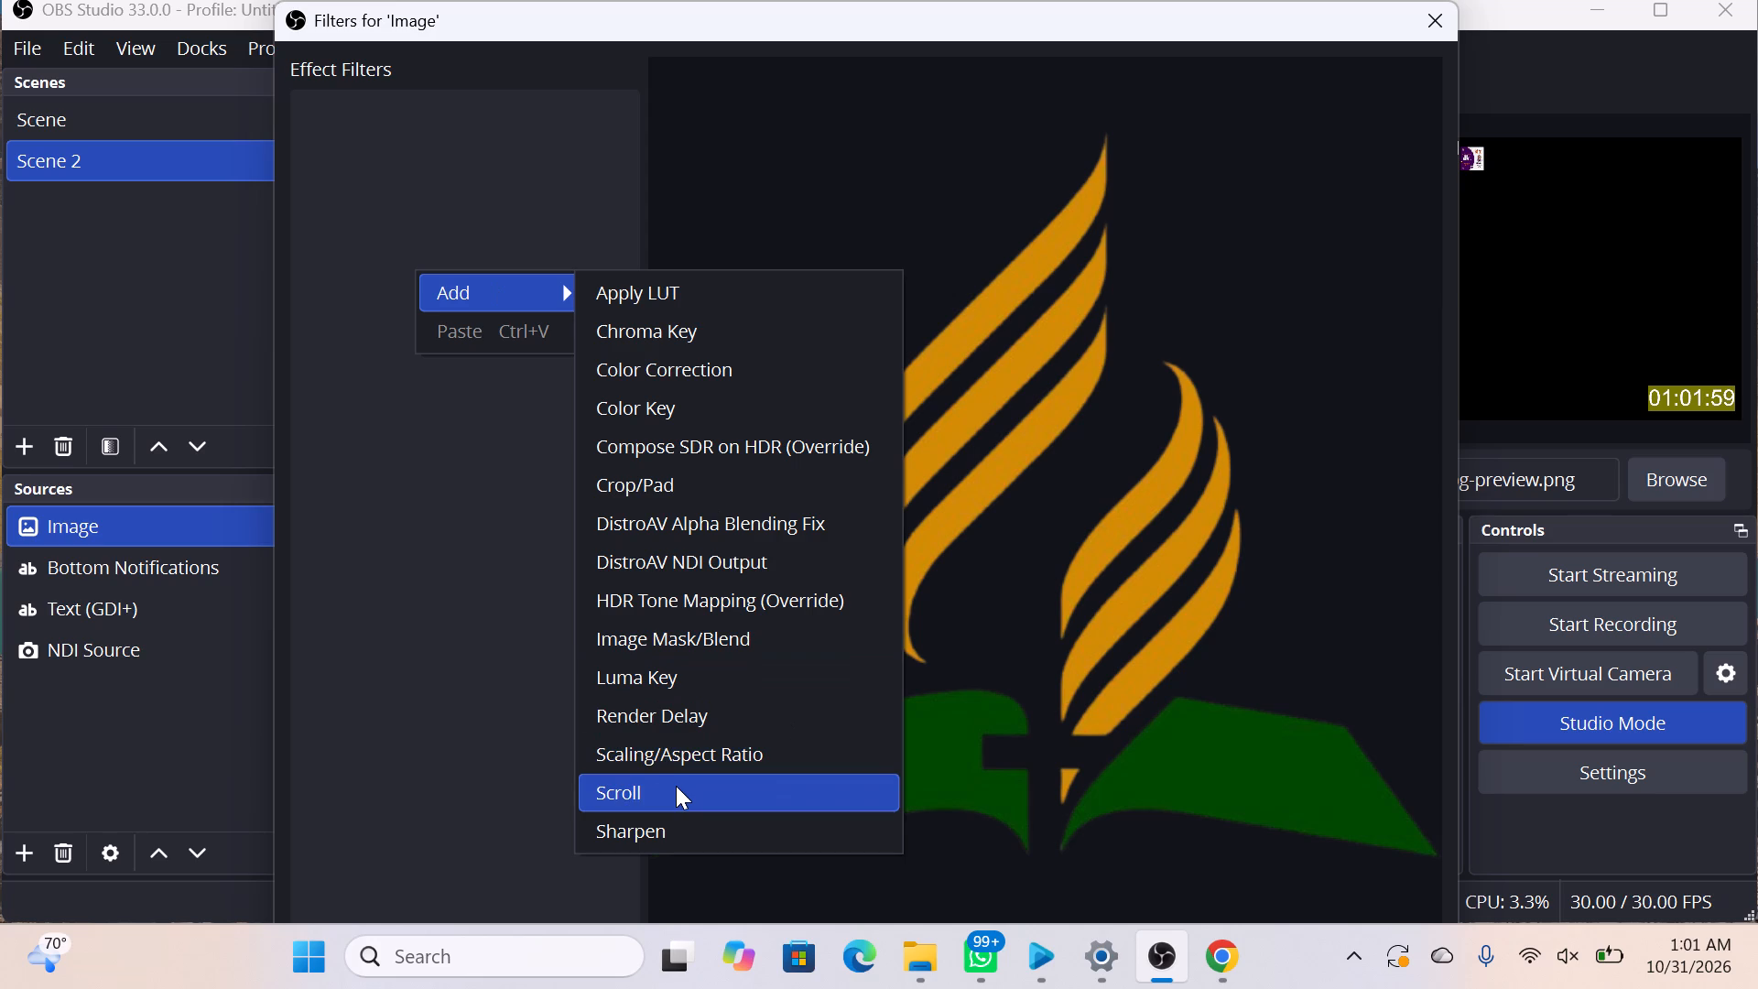
click(676, 786)
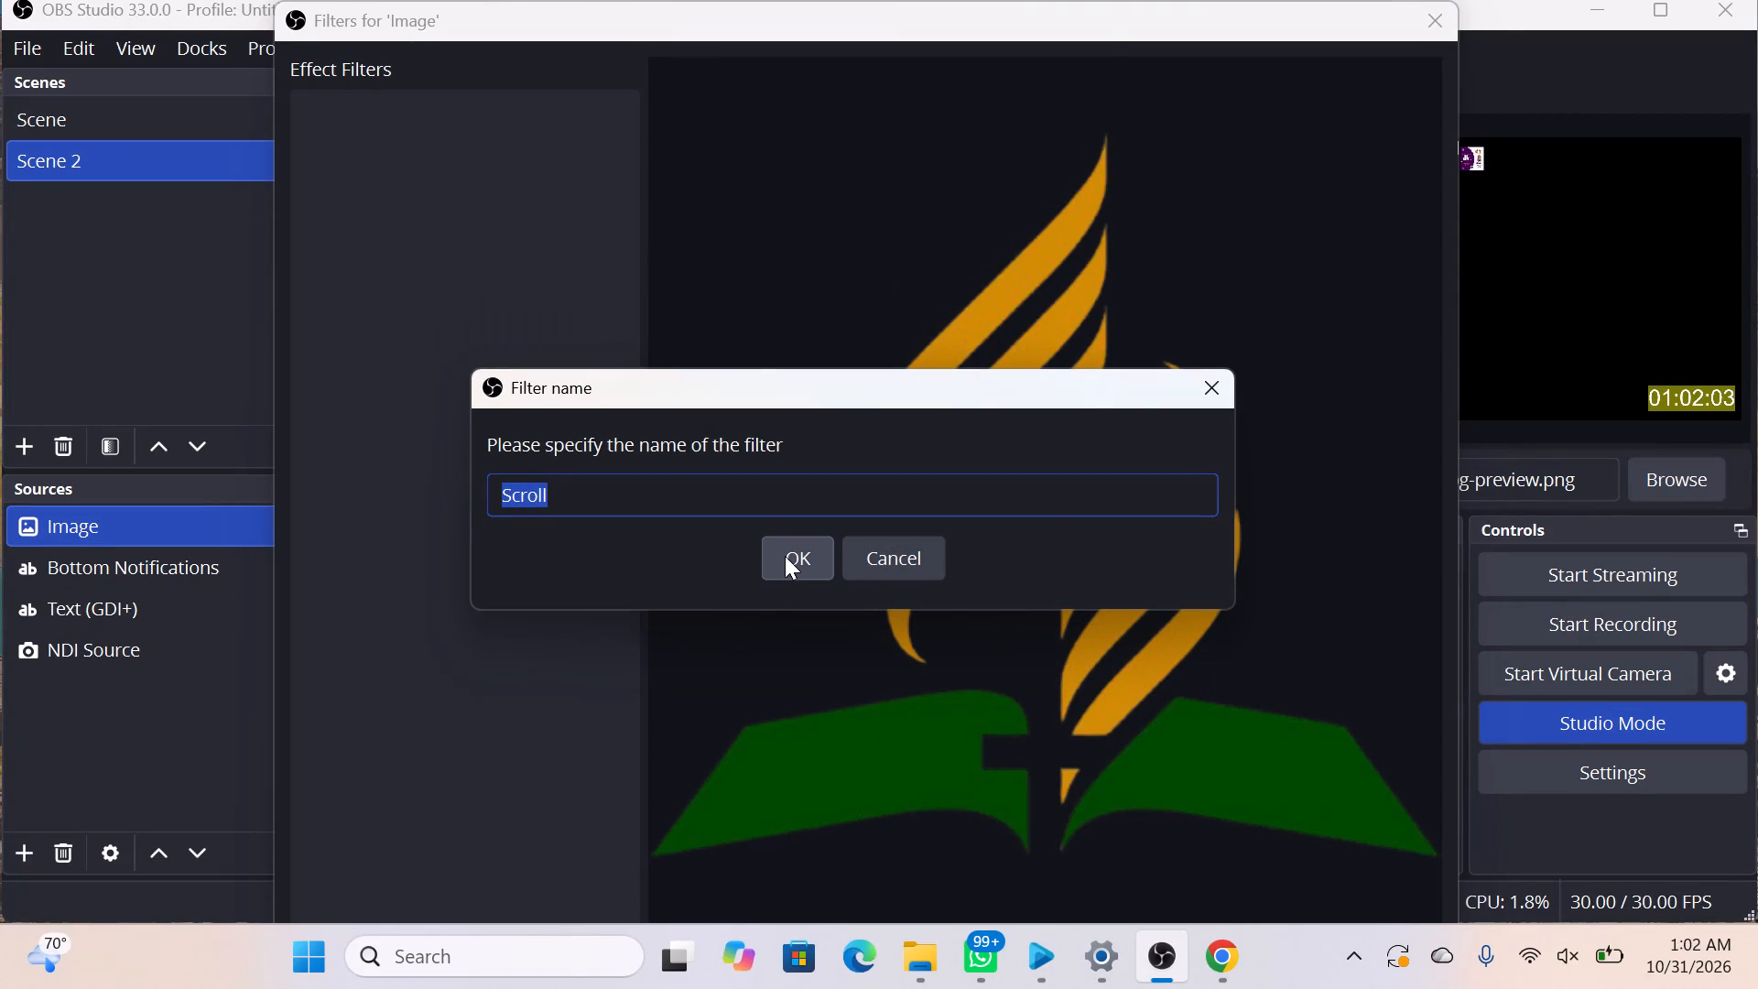
click(785, 556)
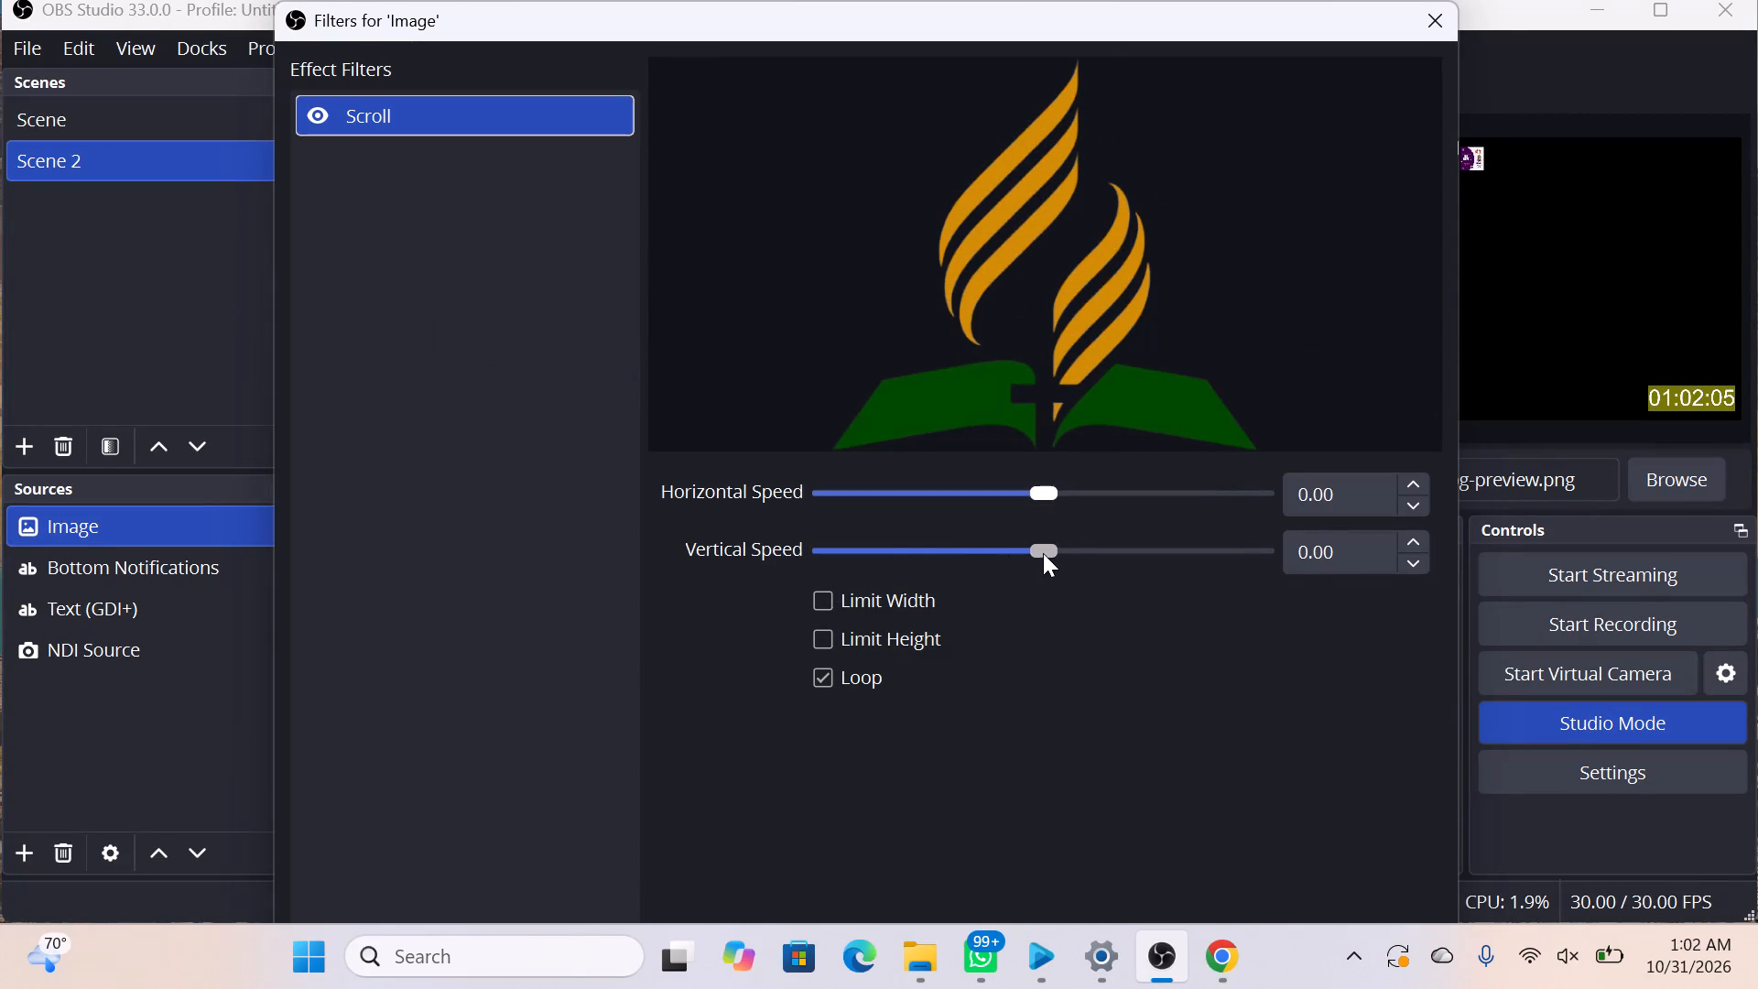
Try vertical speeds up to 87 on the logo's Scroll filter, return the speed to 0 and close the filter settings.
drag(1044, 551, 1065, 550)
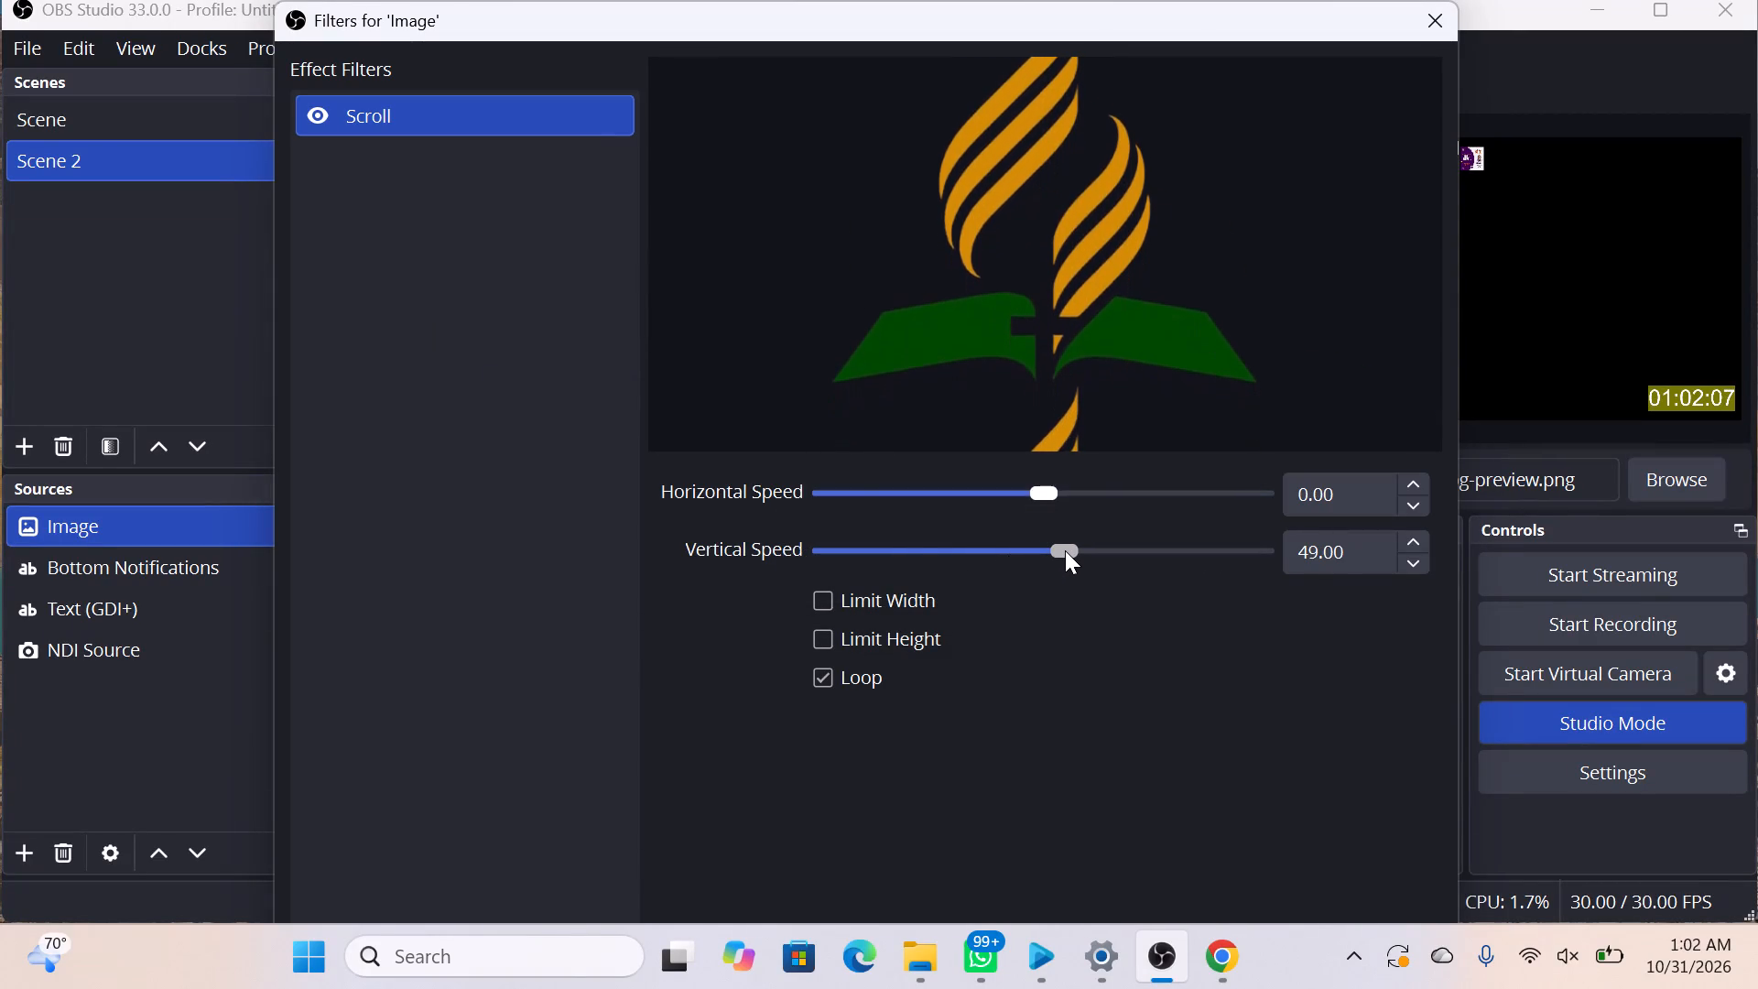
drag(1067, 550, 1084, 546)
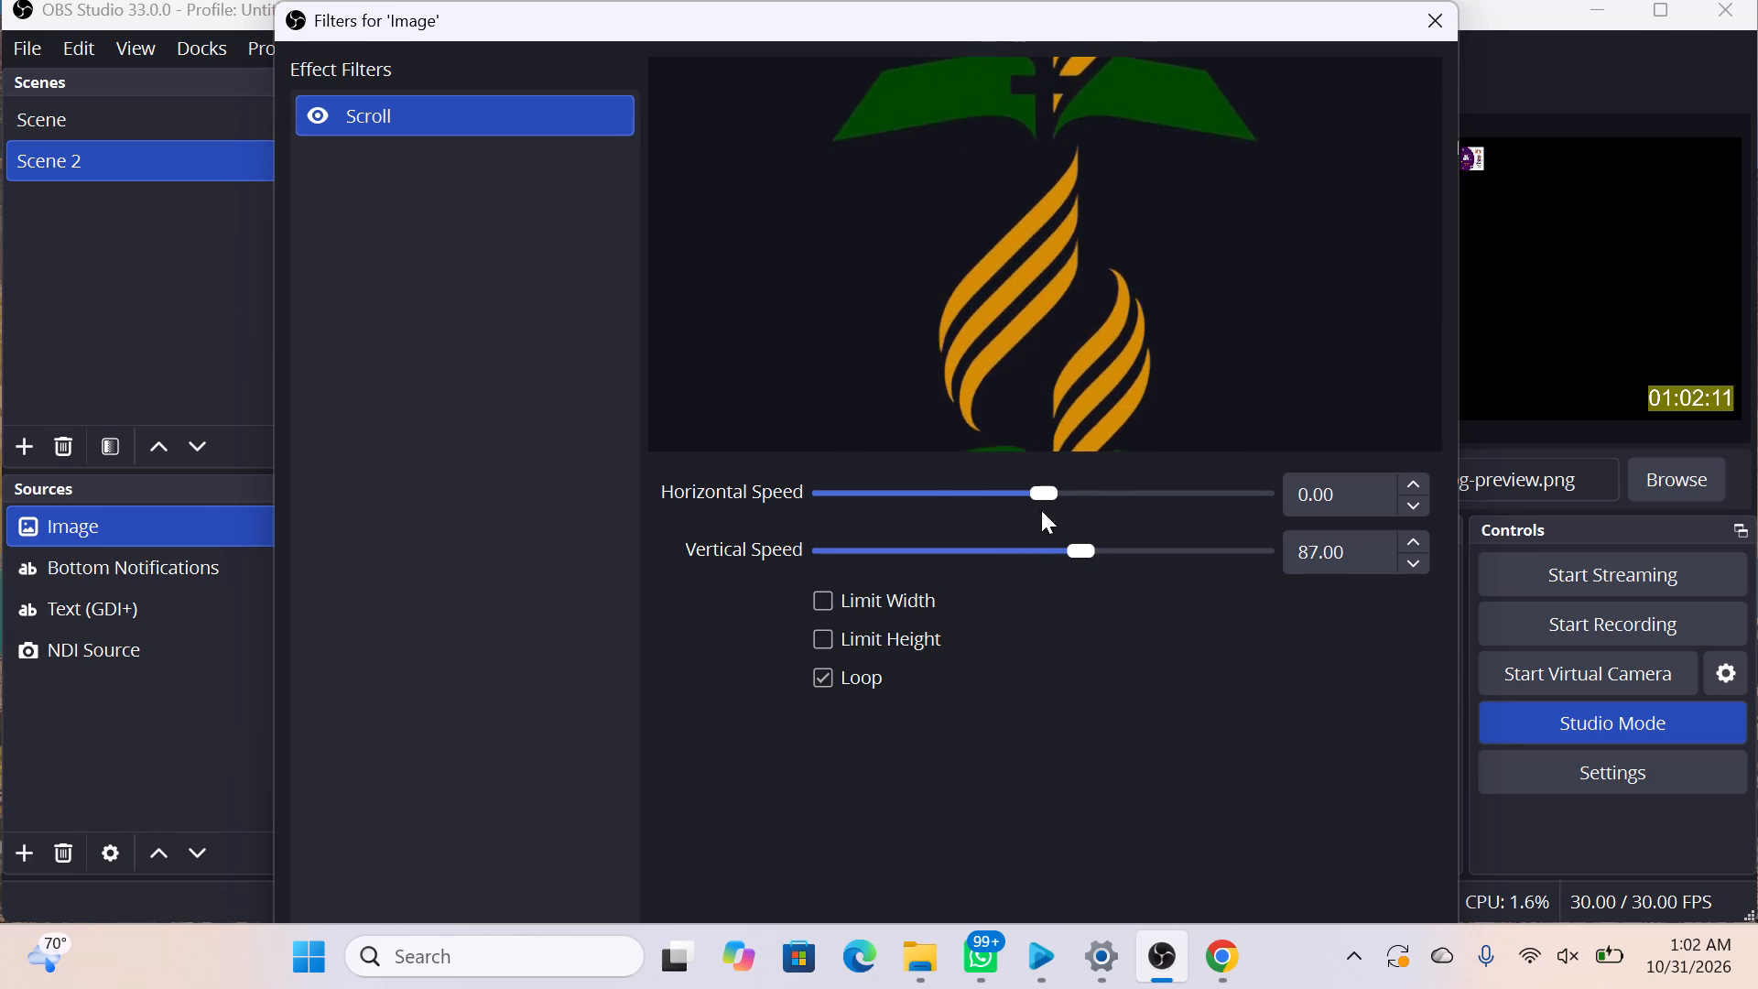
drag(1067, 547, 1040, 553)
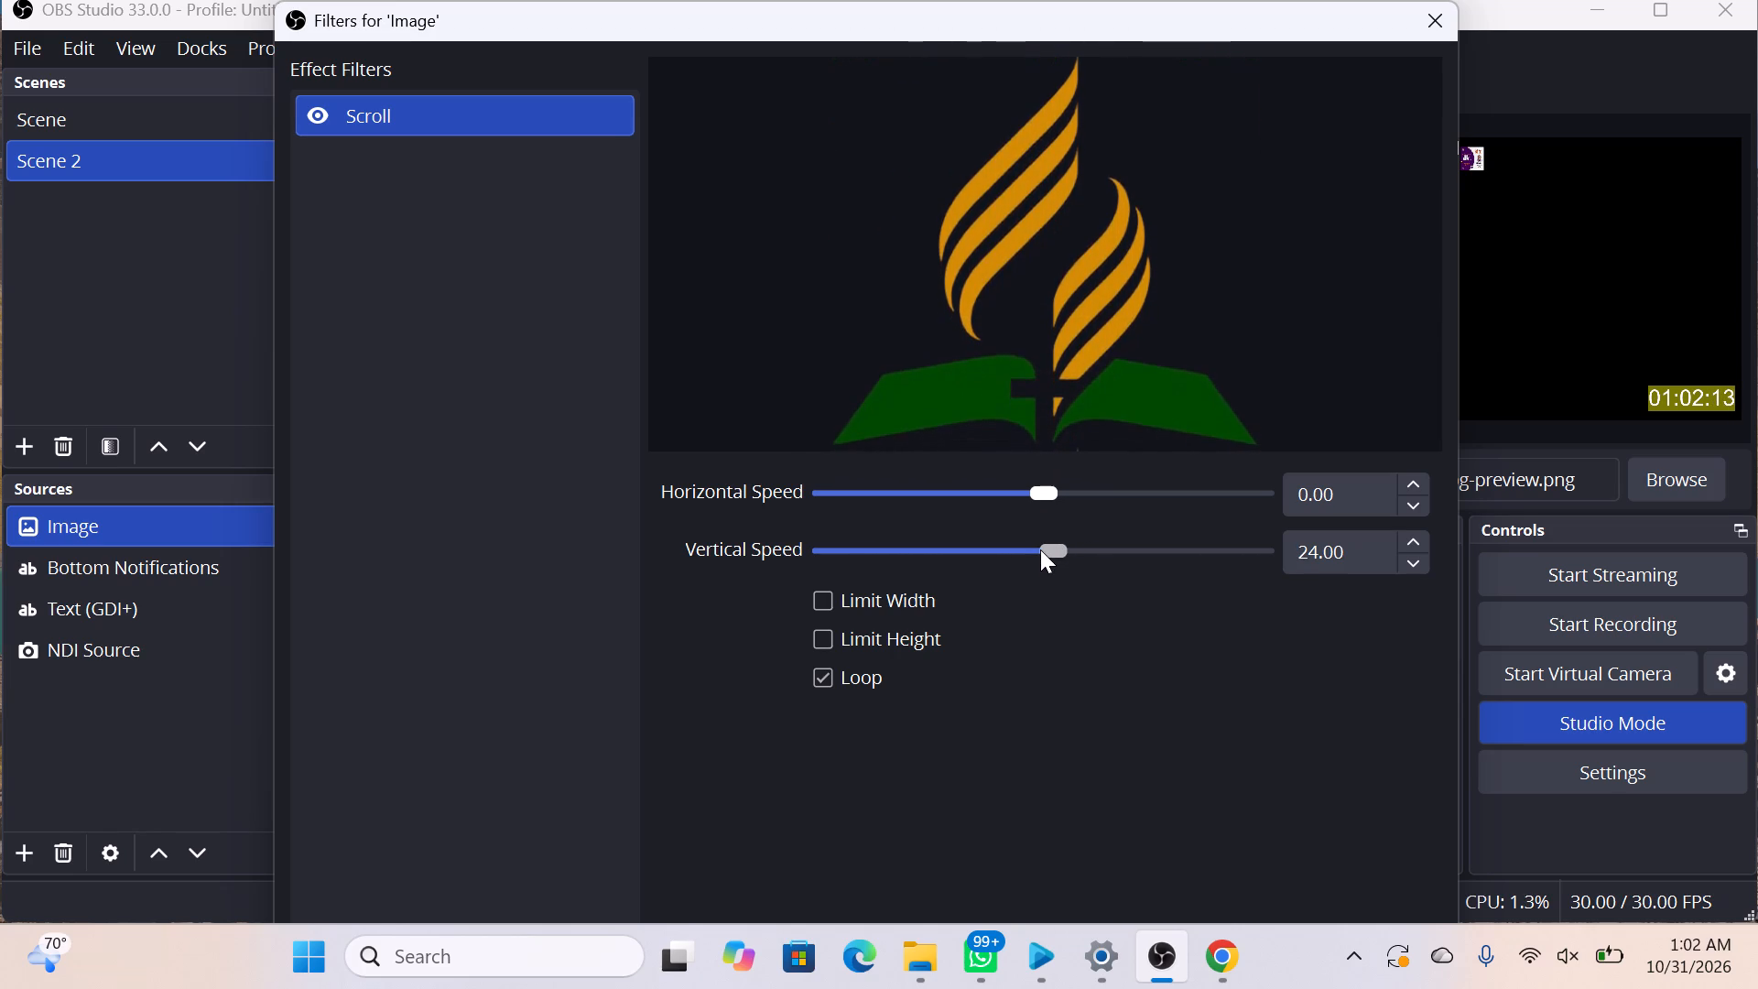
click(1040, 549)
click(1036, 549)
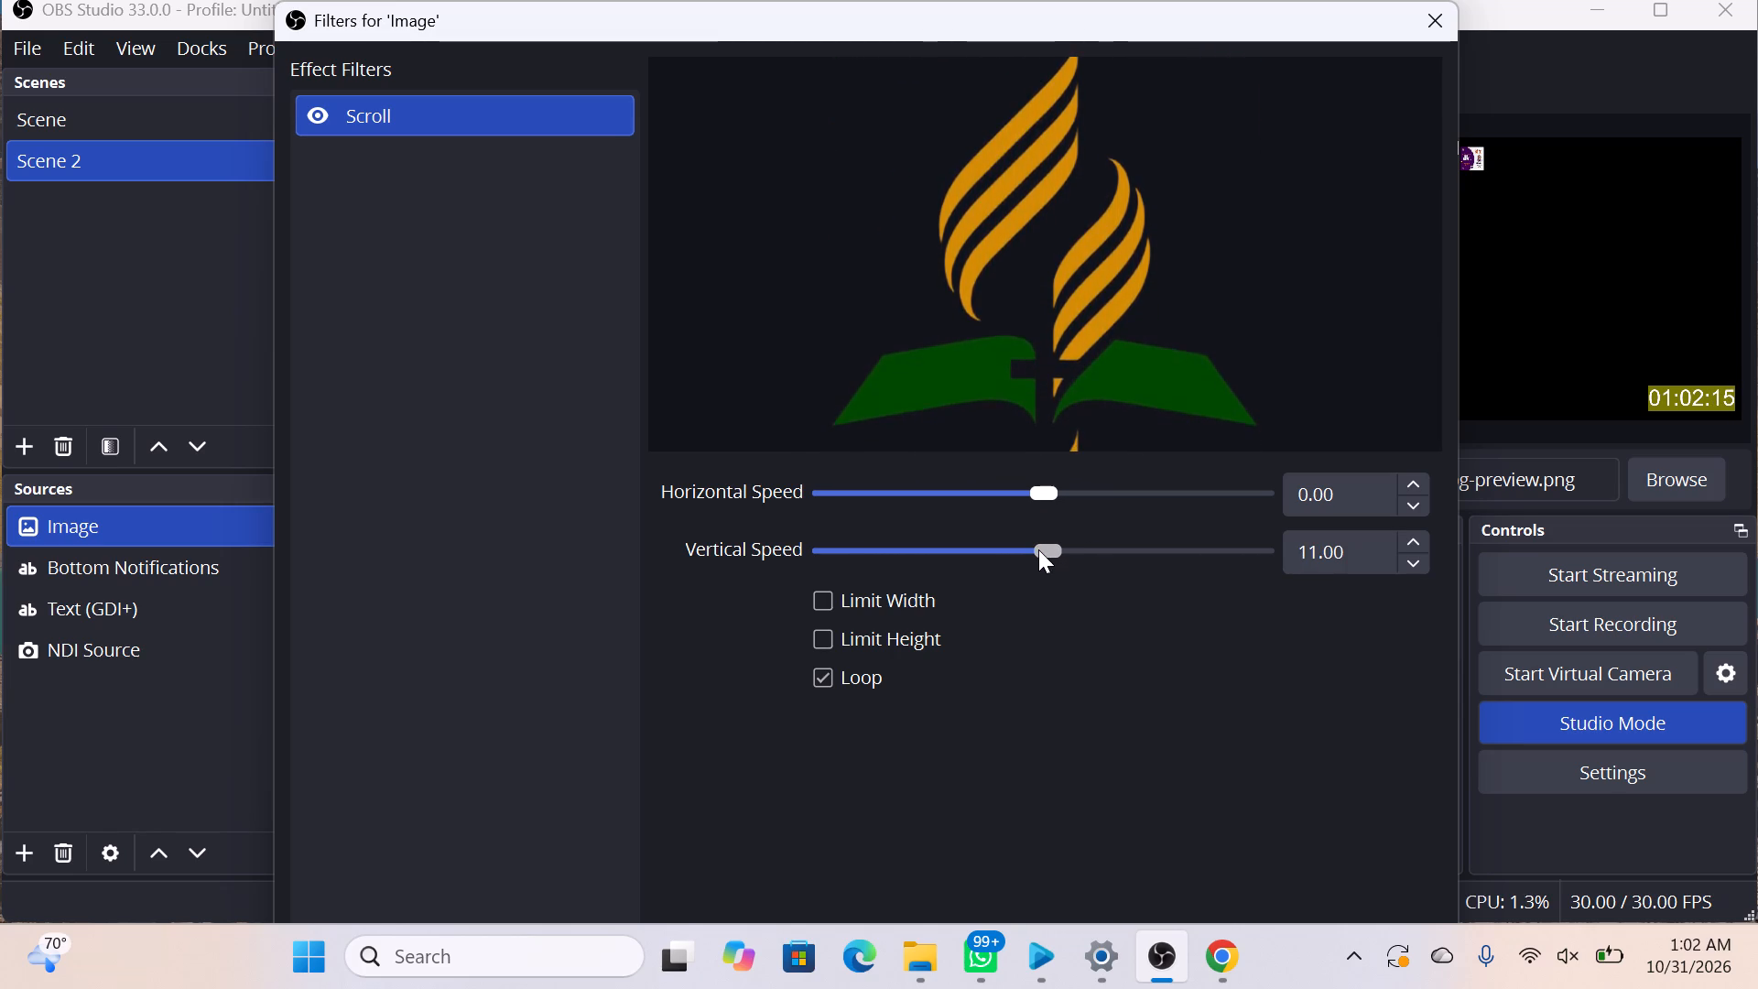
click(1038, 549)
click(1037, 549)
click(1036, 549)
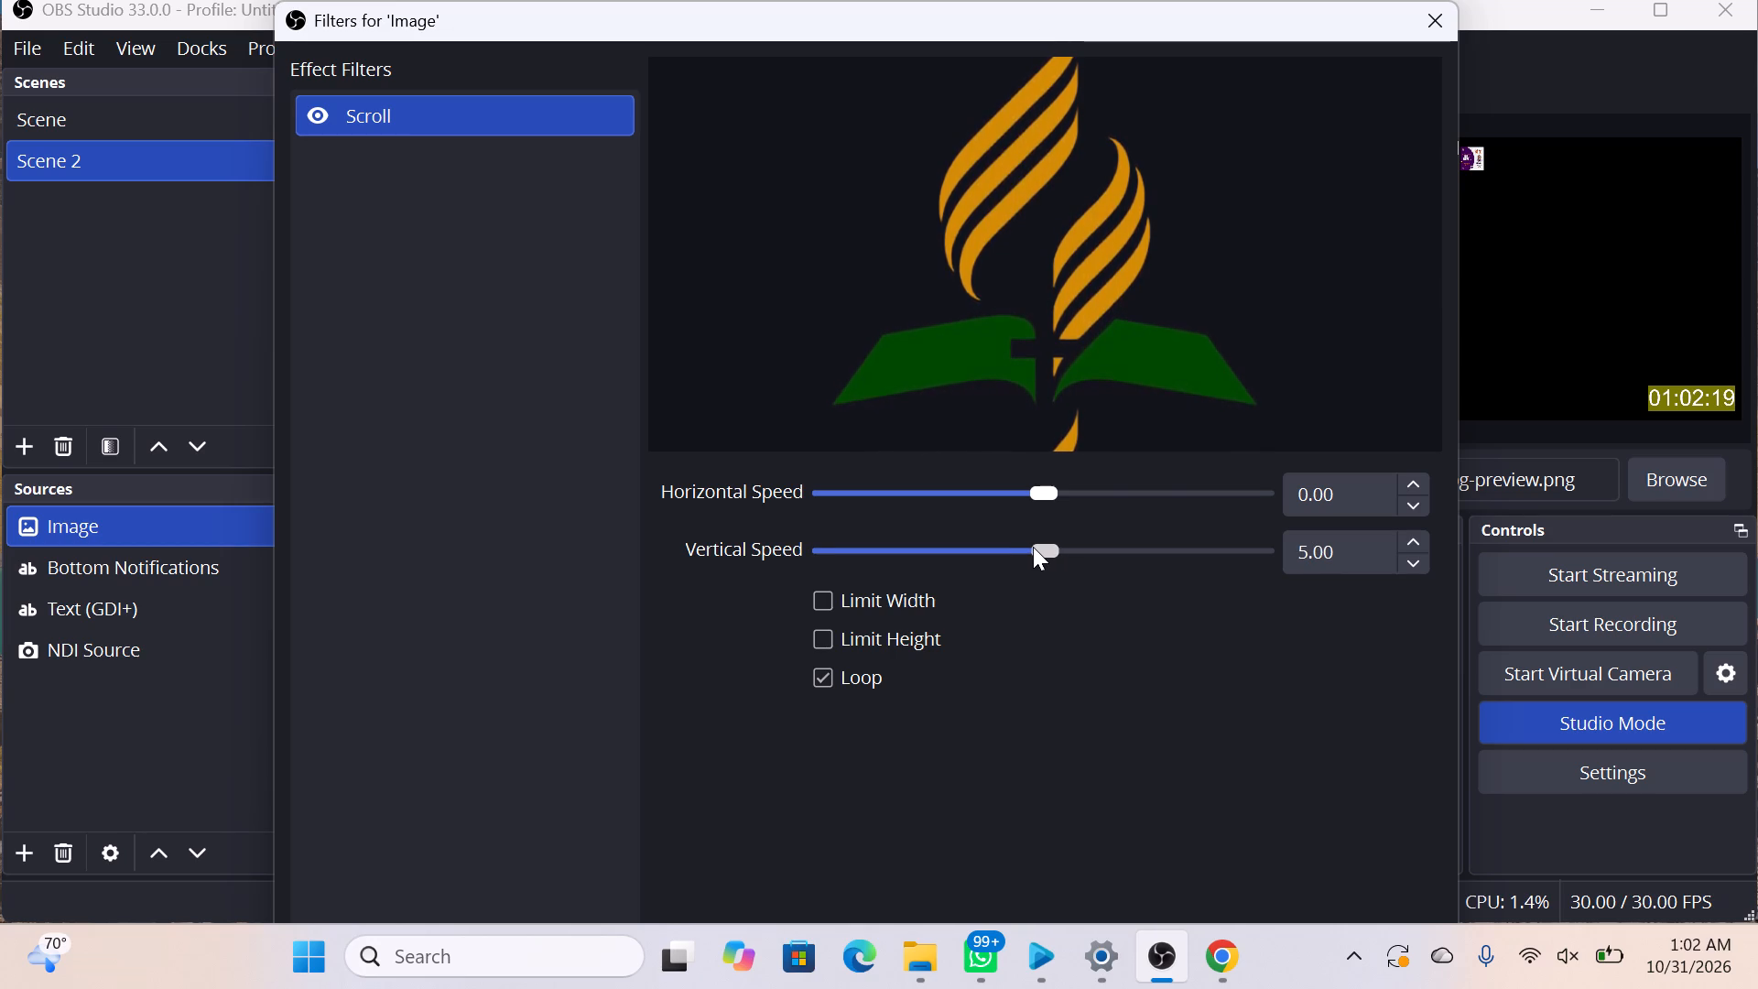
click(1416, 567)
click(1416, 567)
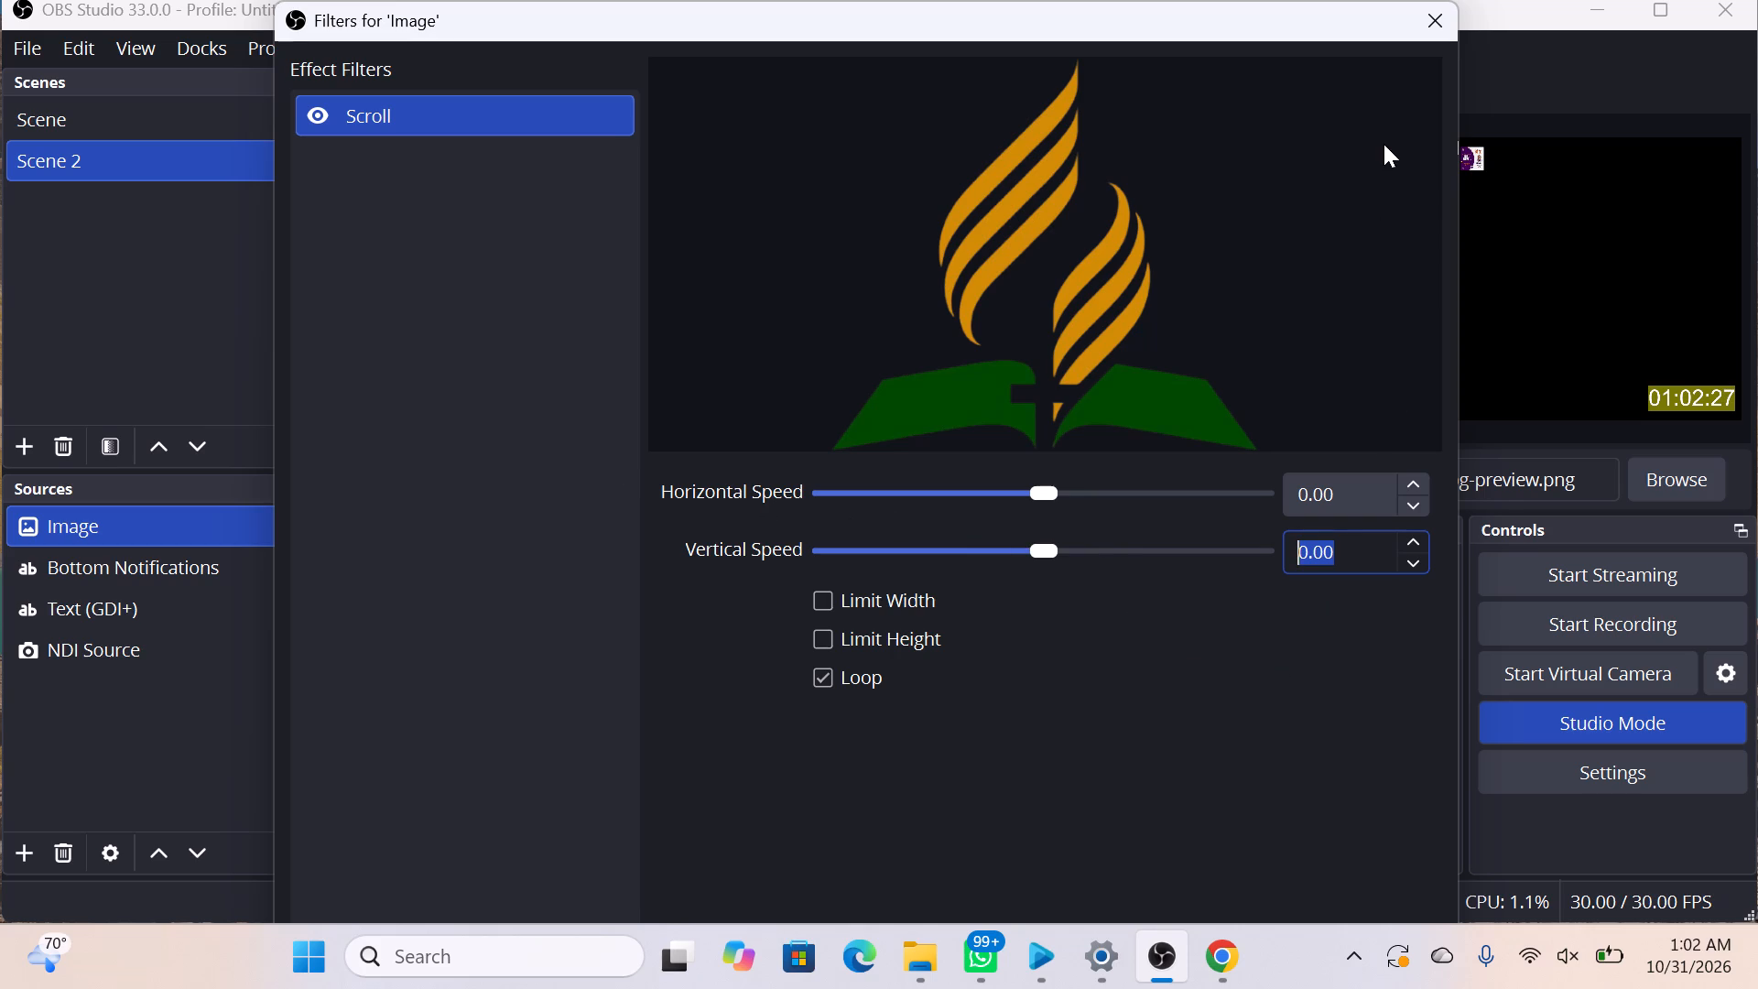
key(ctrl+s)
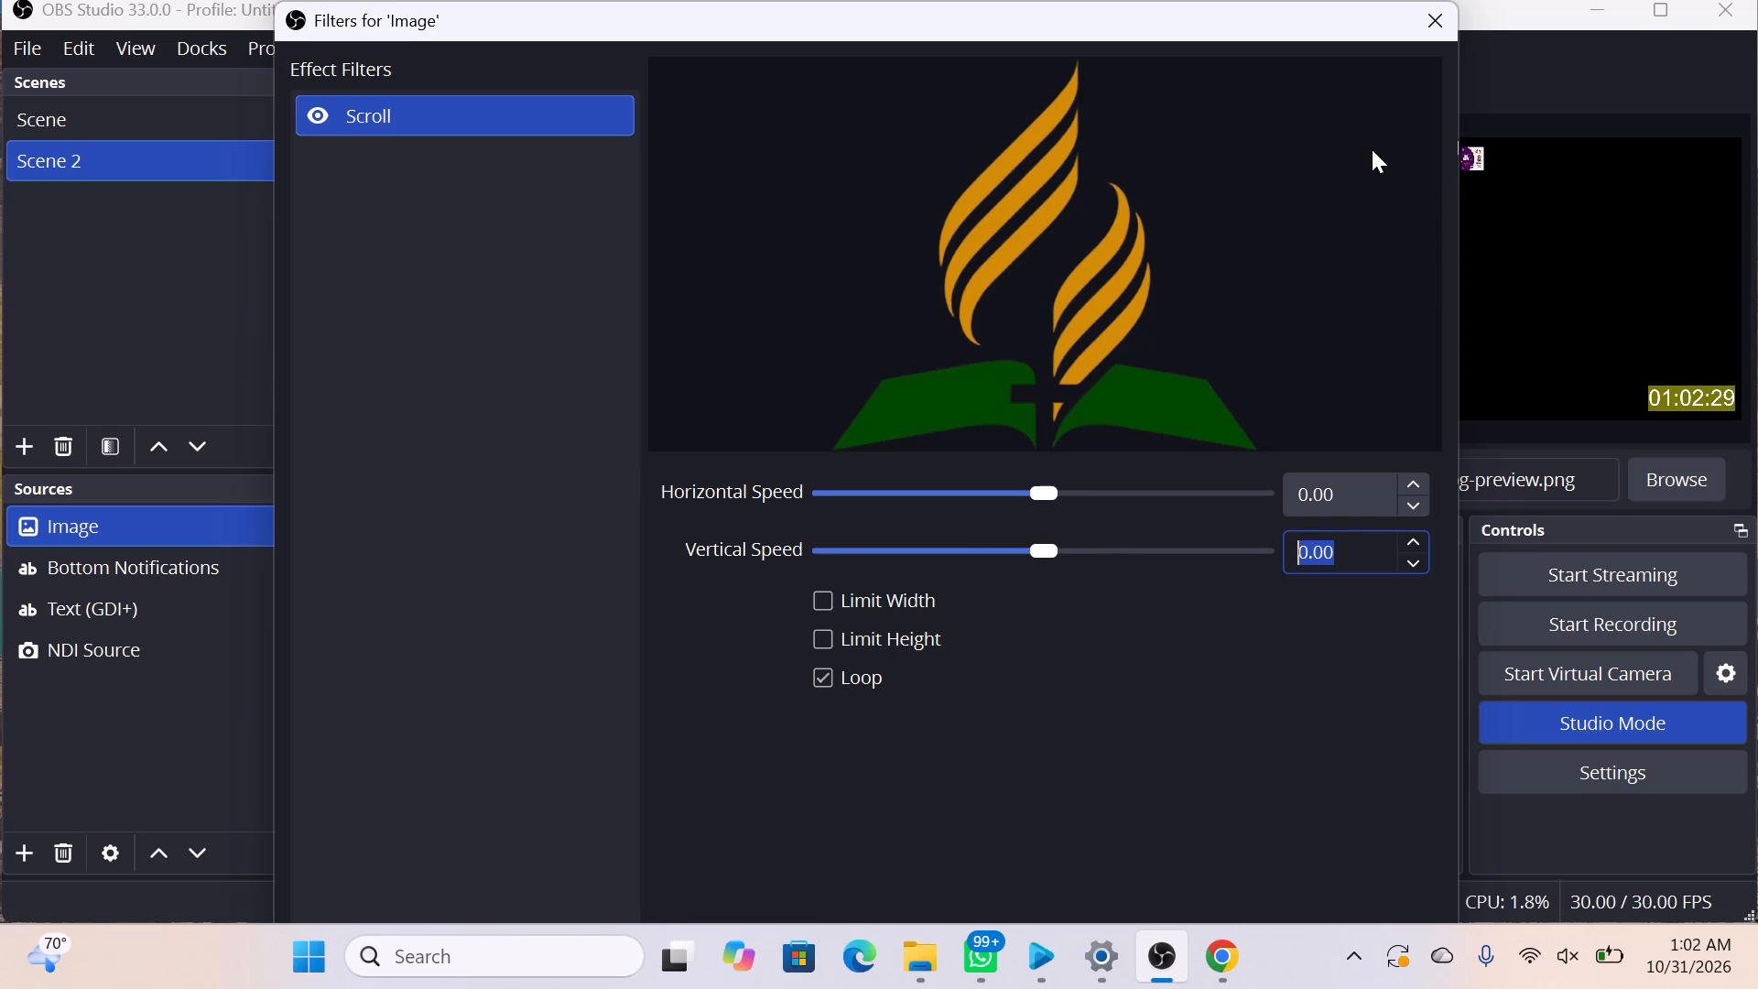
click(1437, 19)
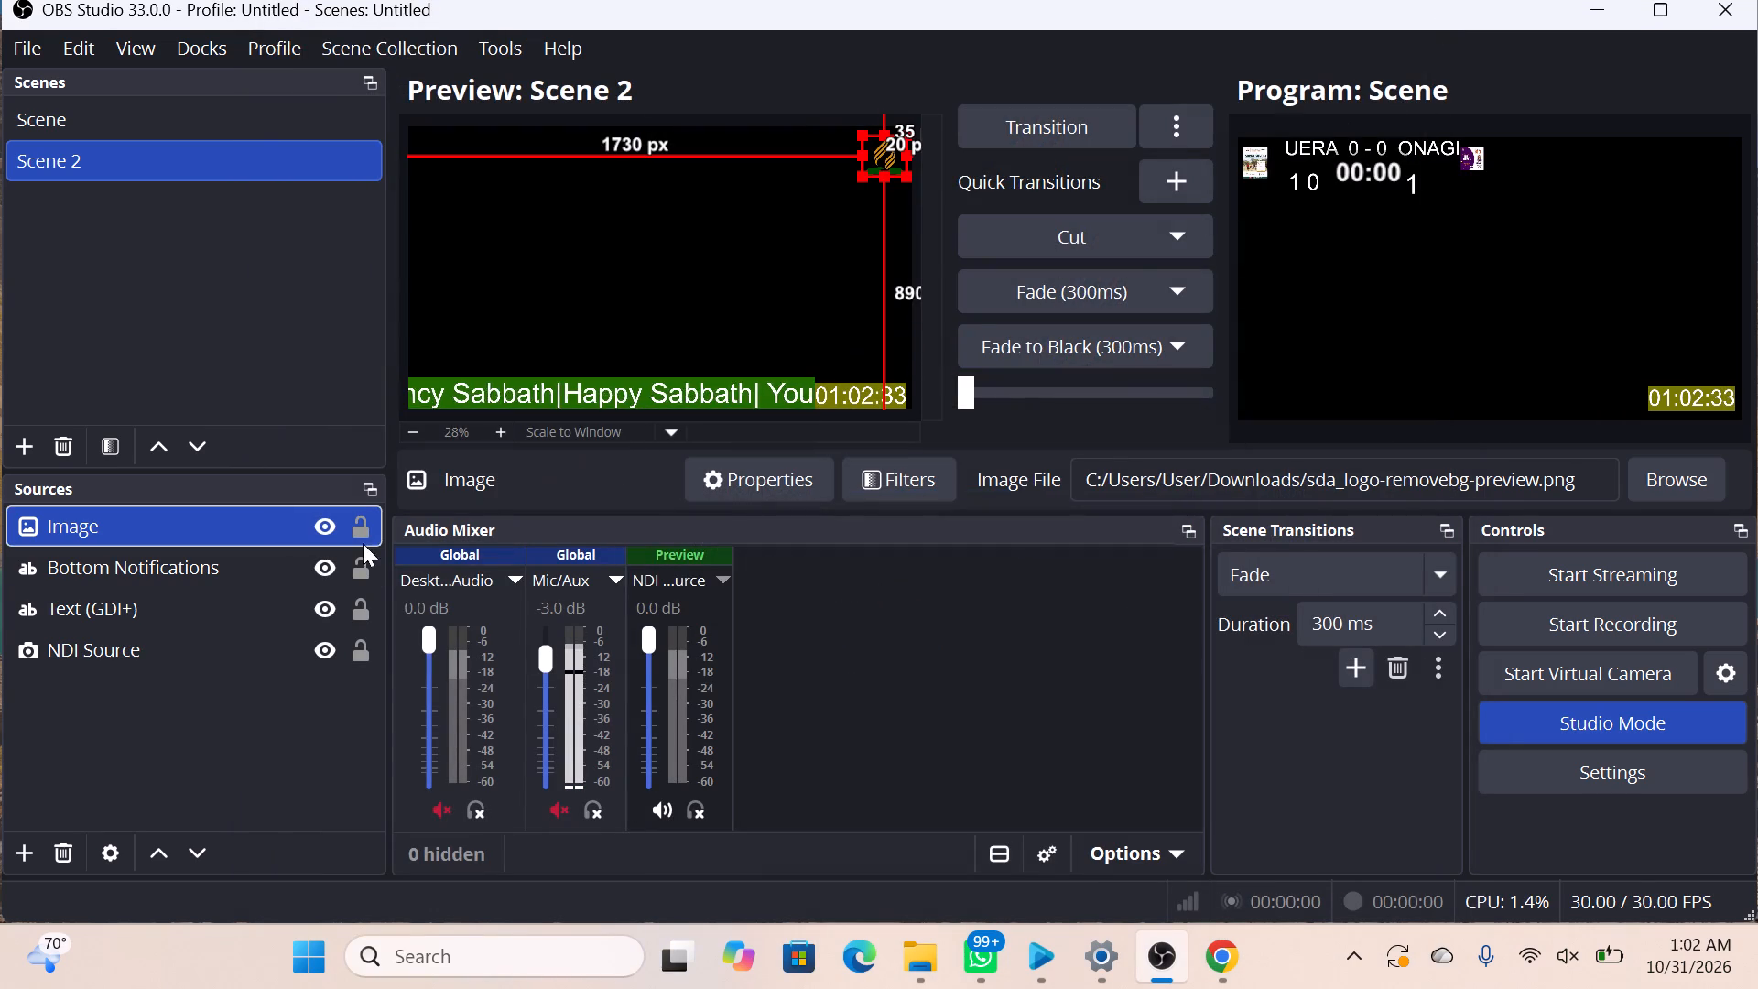
Look through the recently created sources that can be added to Scene 2.
click(24, 851)
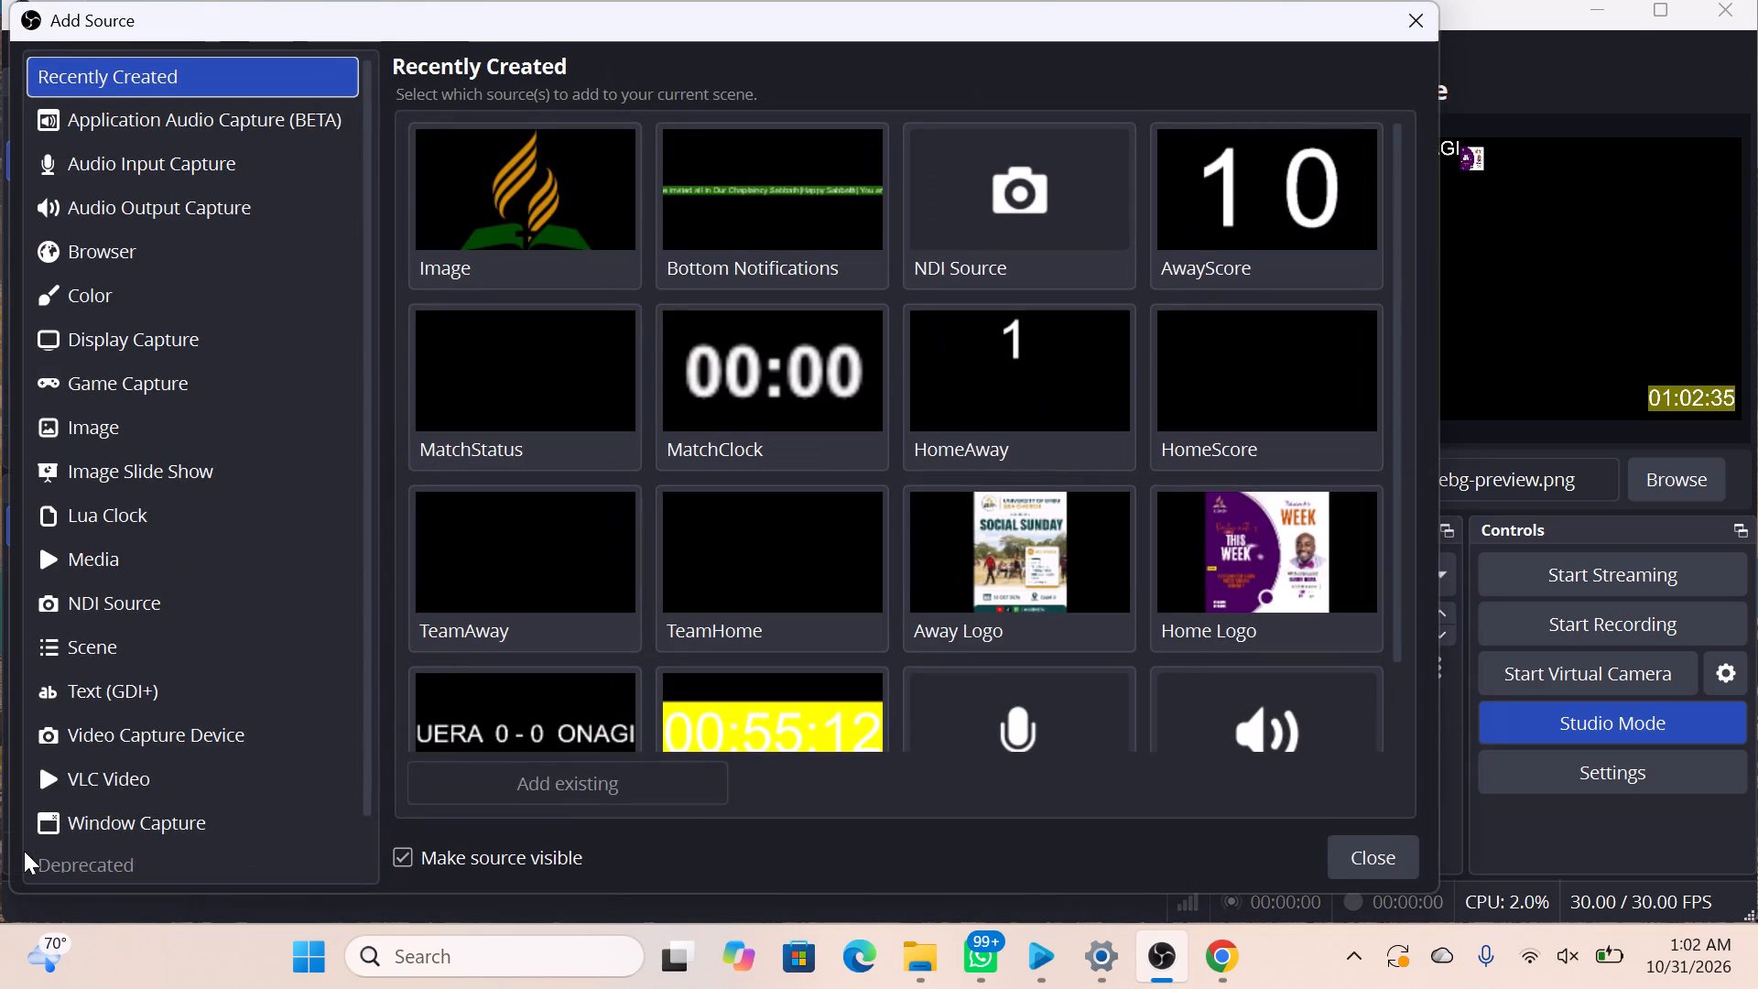
scroll(683, 344, up, 2)
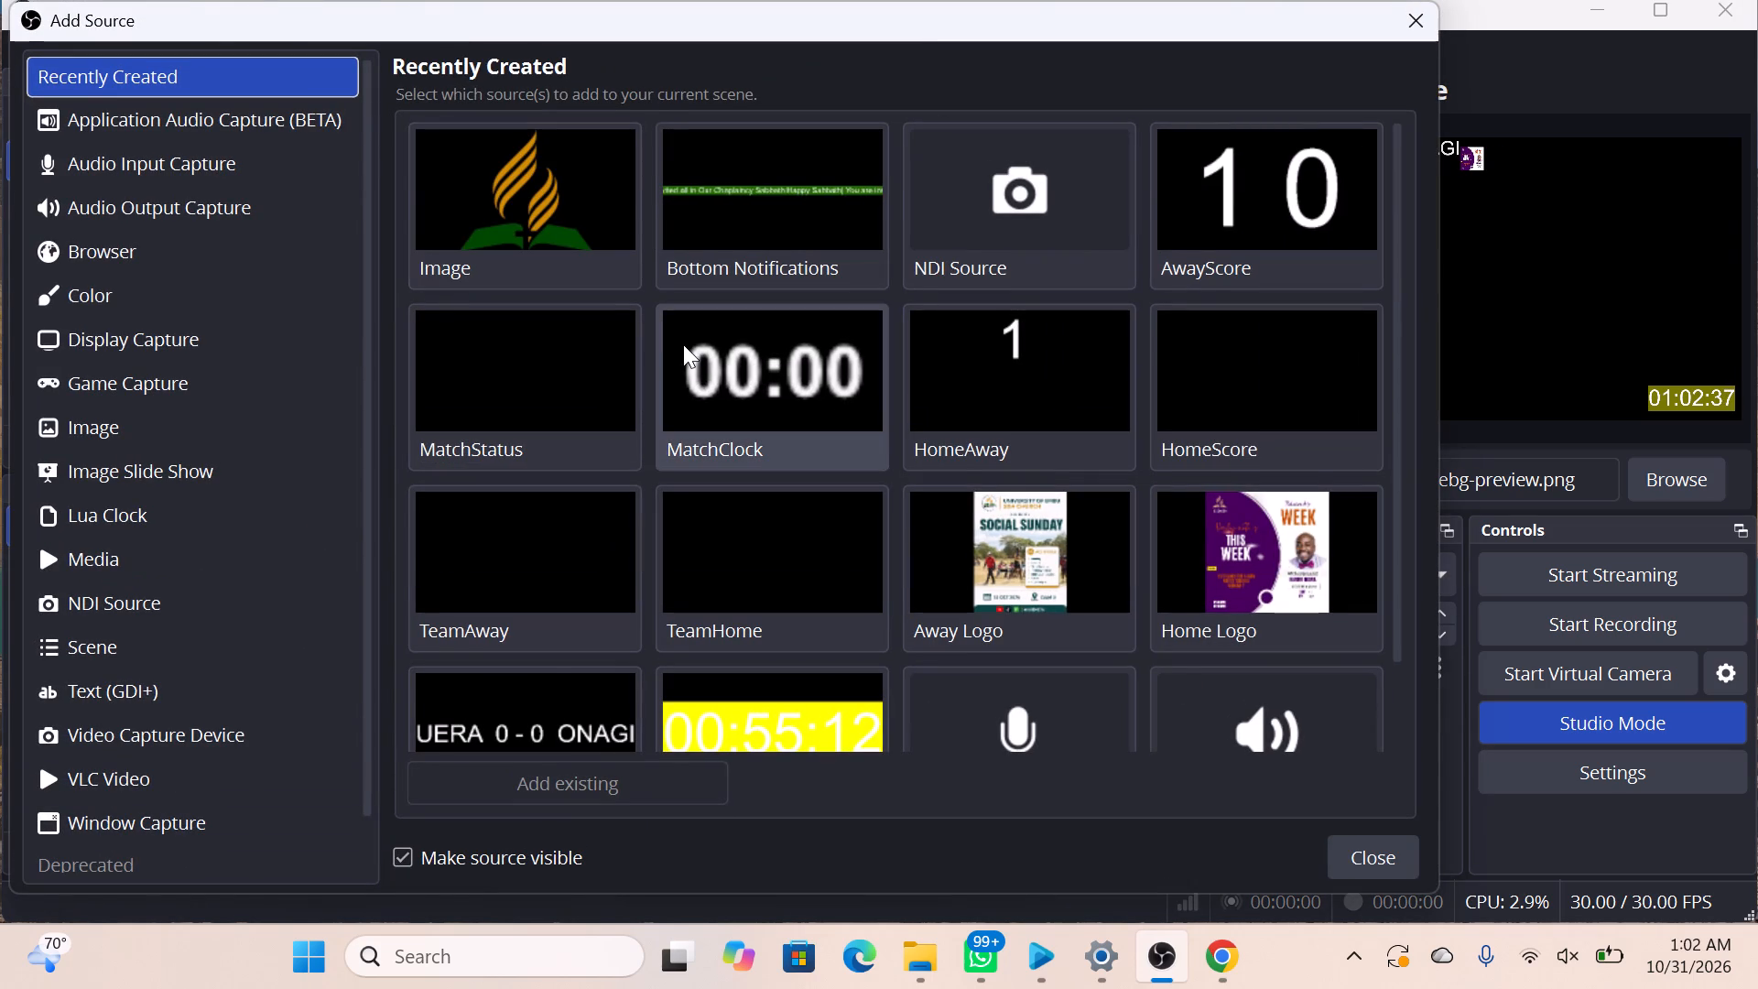
scroll(683, 344, up, 6)
scroll(690, 367, down, 4)
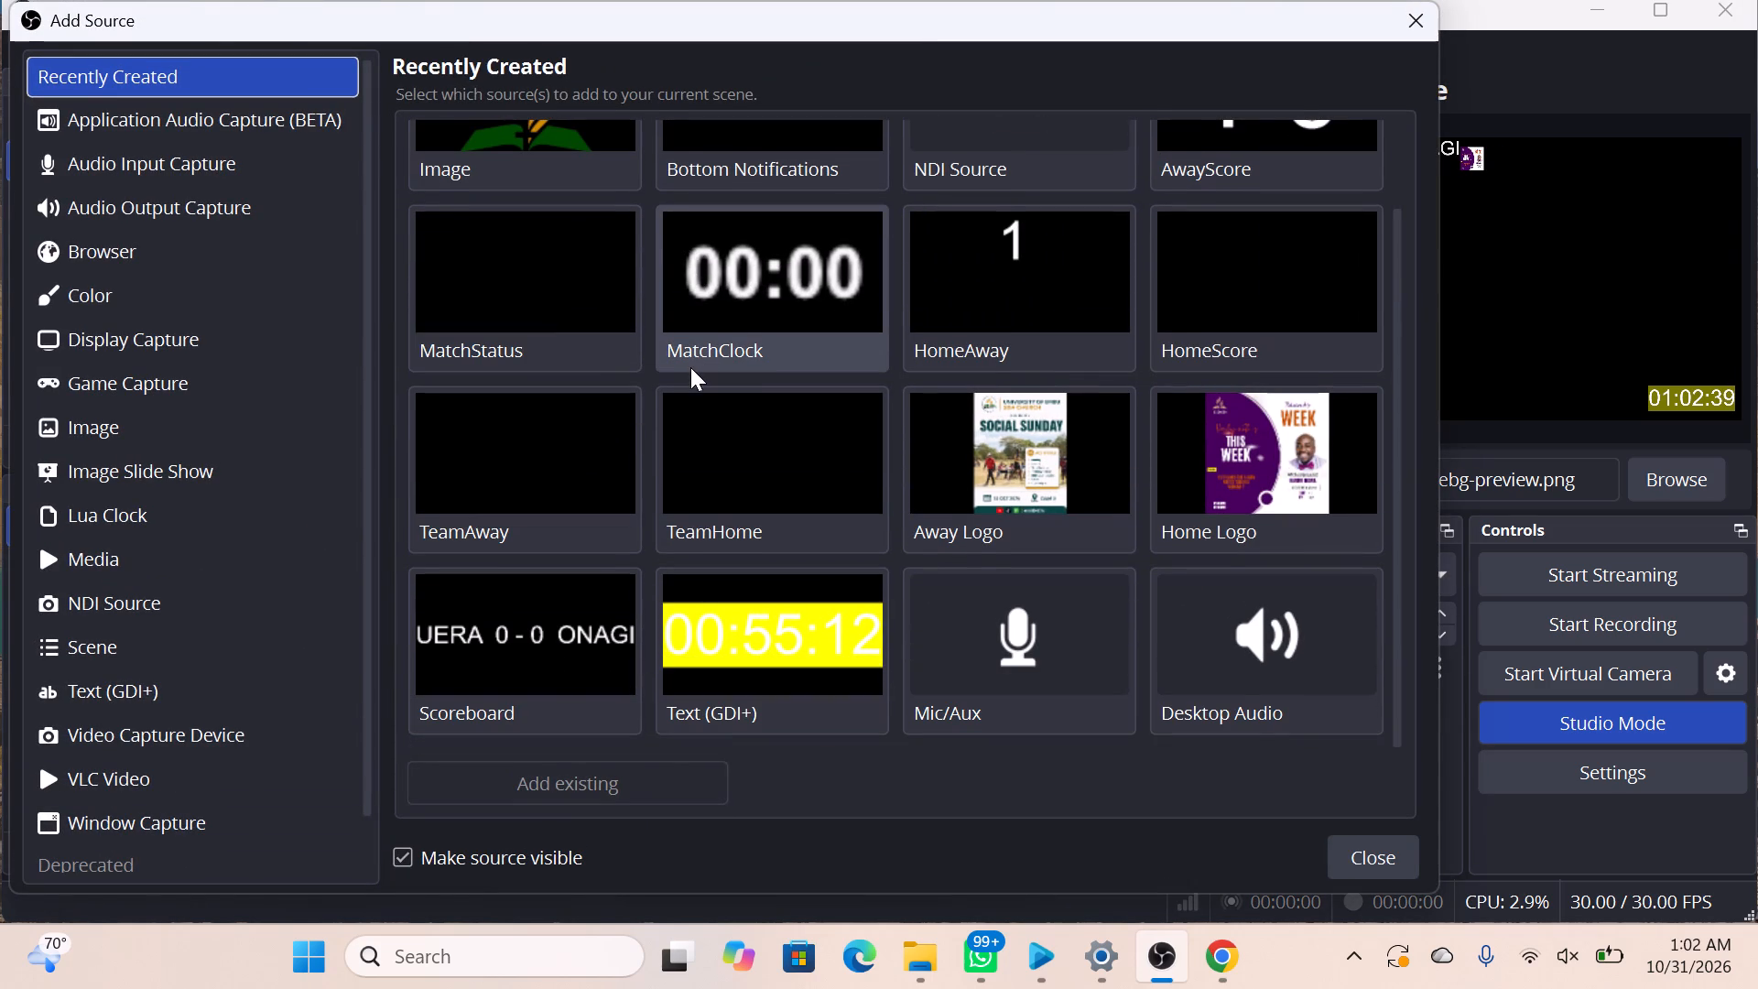
scroll(690, 367, up, 10)
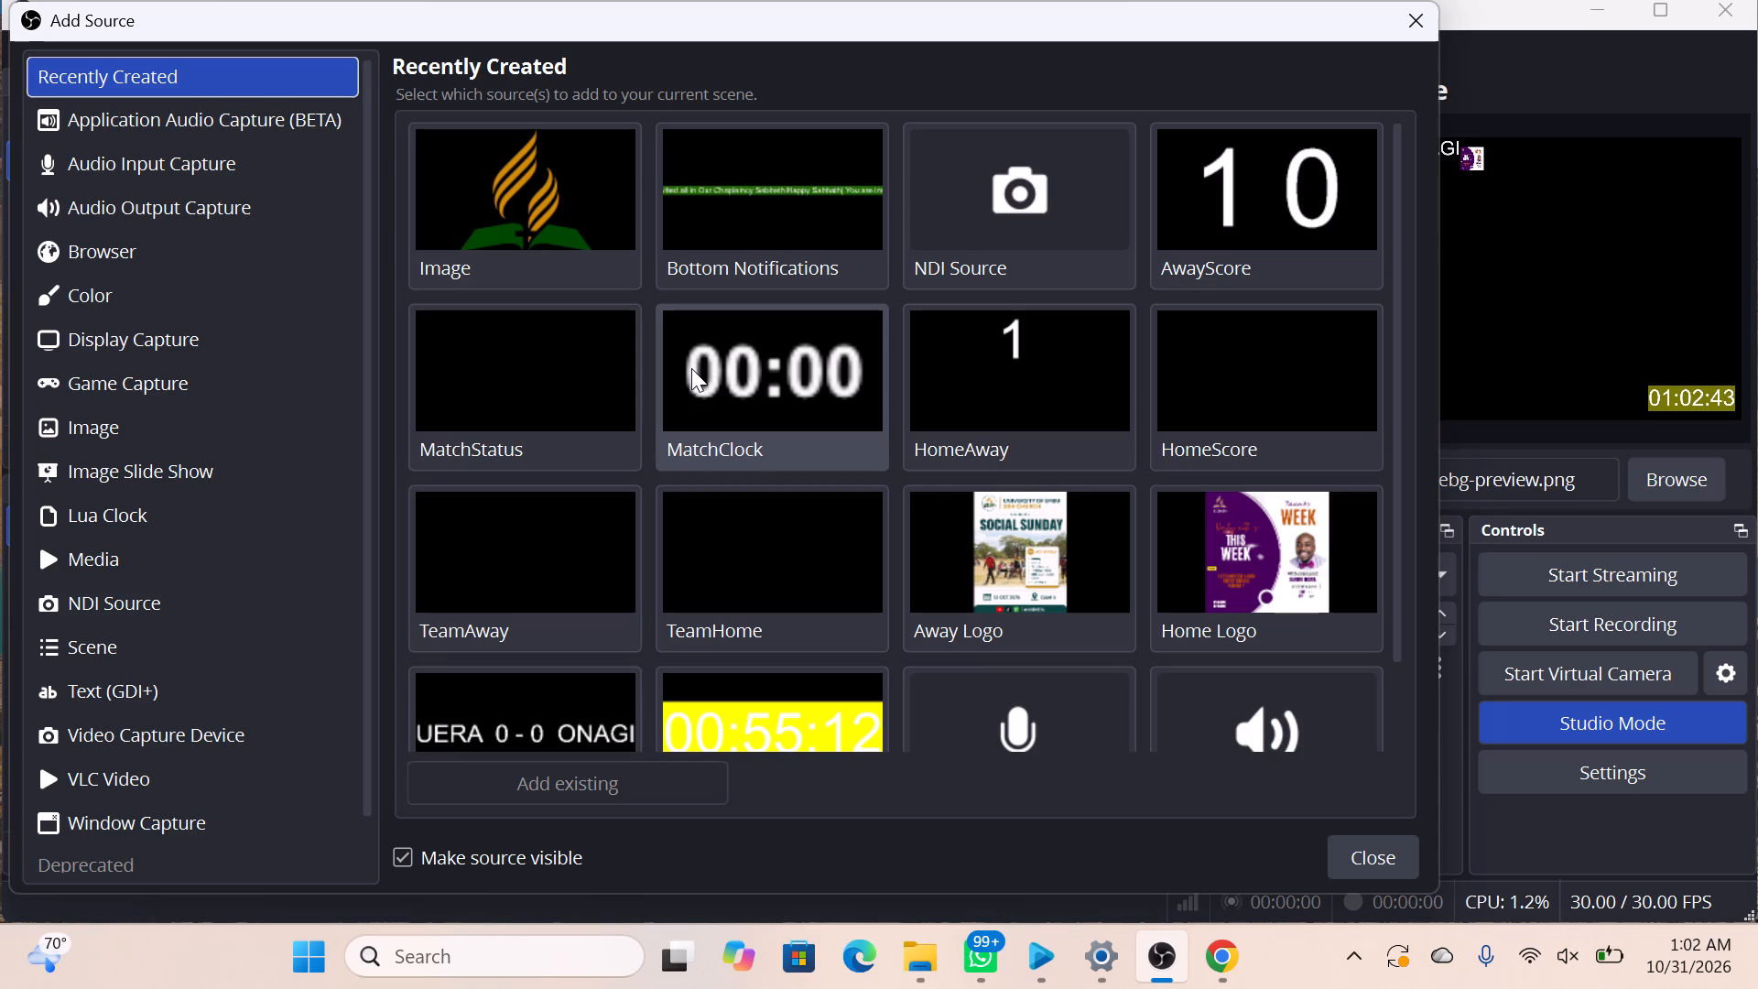
scroll(691, 363, down, 6)
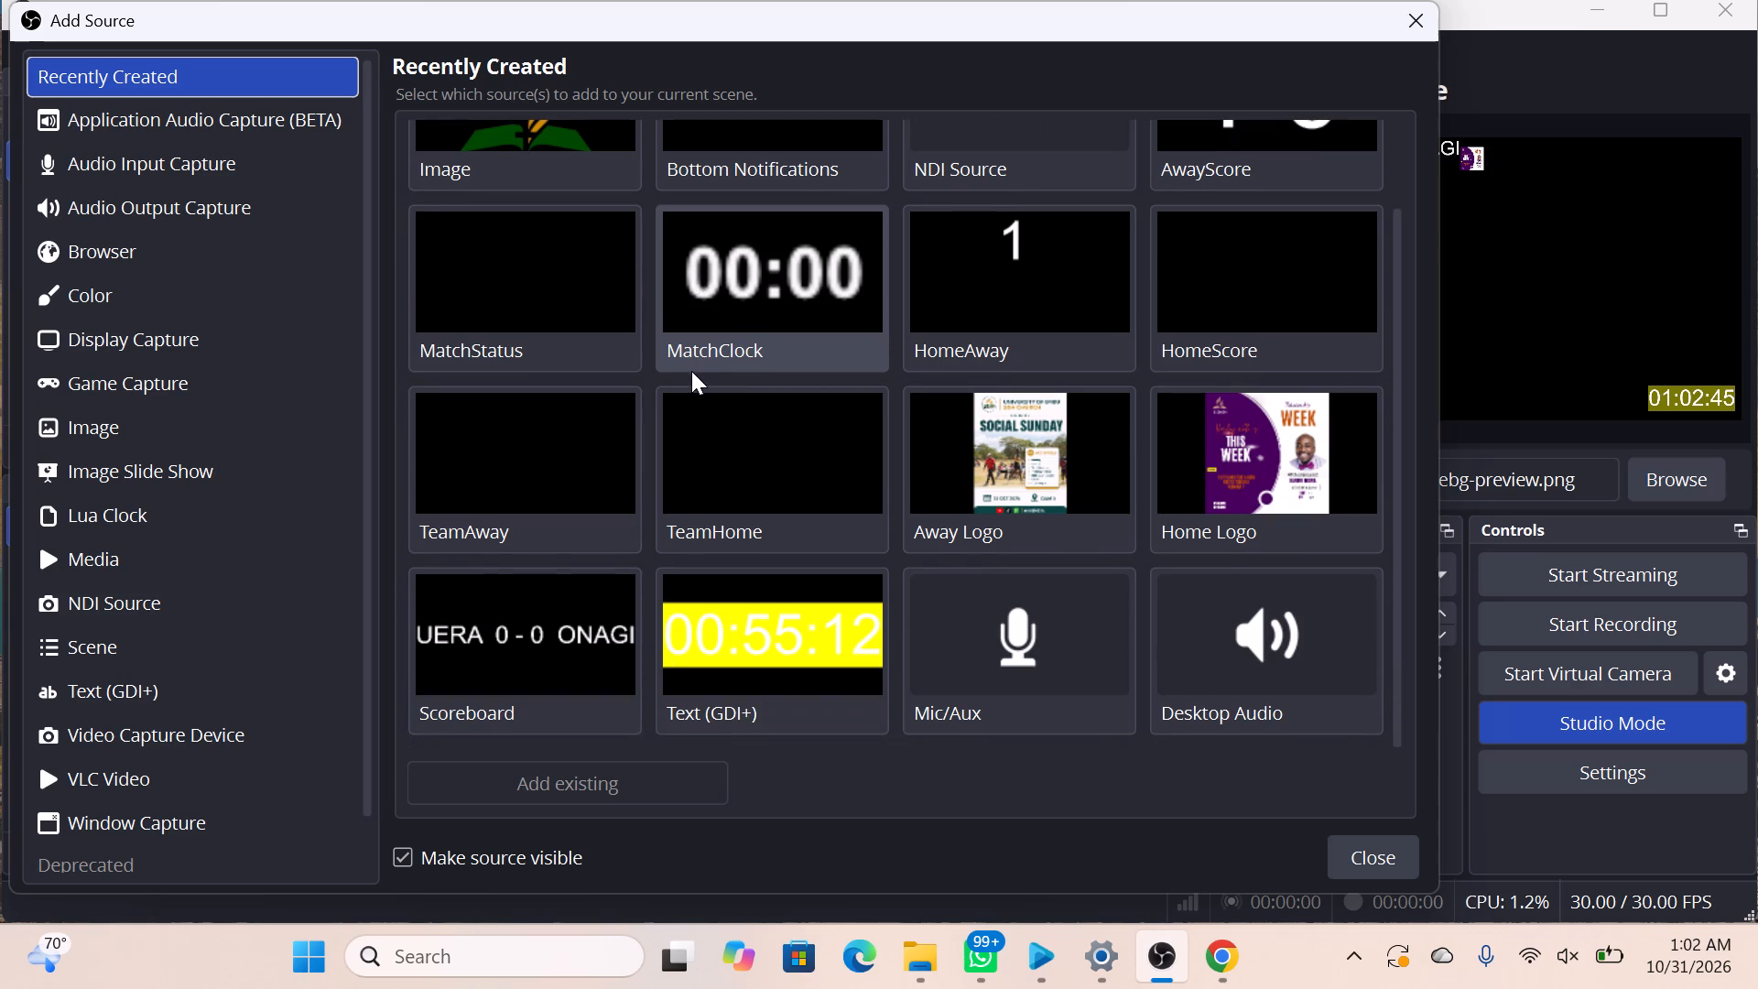
scroll(540, 765, up, 4)
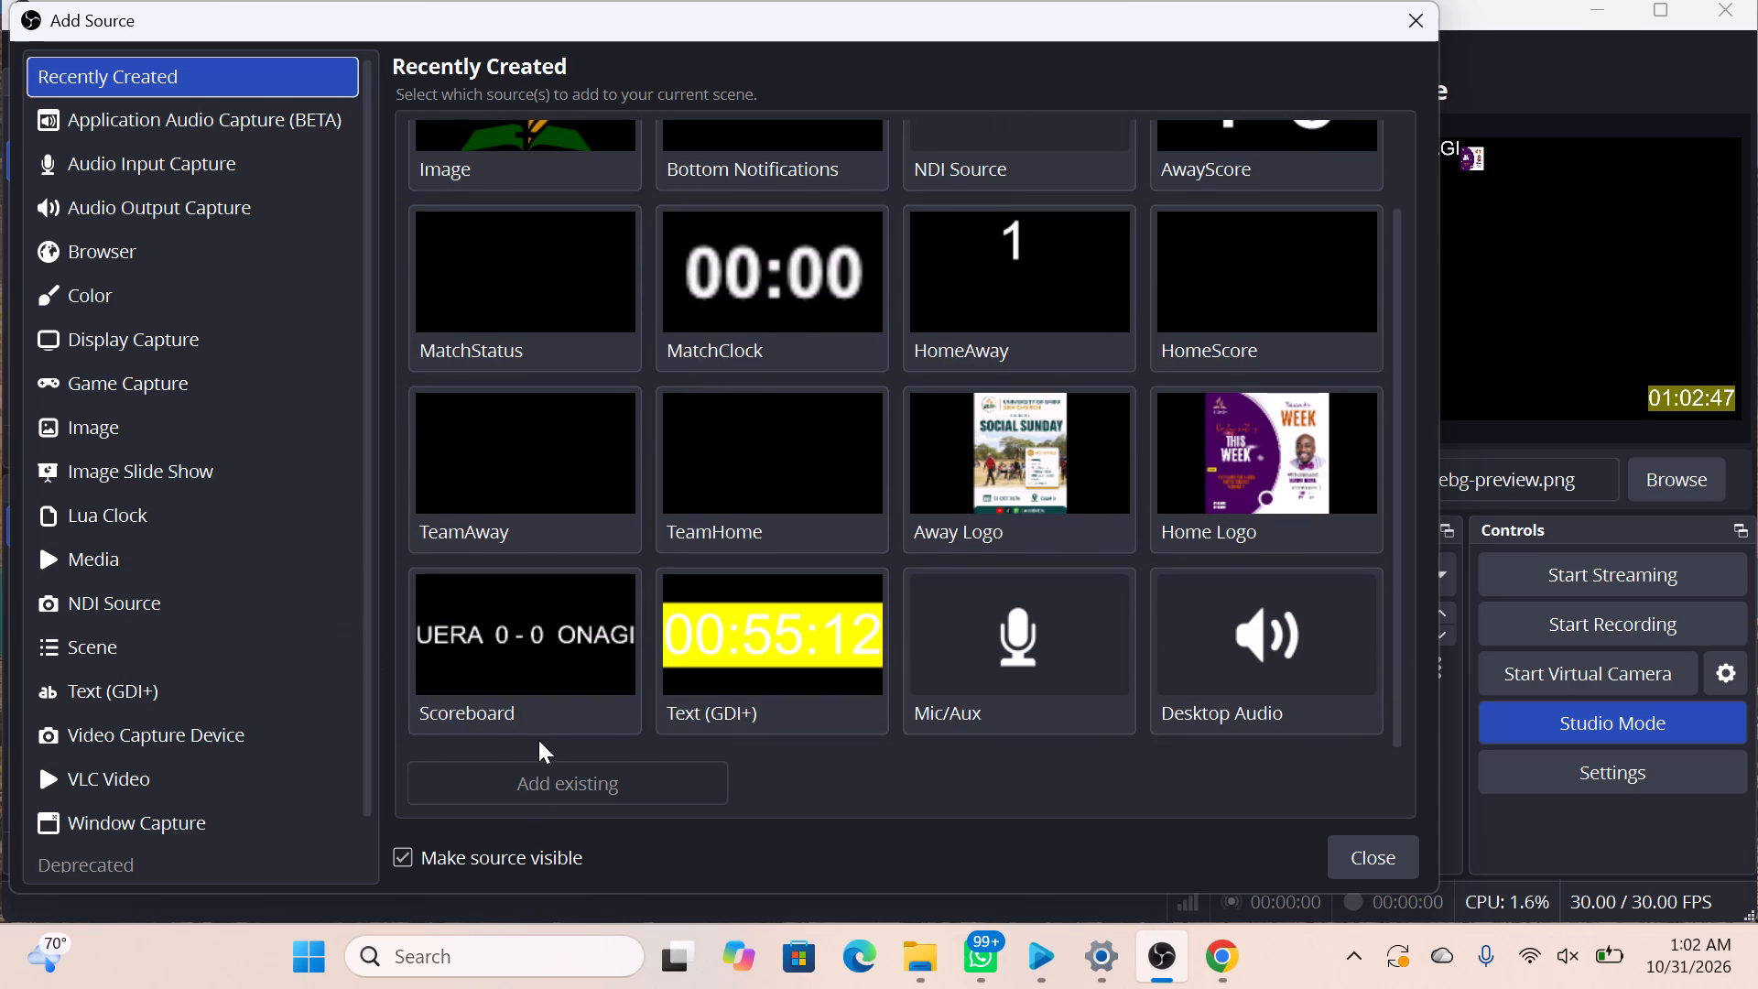
scroll(538, 740, up, 13)
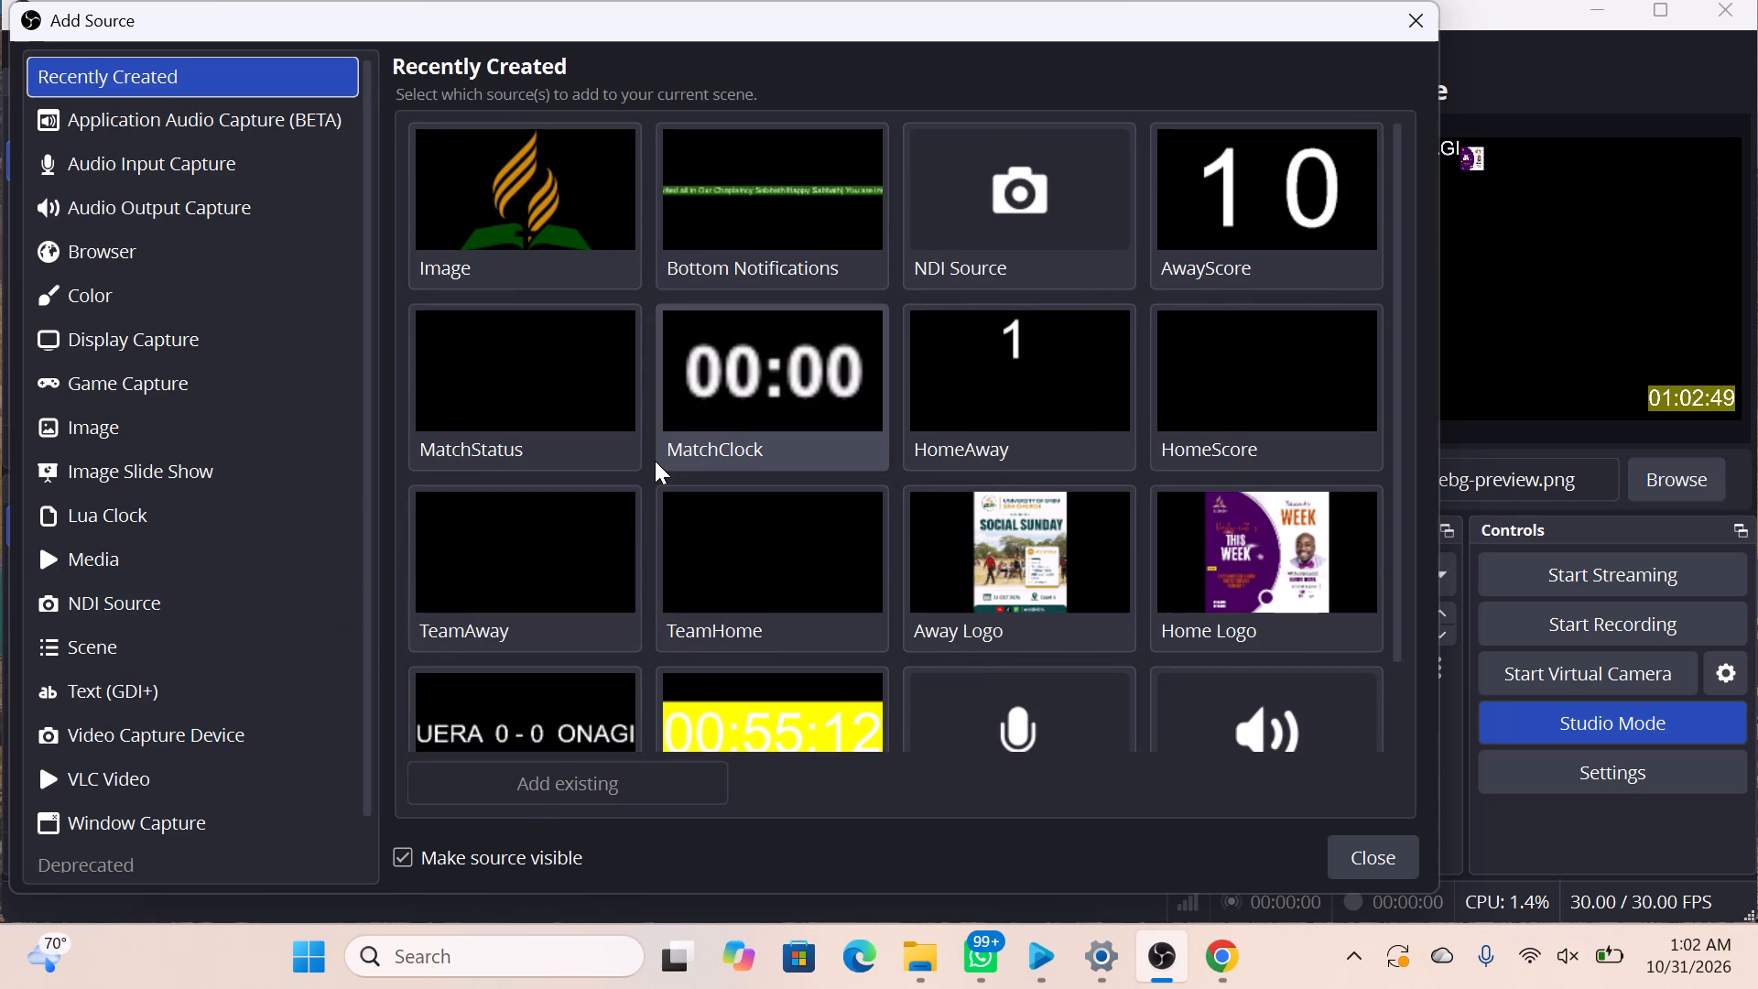
scroll(595, 531, down, 4)
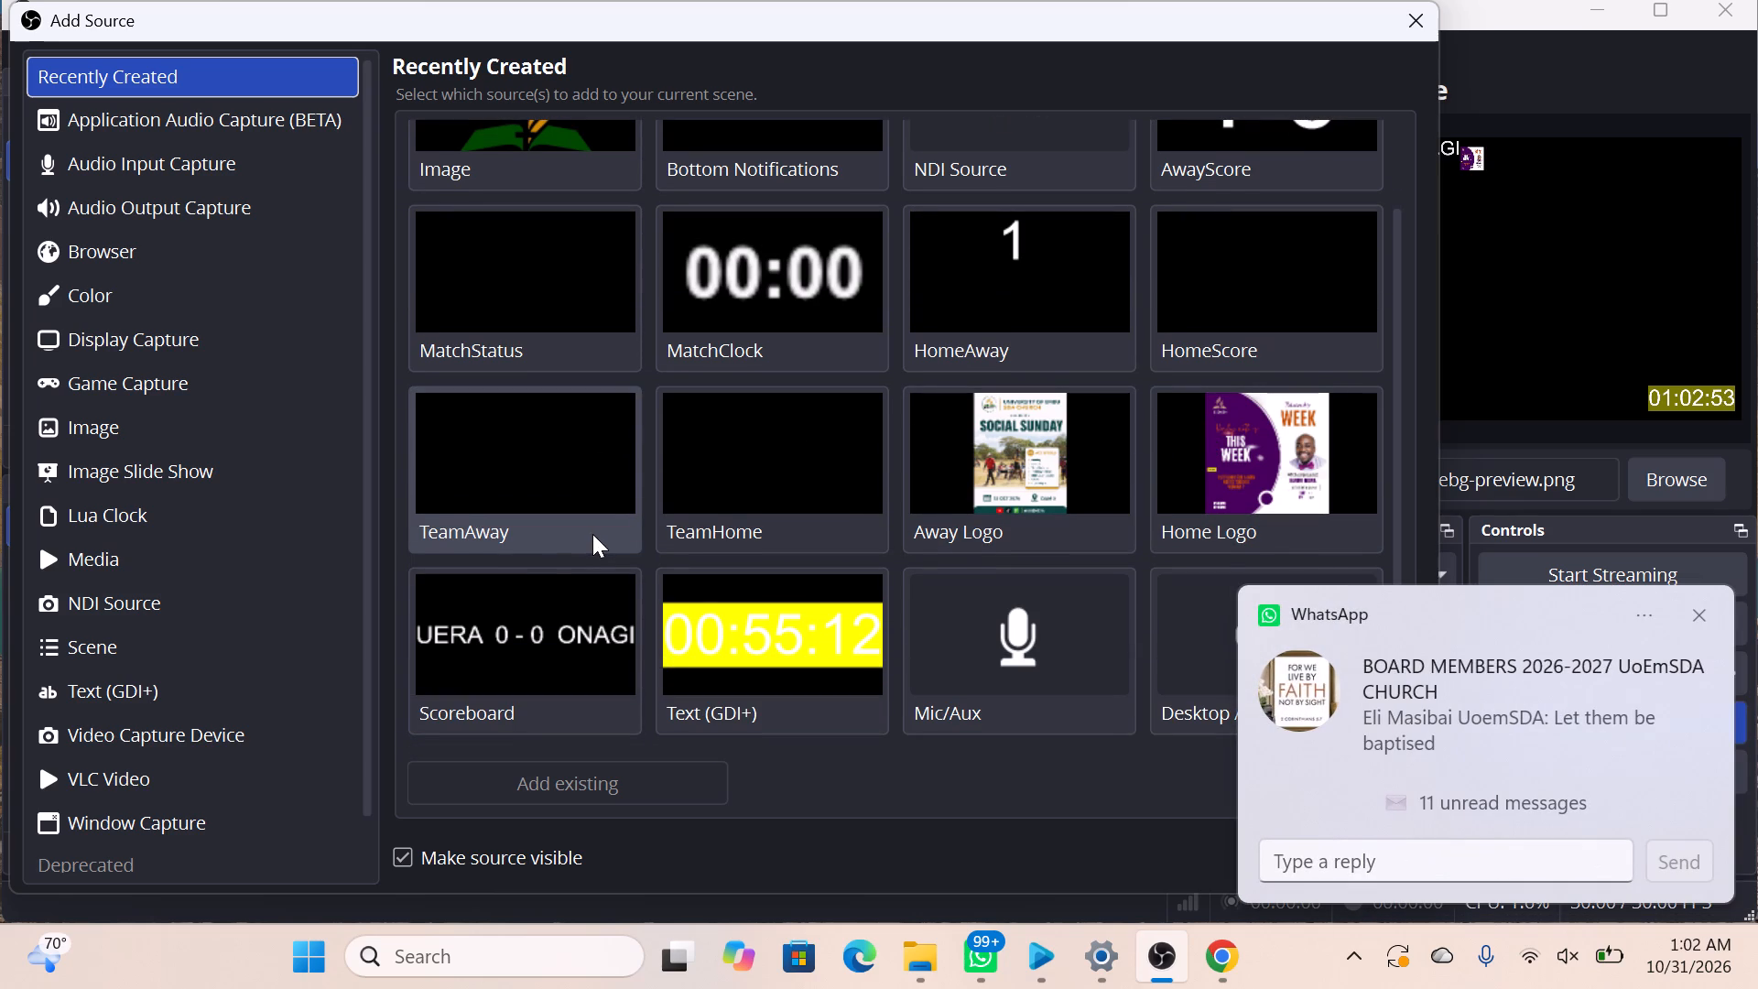
click(1410, 18)
Add a new Text (GDI+) source to Scene 2 and enter "UoEM SDA" as its text.
click(22, 864)
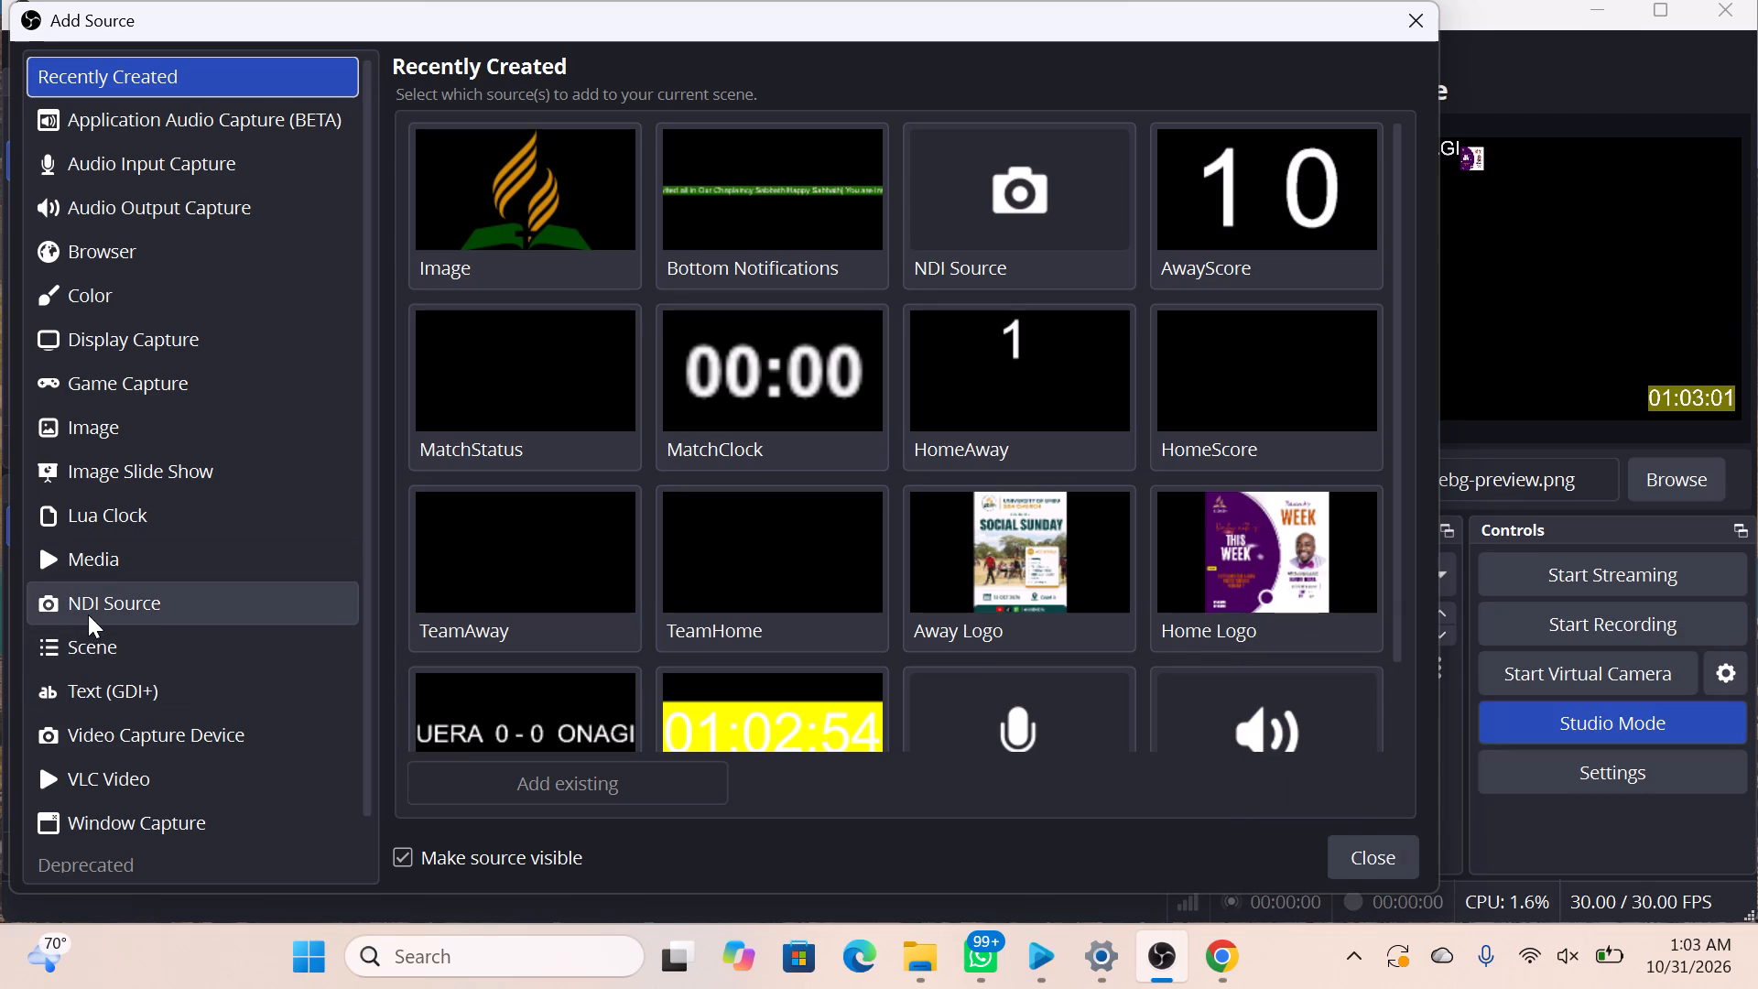
click(113, 692)
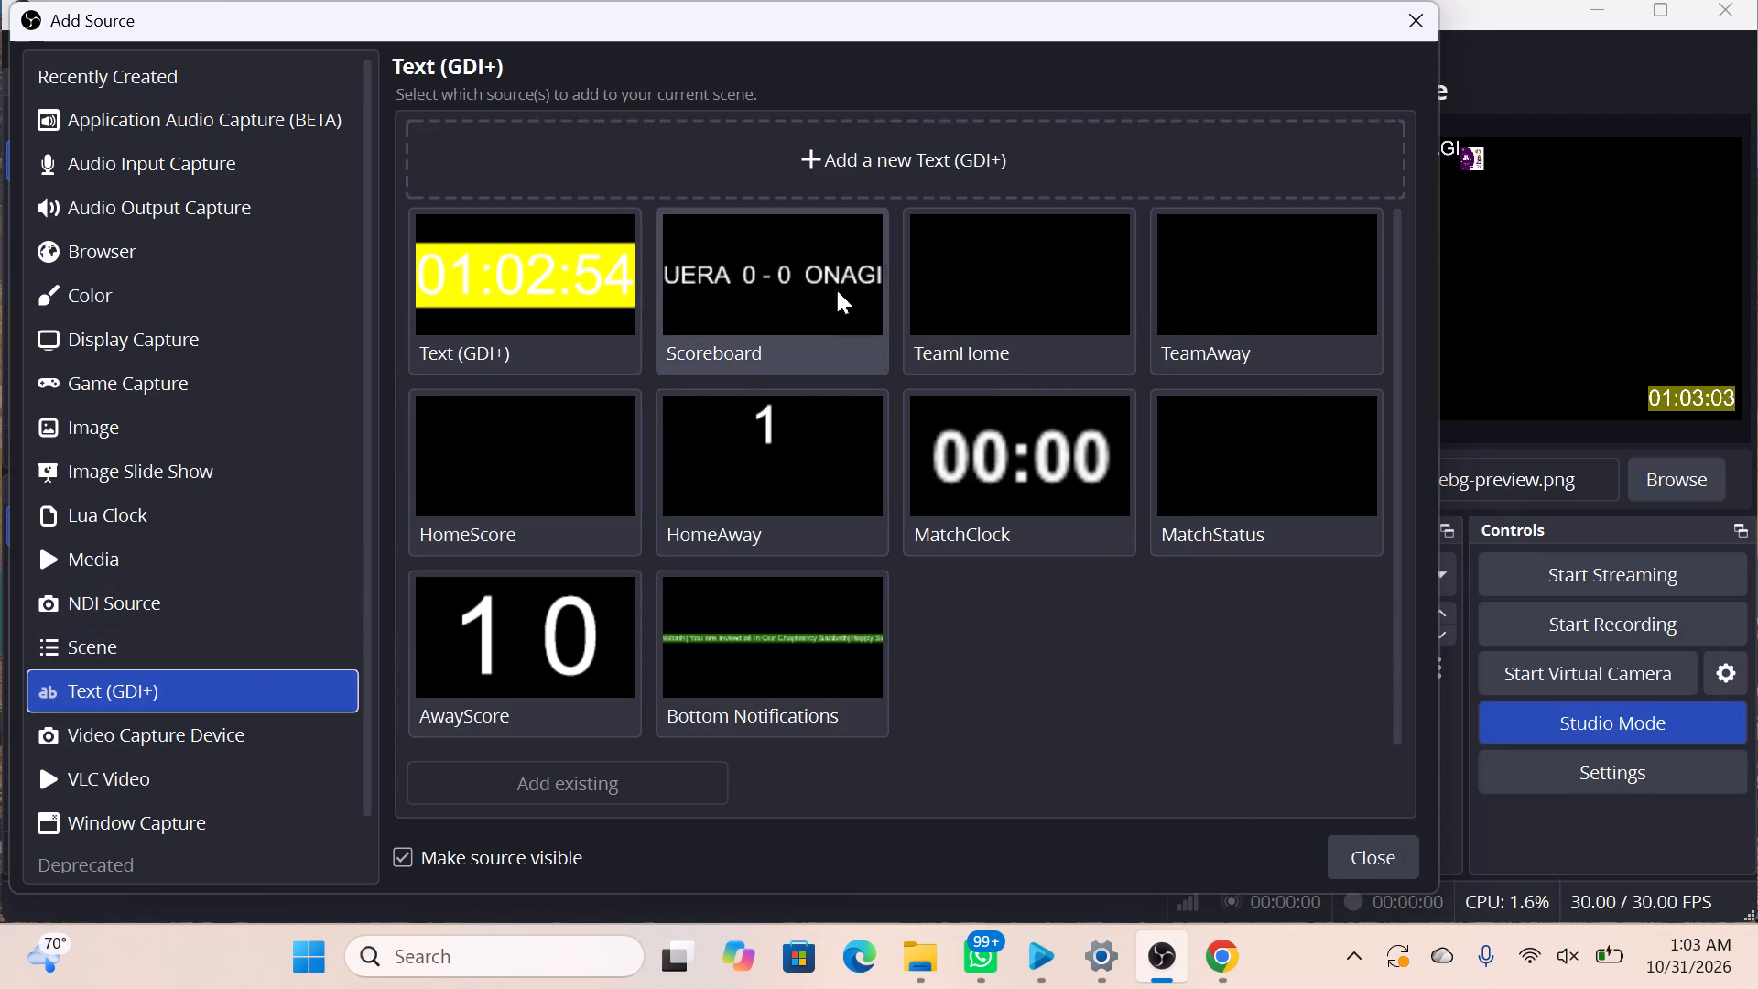
click(873, 169)
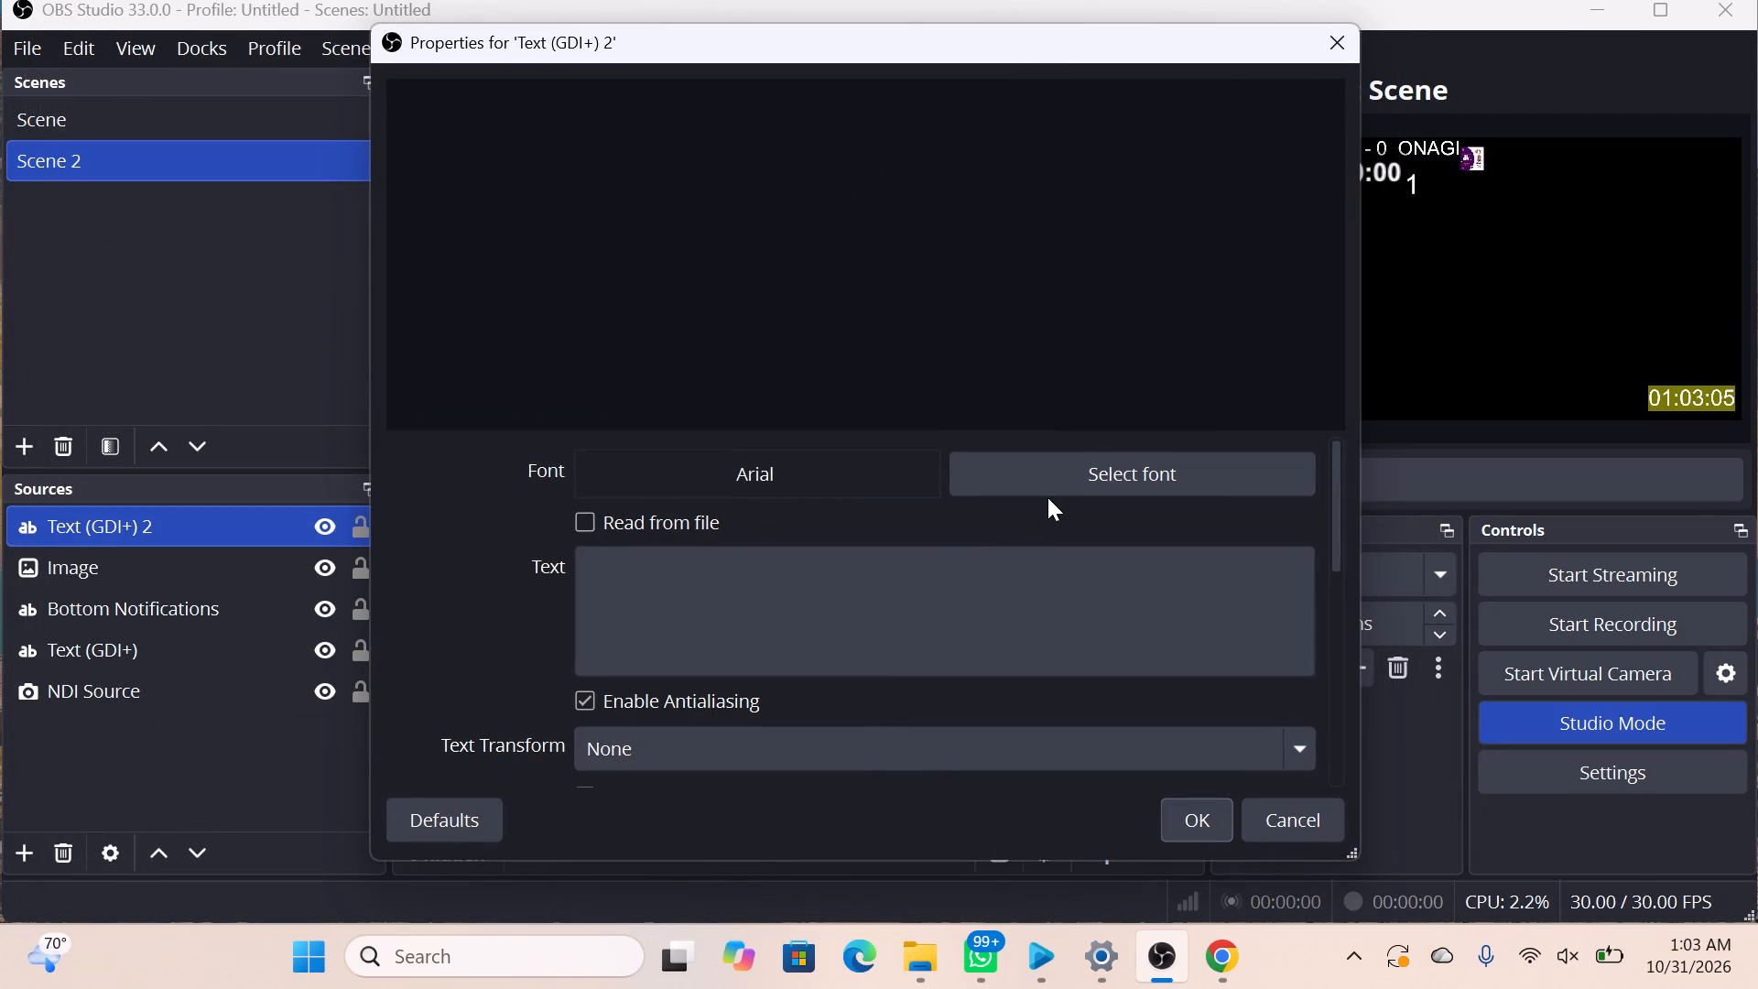
click(600, 586)
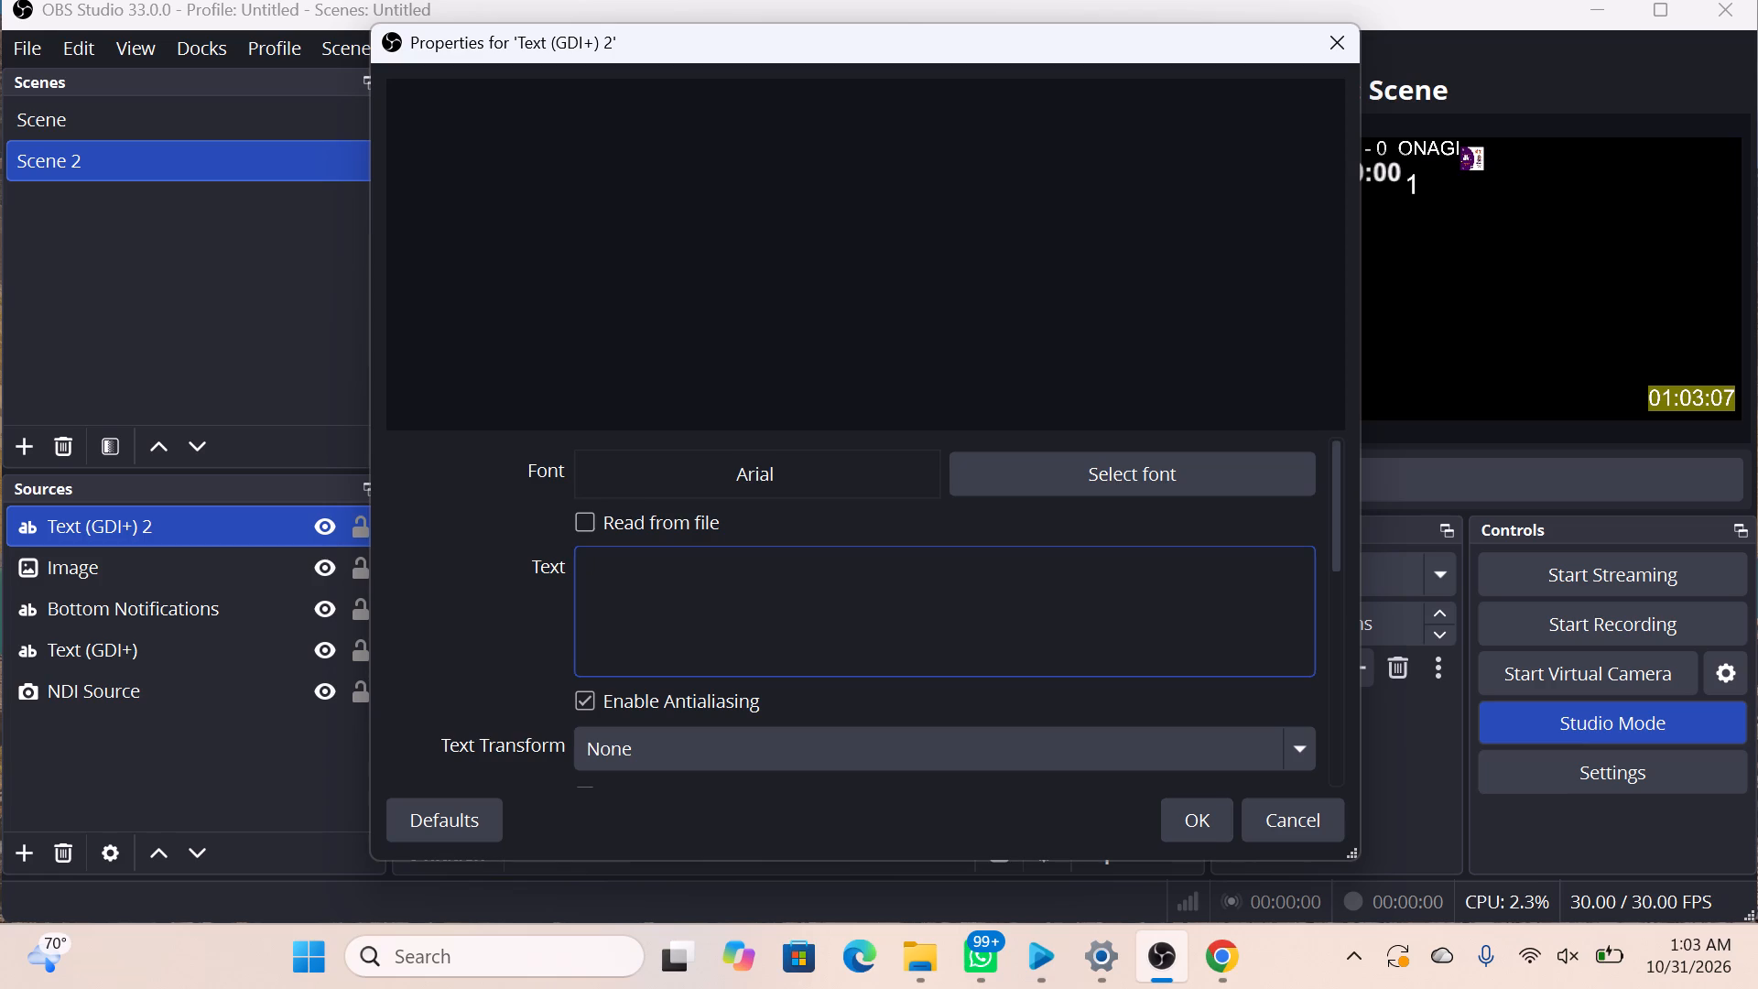
key(u)
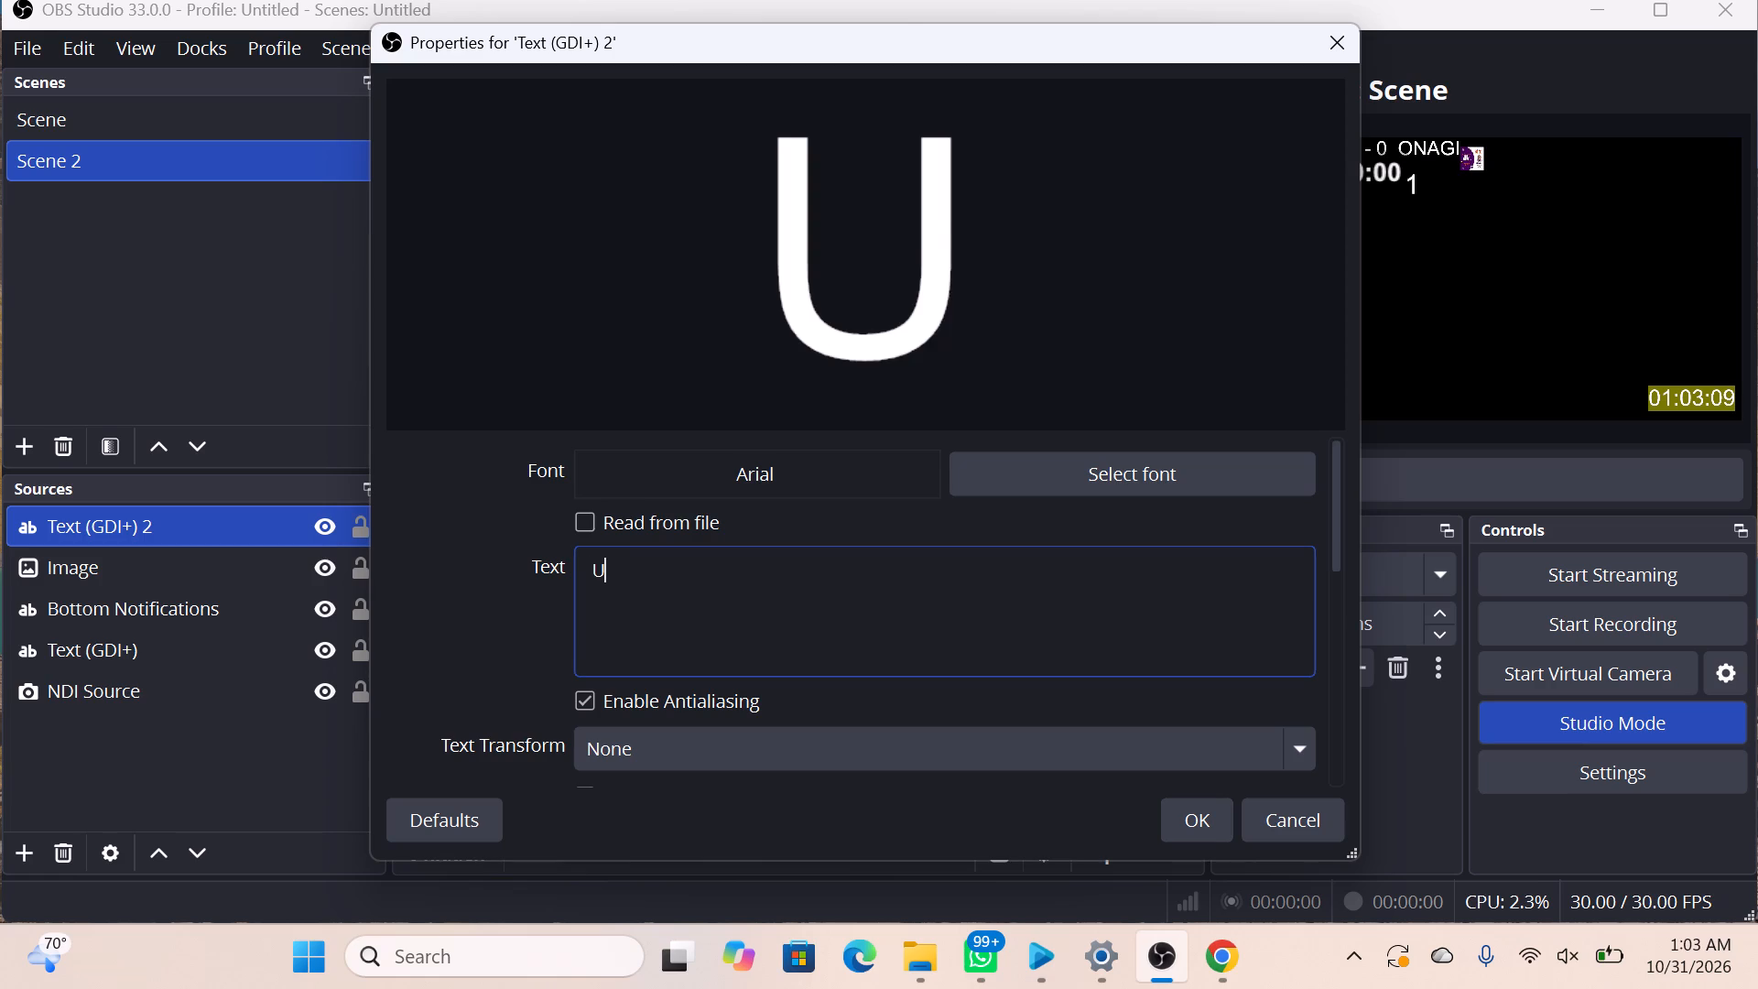
key(o)
key(e)
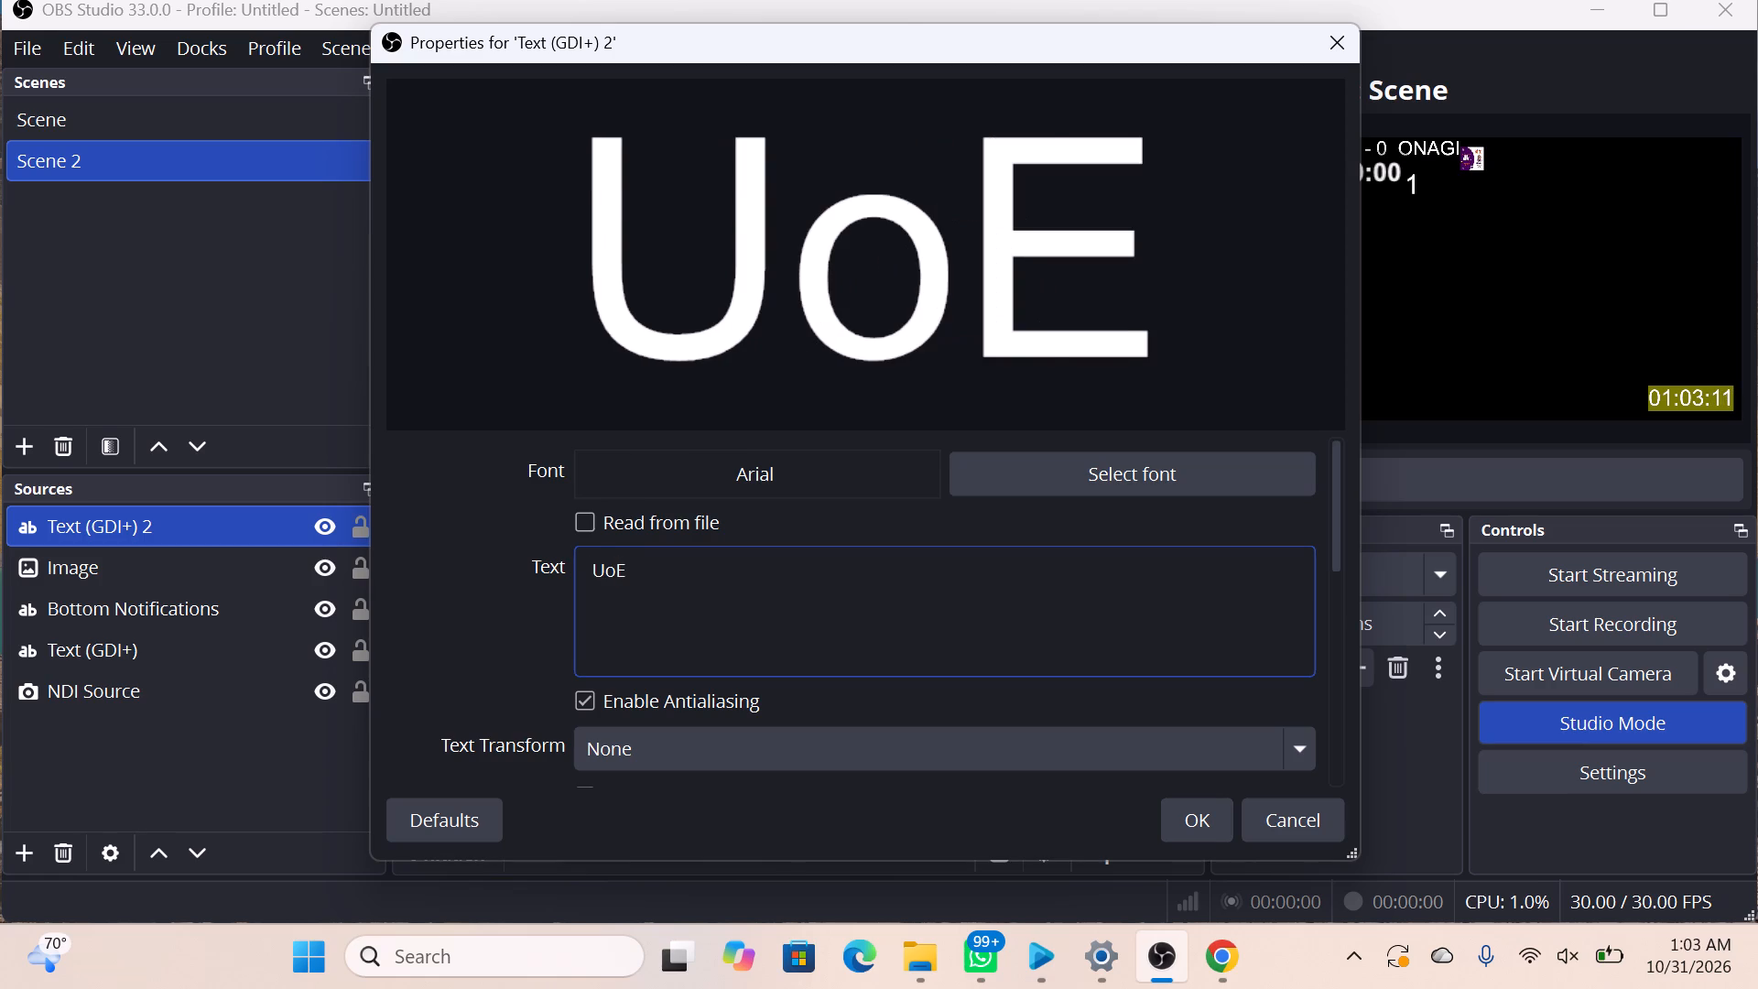
key(m)
key(space)
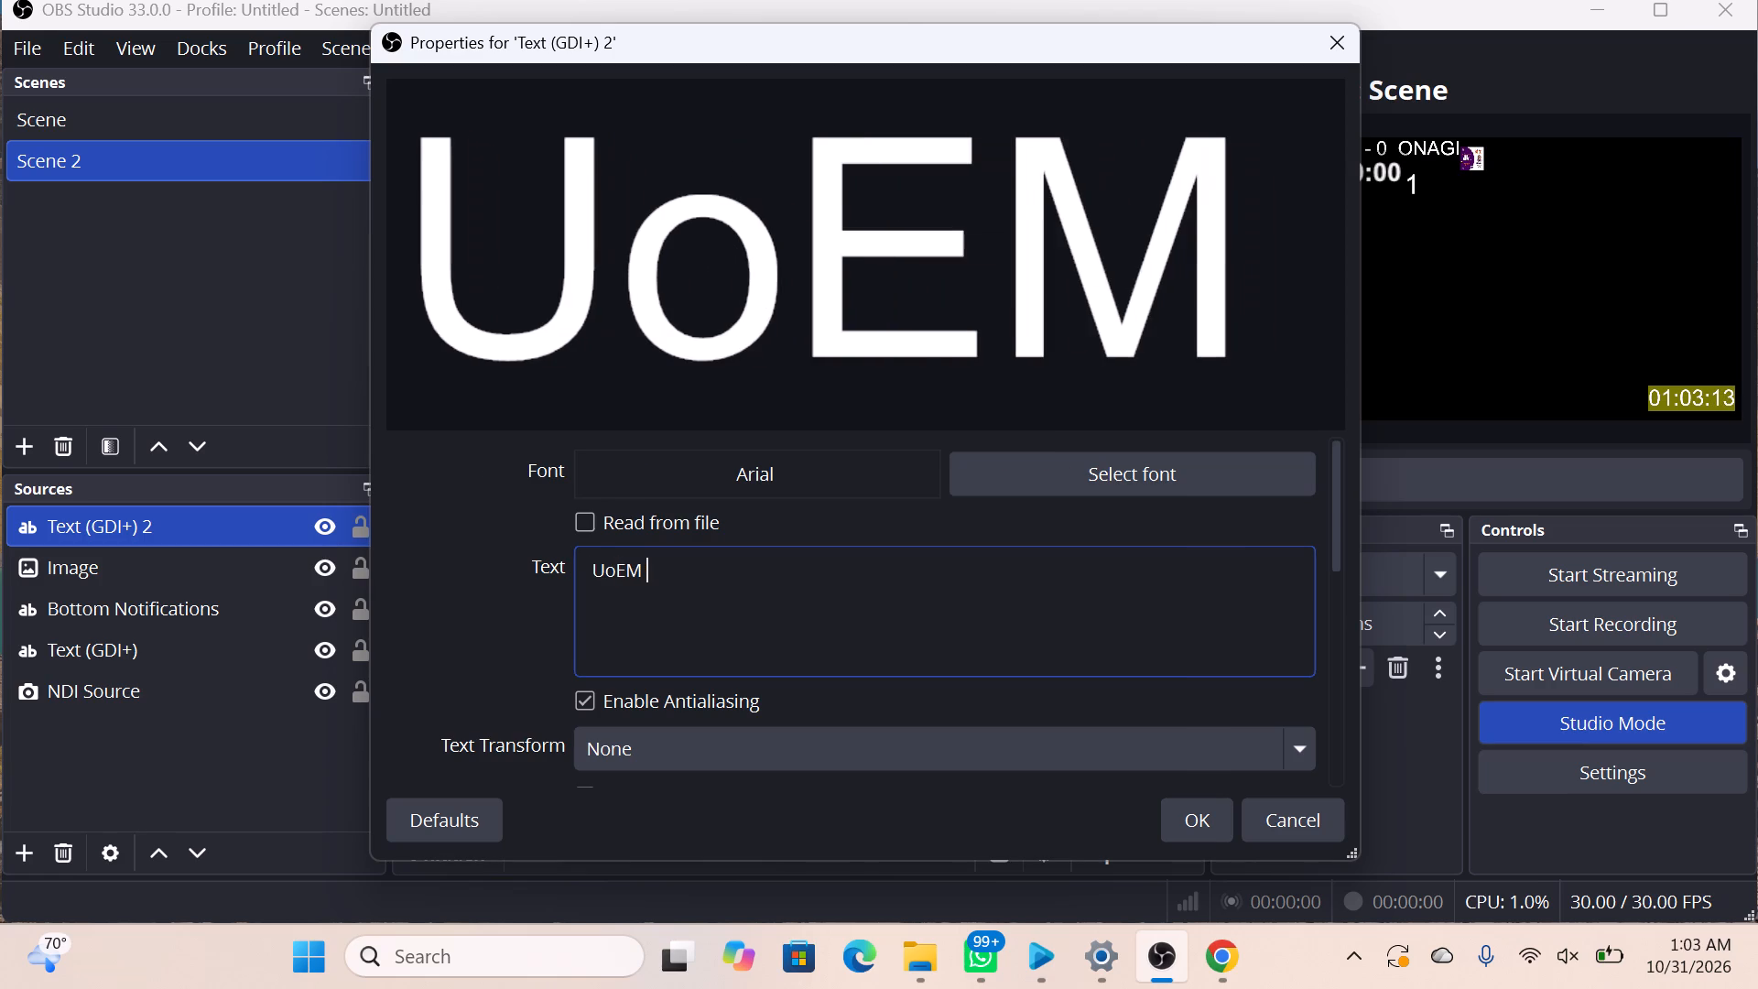
text(SDA)
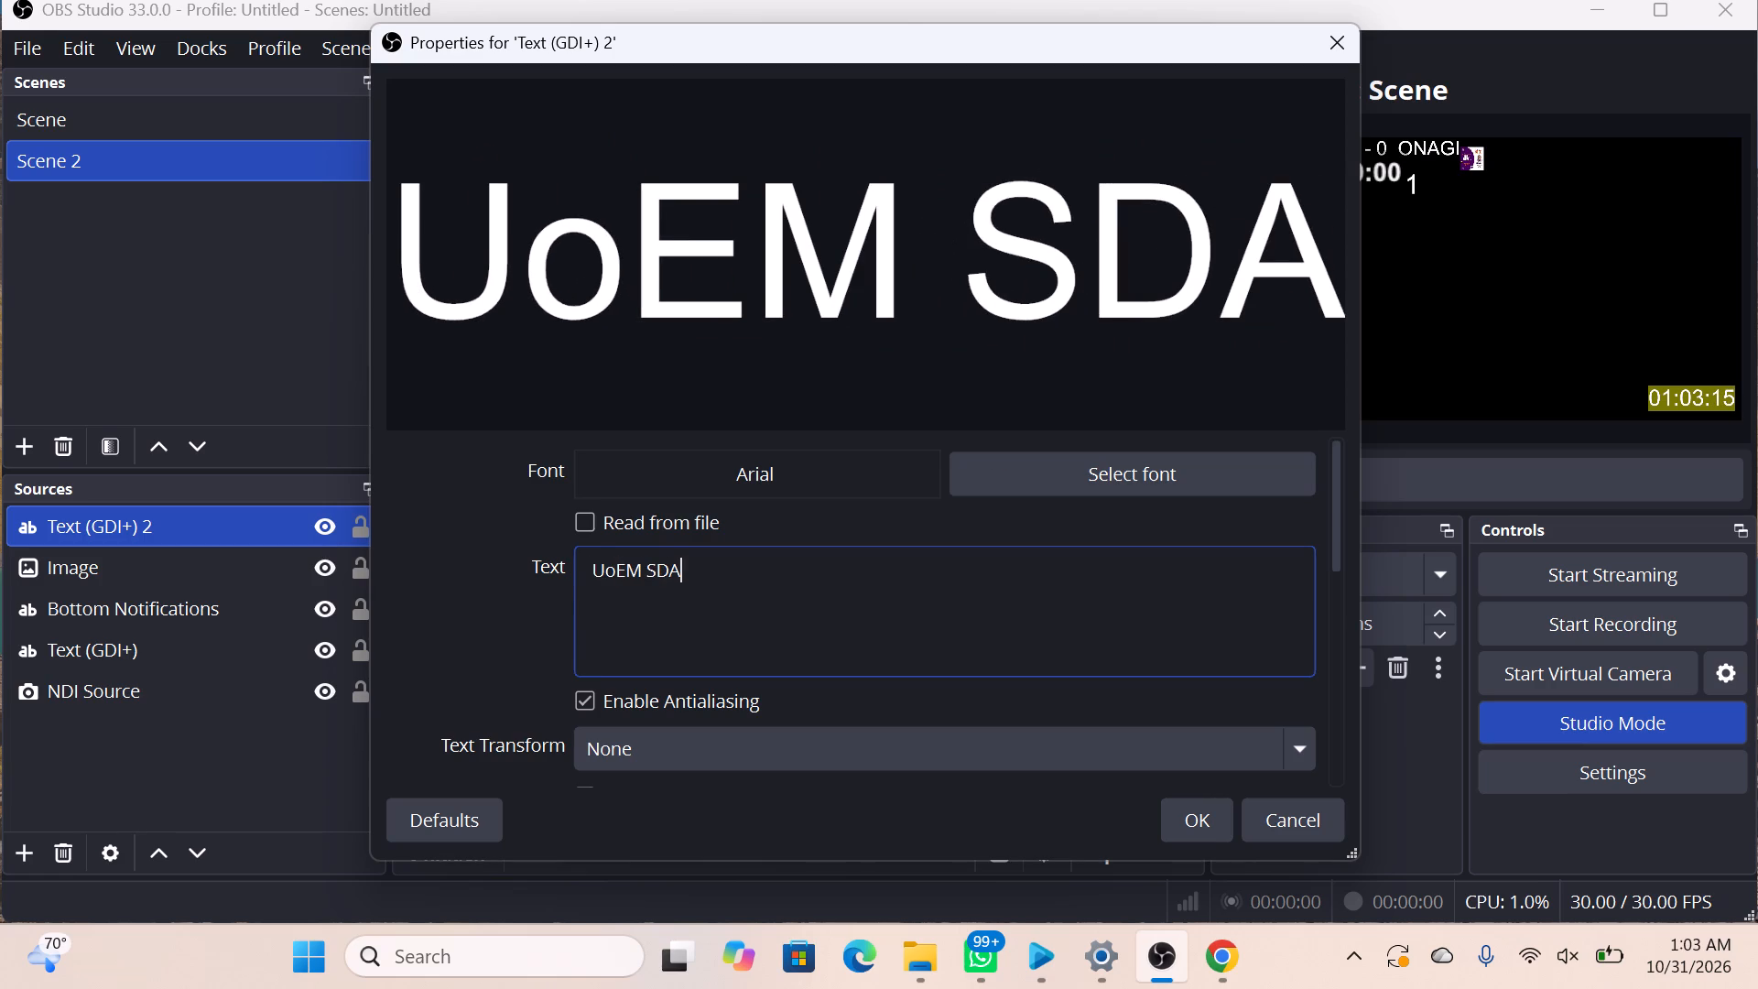
Open the text color selection for the "UoEM SDA" text source.
scroll(1143, 477, down, 3)
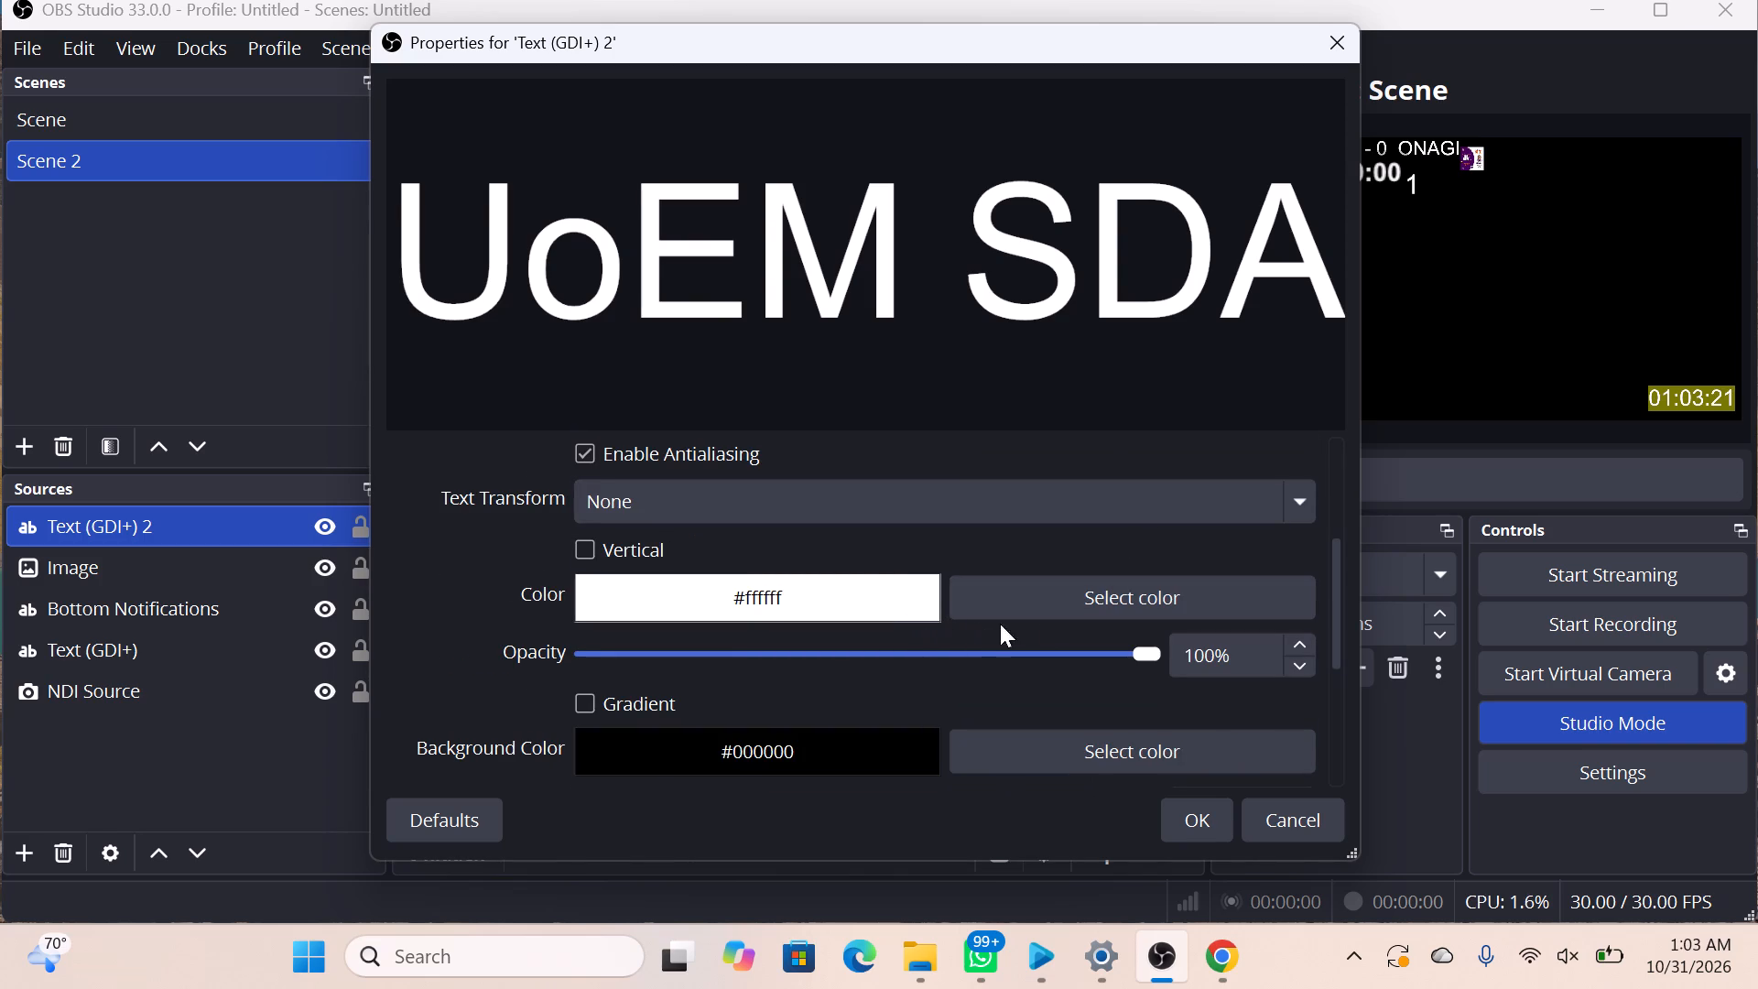
click(1056, 602)
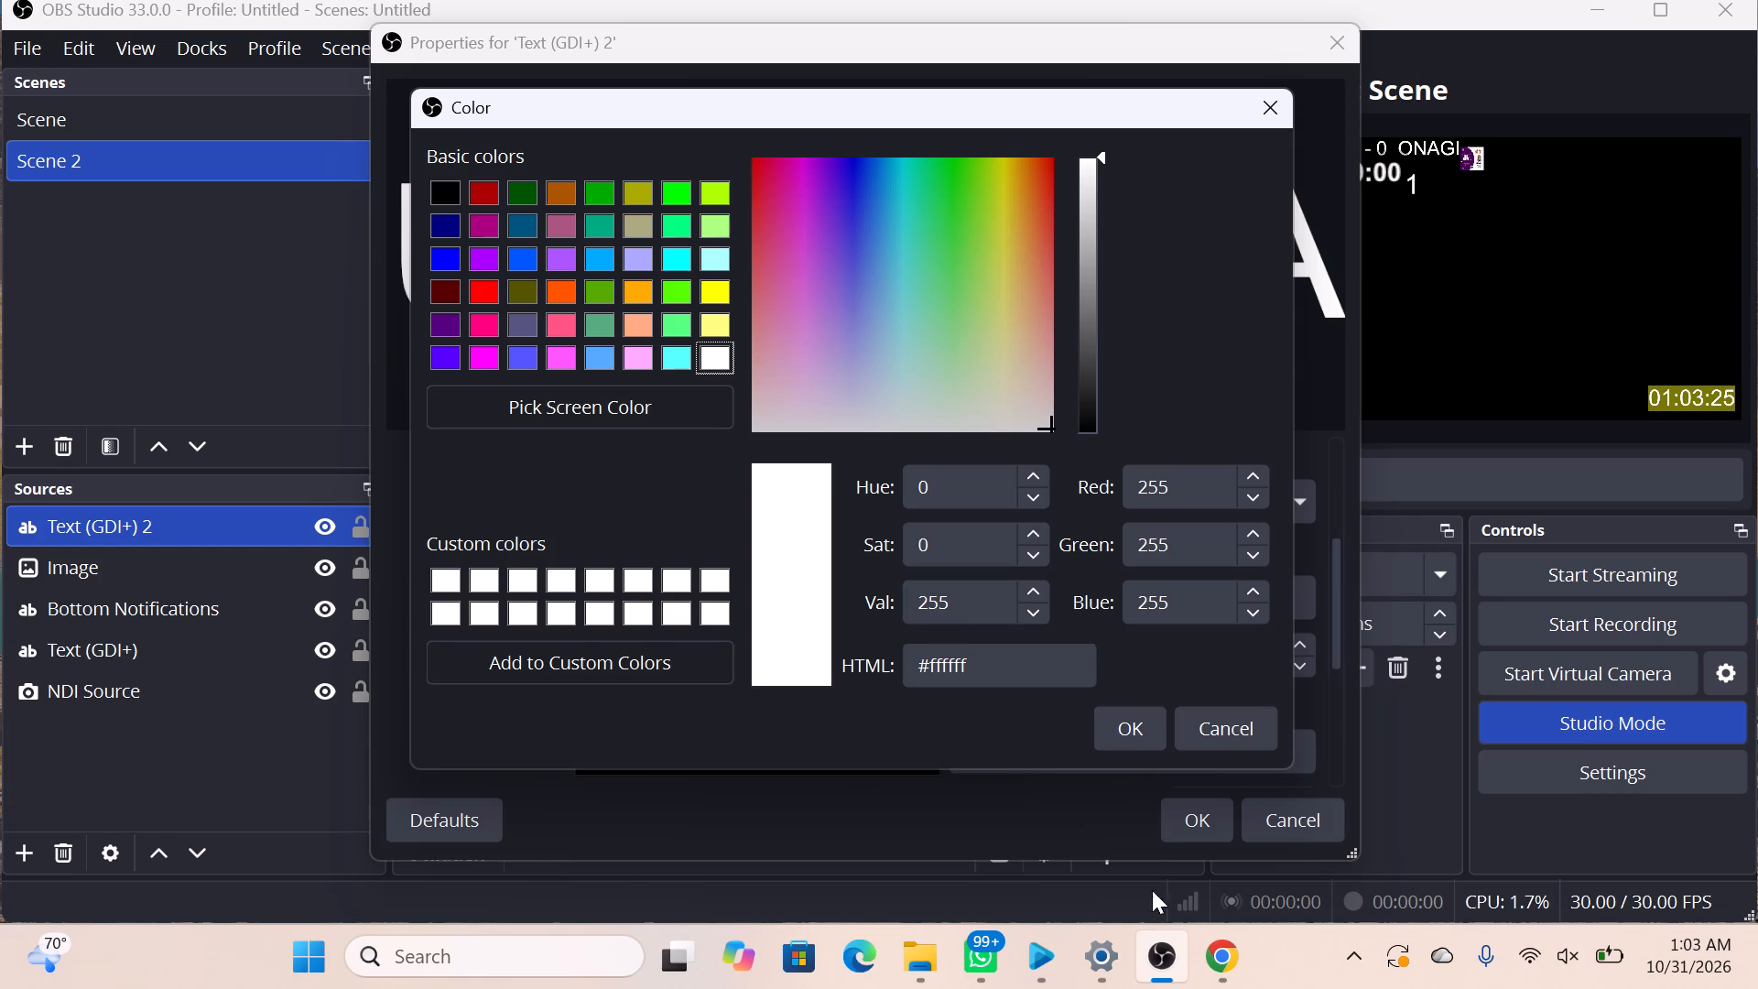
Switch to Google Chrome, decline replacing the existing sda logo.jpg and dismiss the pending image save.
click(1231, 961)
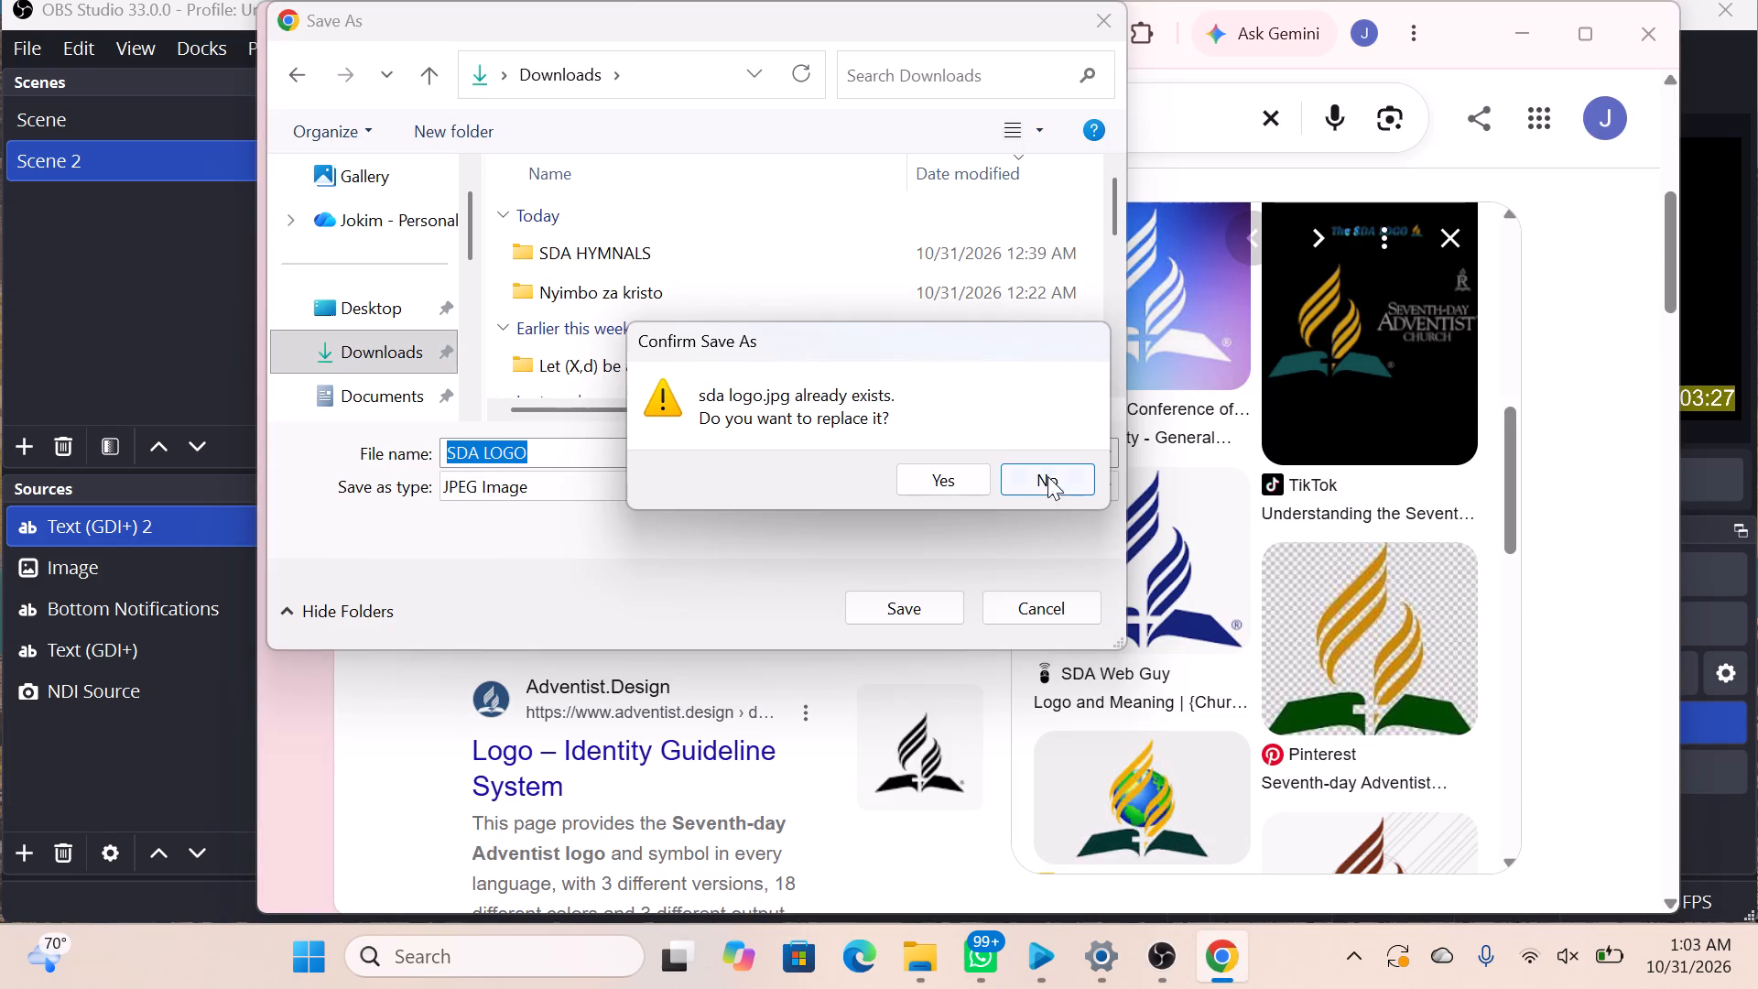
click(1040, 492)
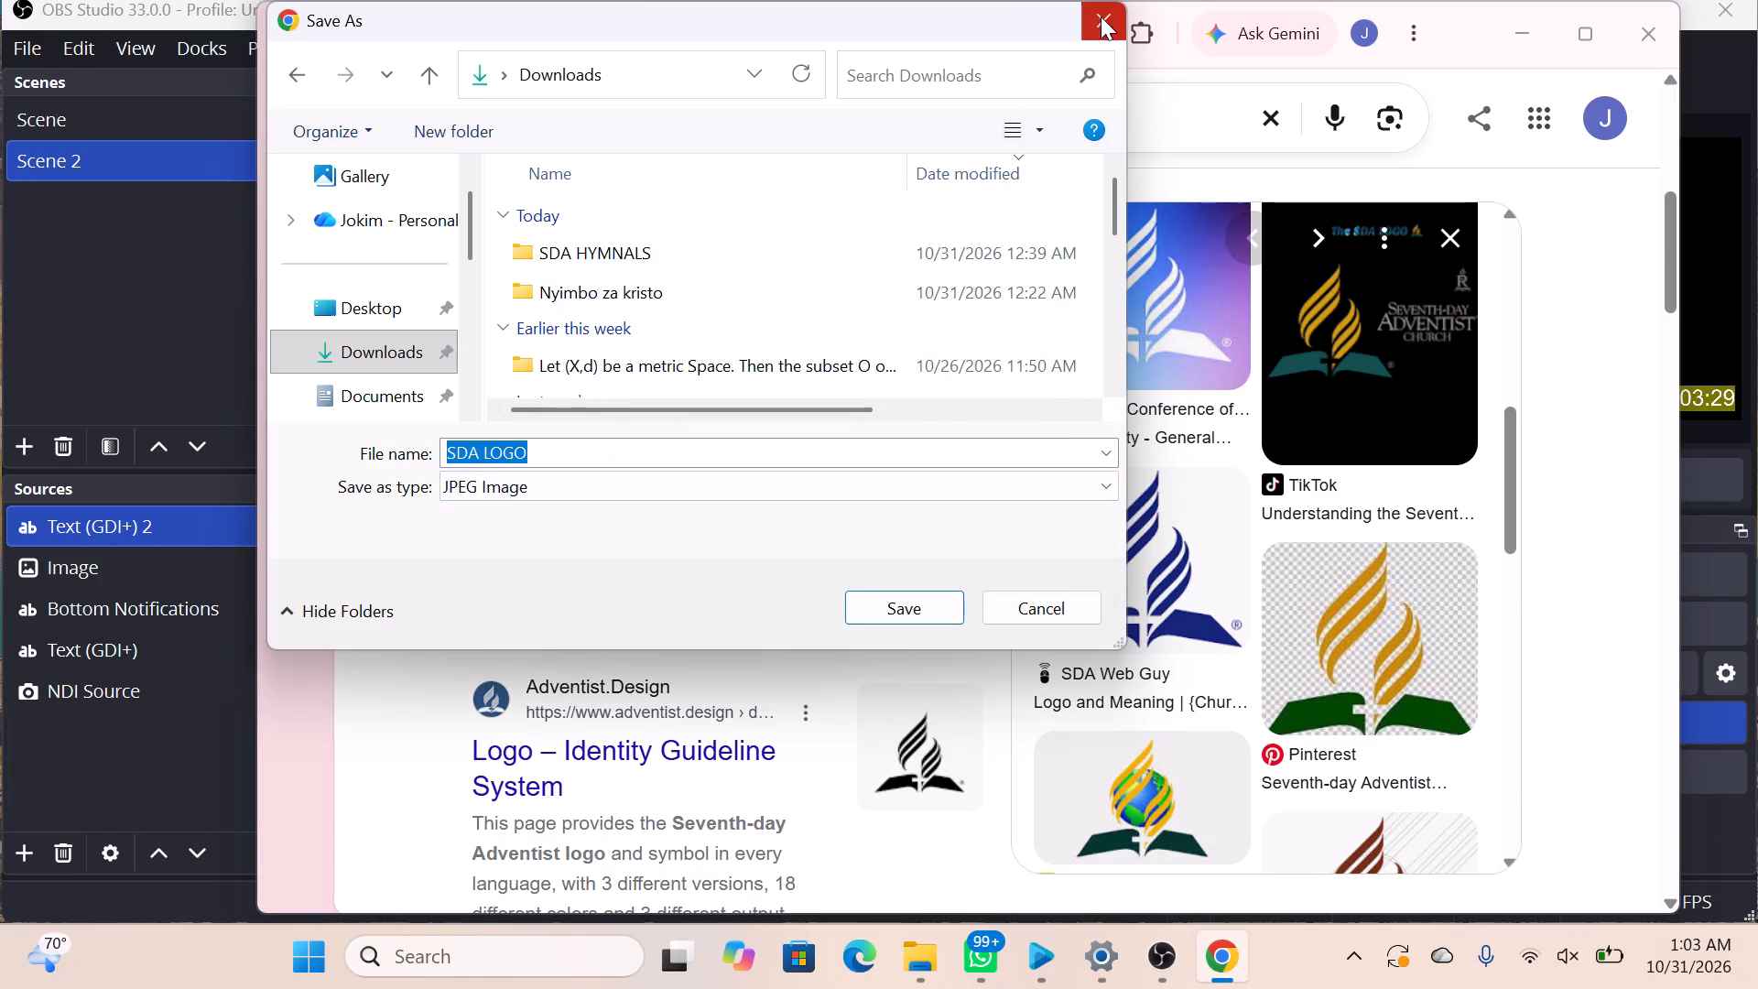
click(1105, 16)
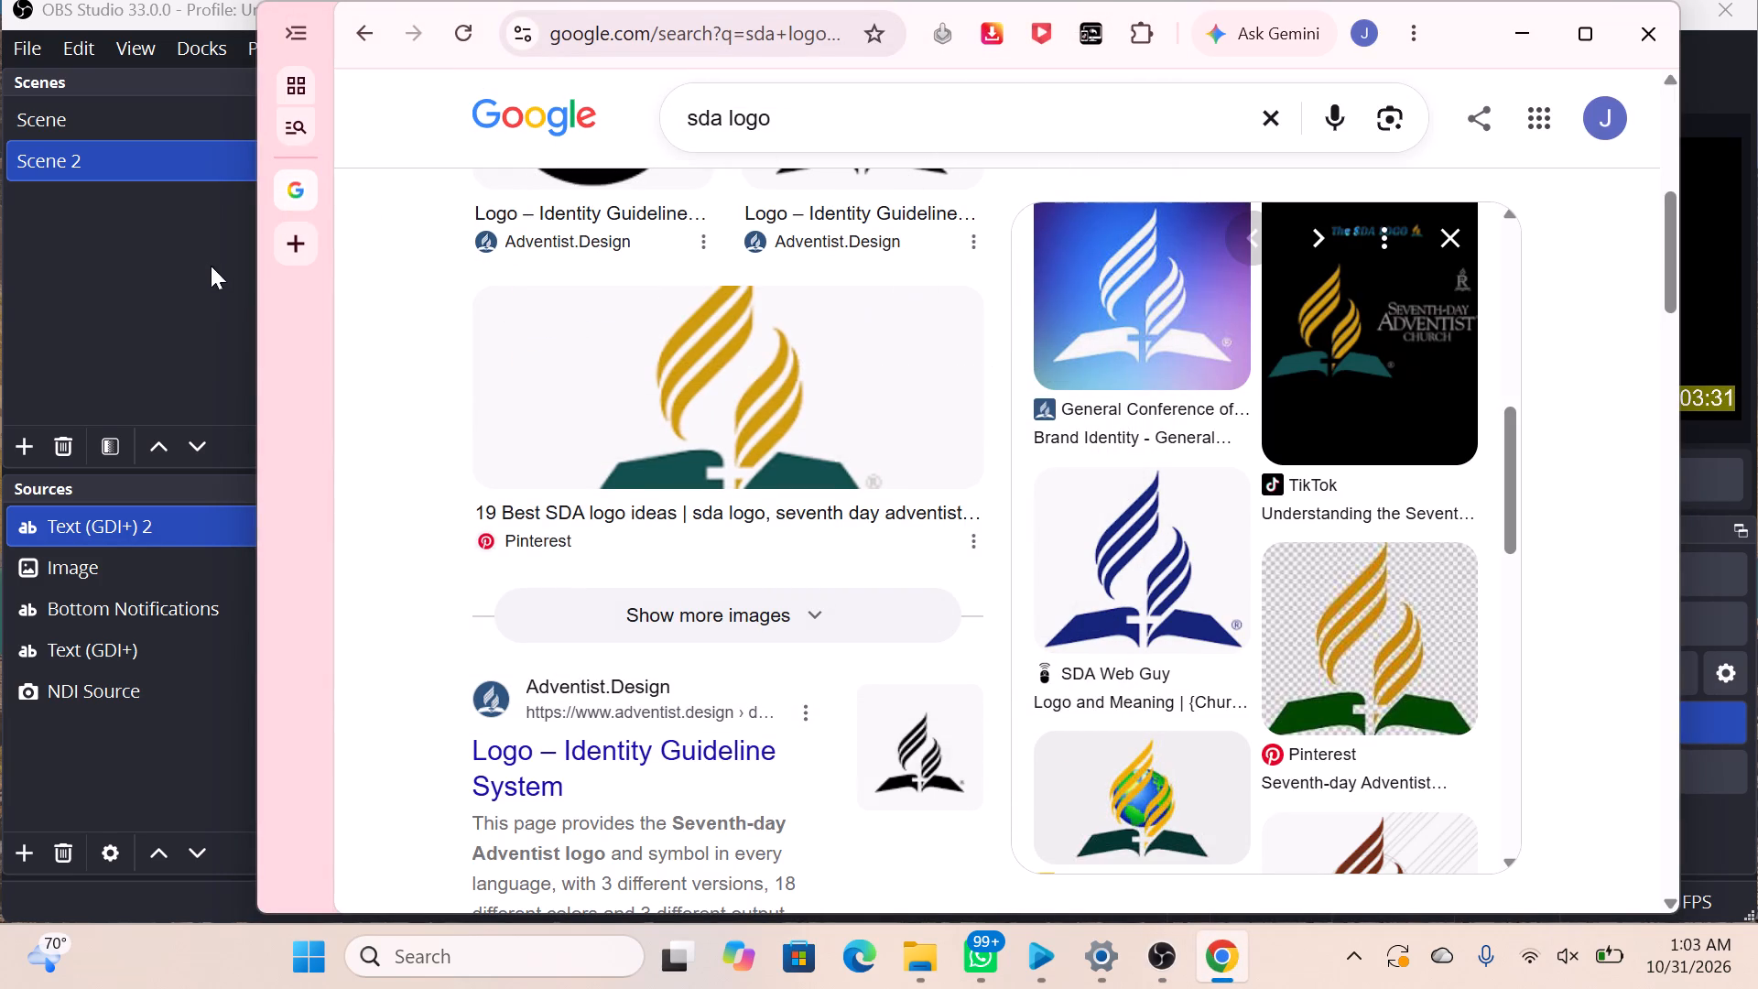
In a new browser tab, rerun the earlier AI Mode query about the codes for the SDA logo's gold and green colors.
click(325, 241)
click(768, 475)
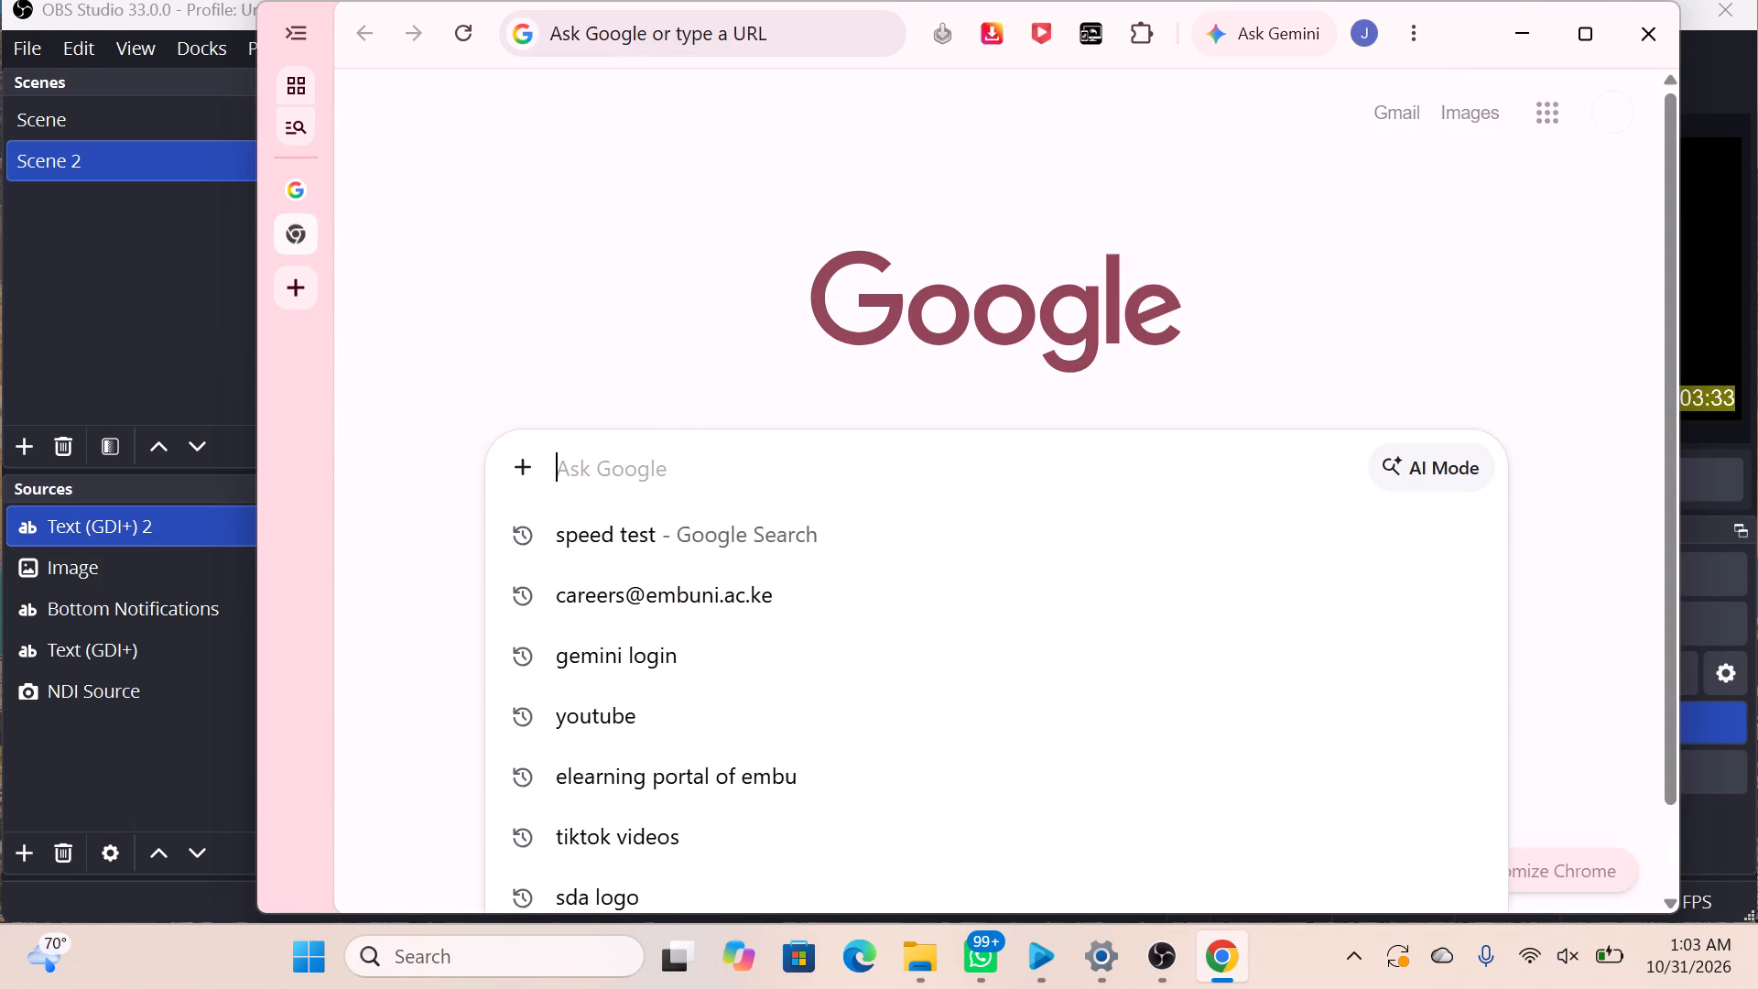
text(SD)
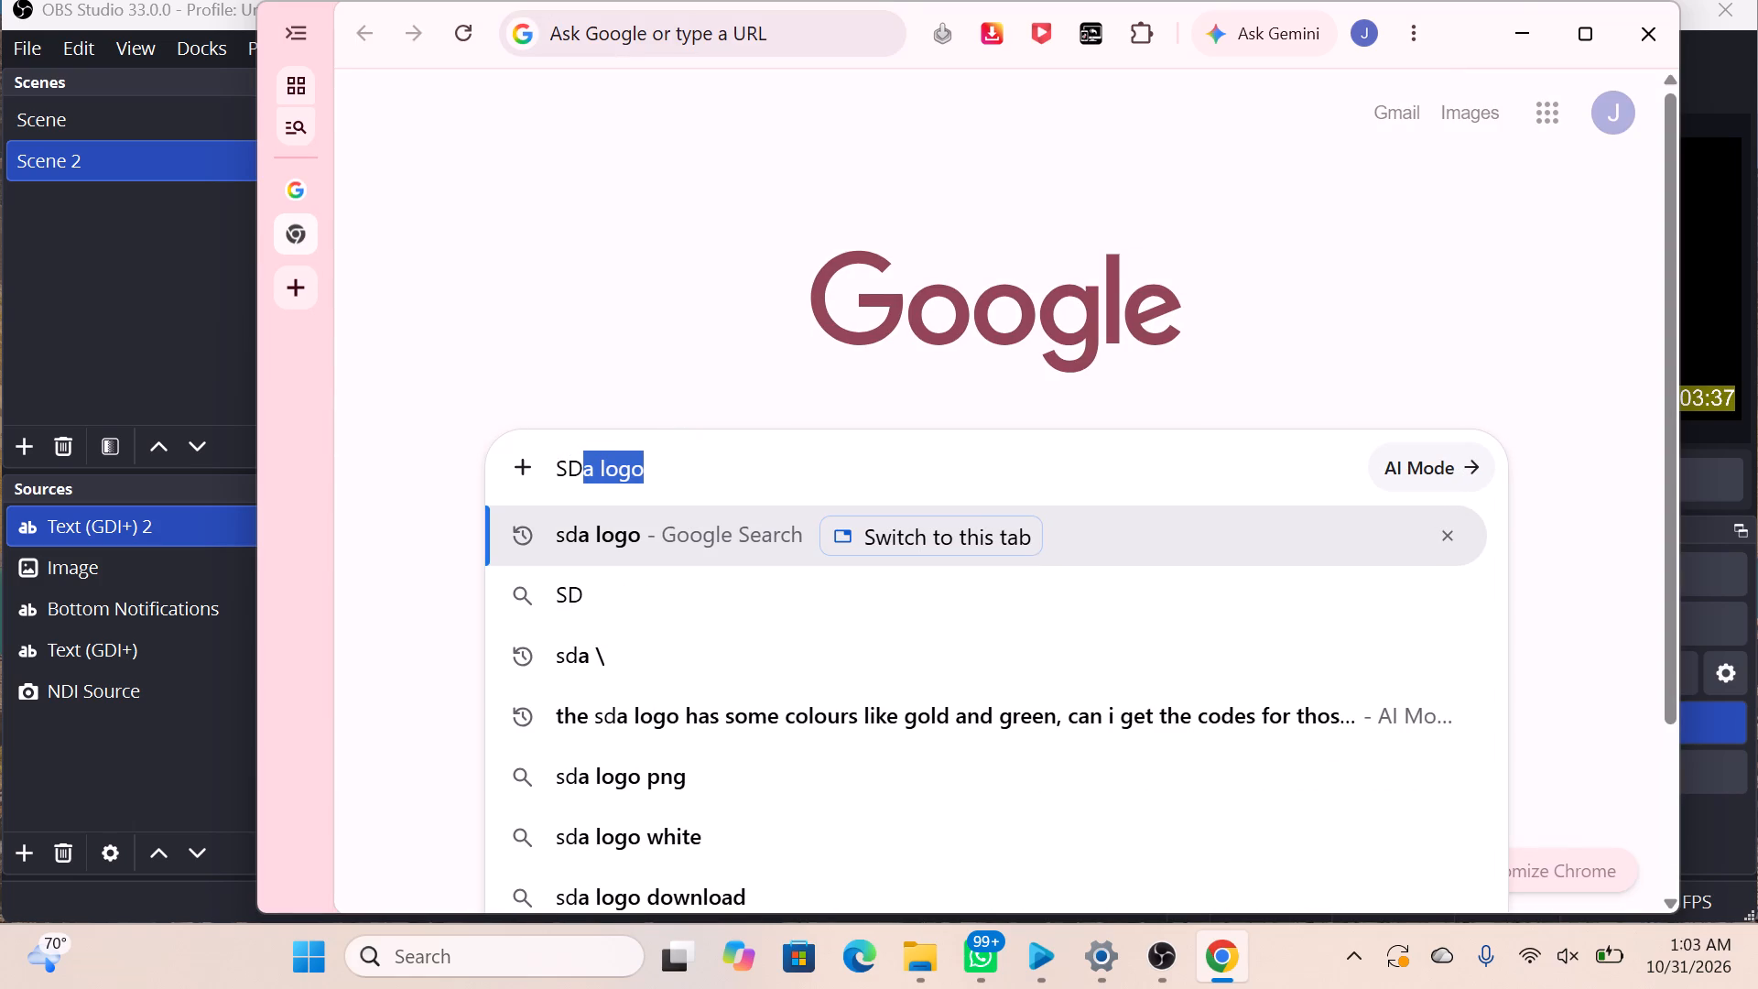
click(906, 702)
click(912, 733)
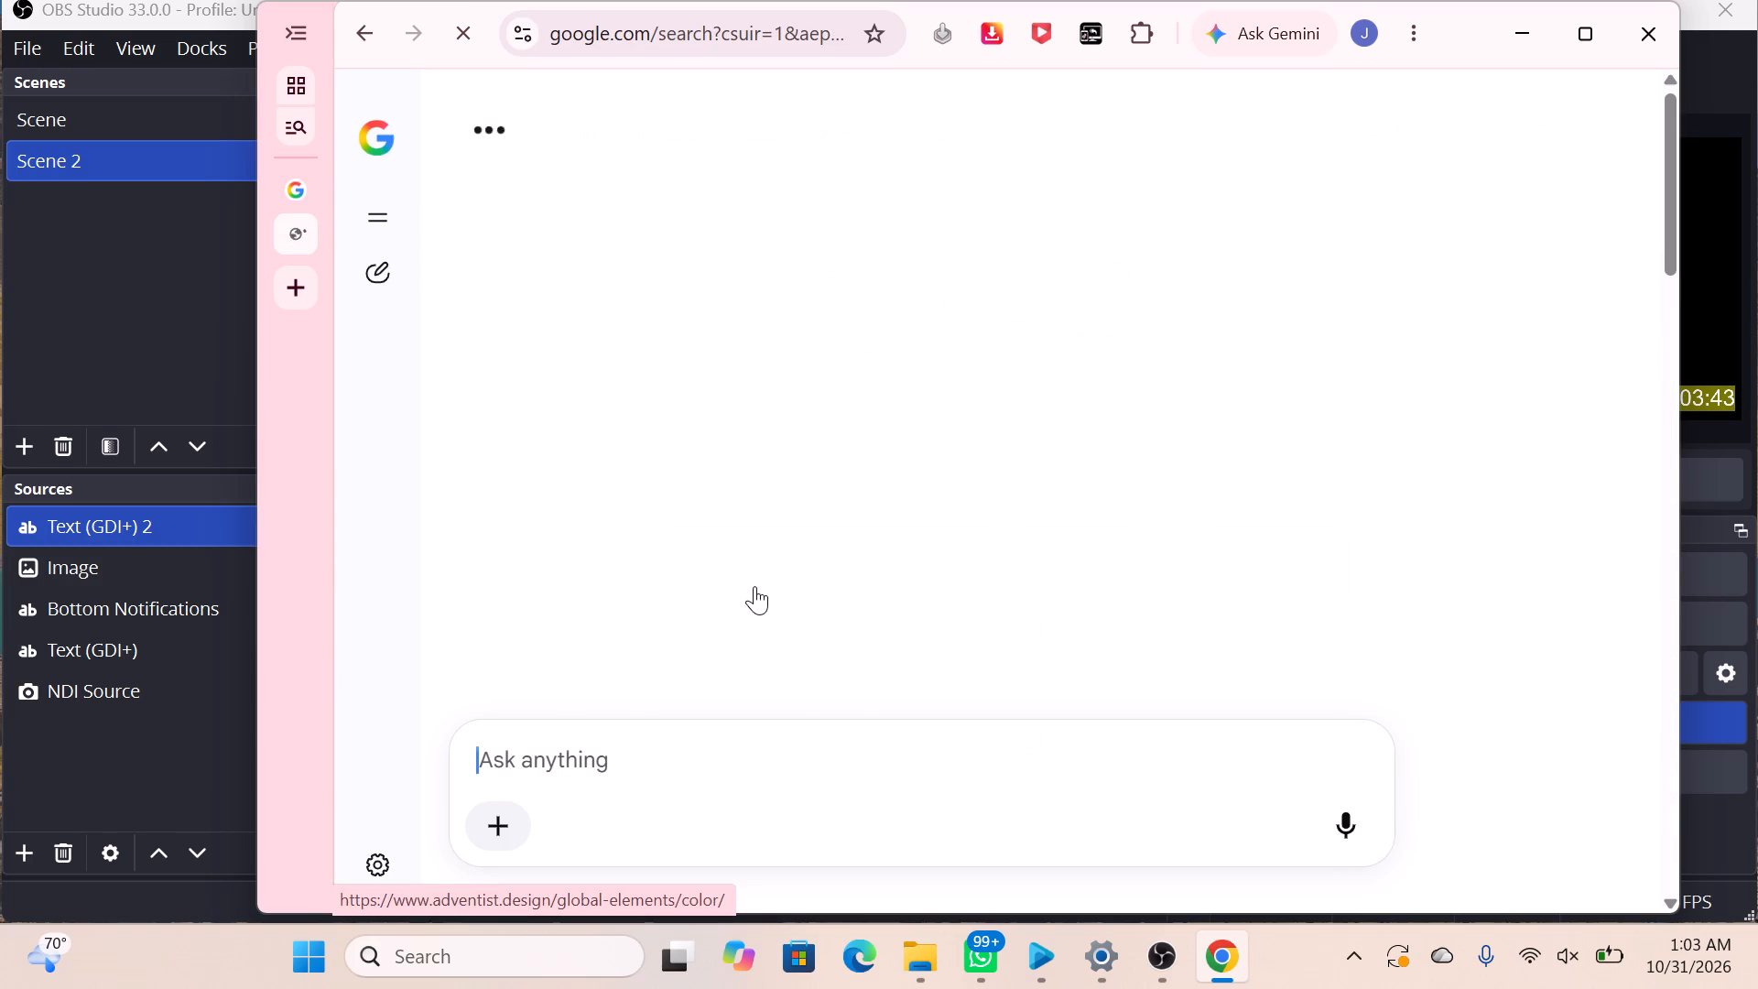
Find the flame's gold HEX code #D5A00D in the AI answer and copy it.
scroll(830, 596, down, 3)
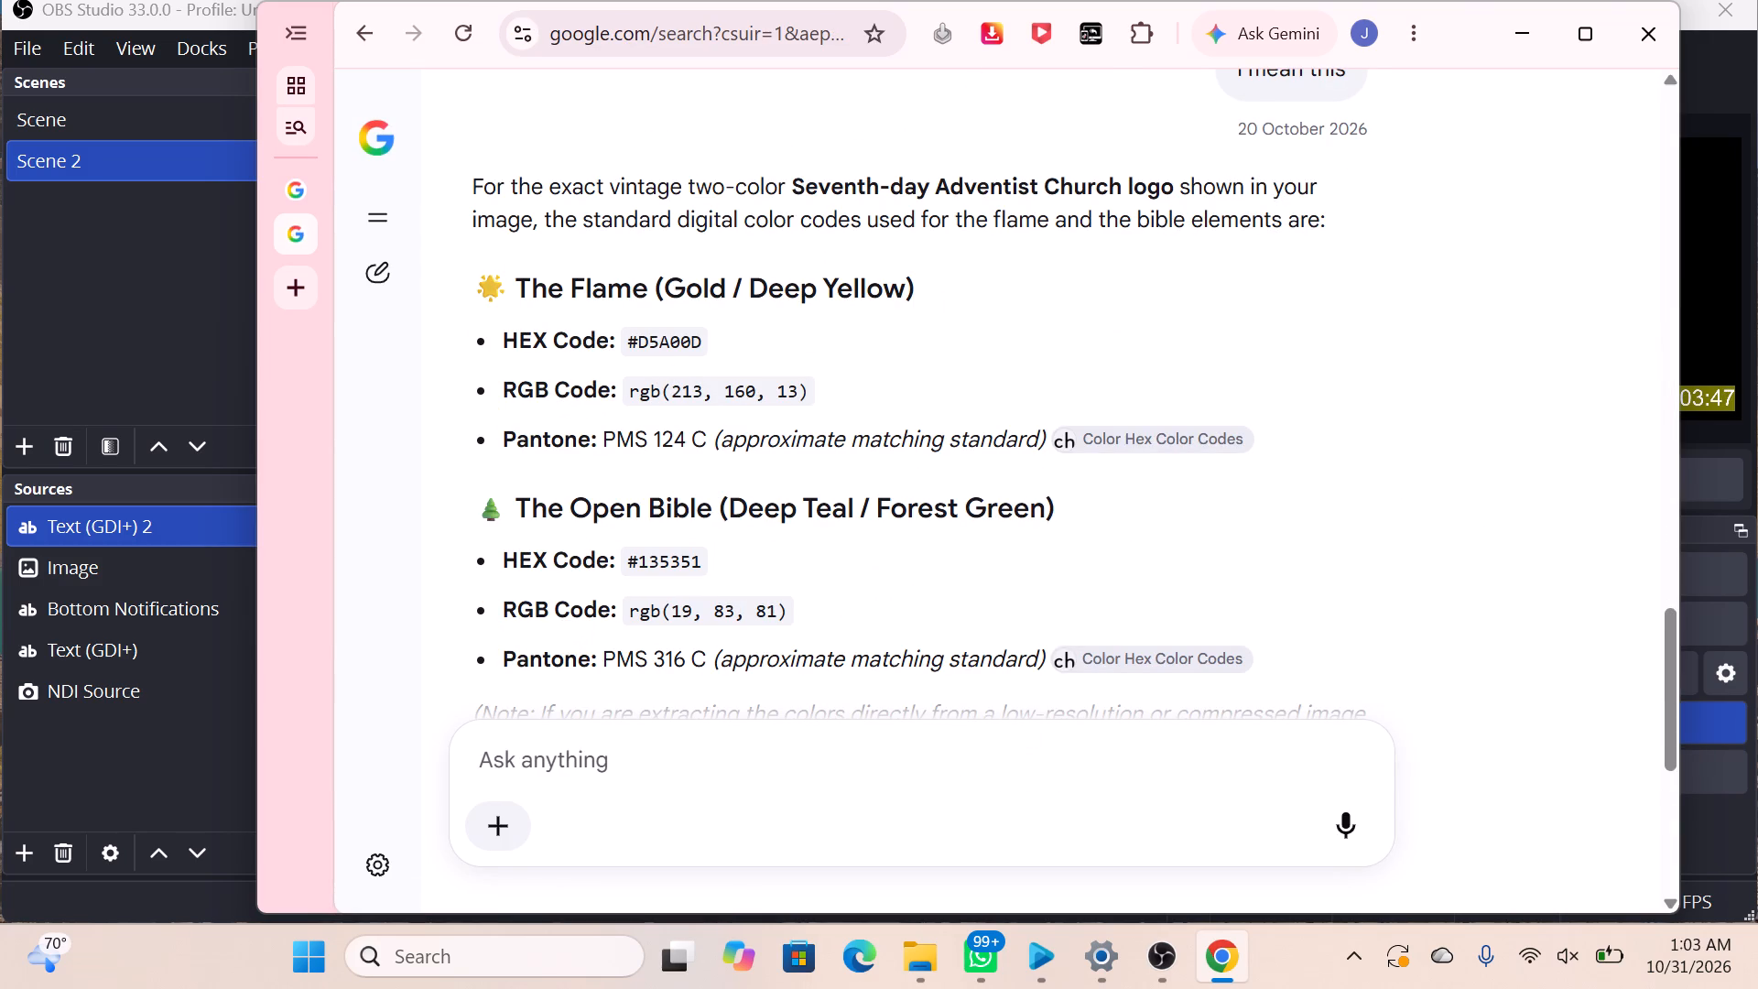
drag(623, 342, 706, 339)
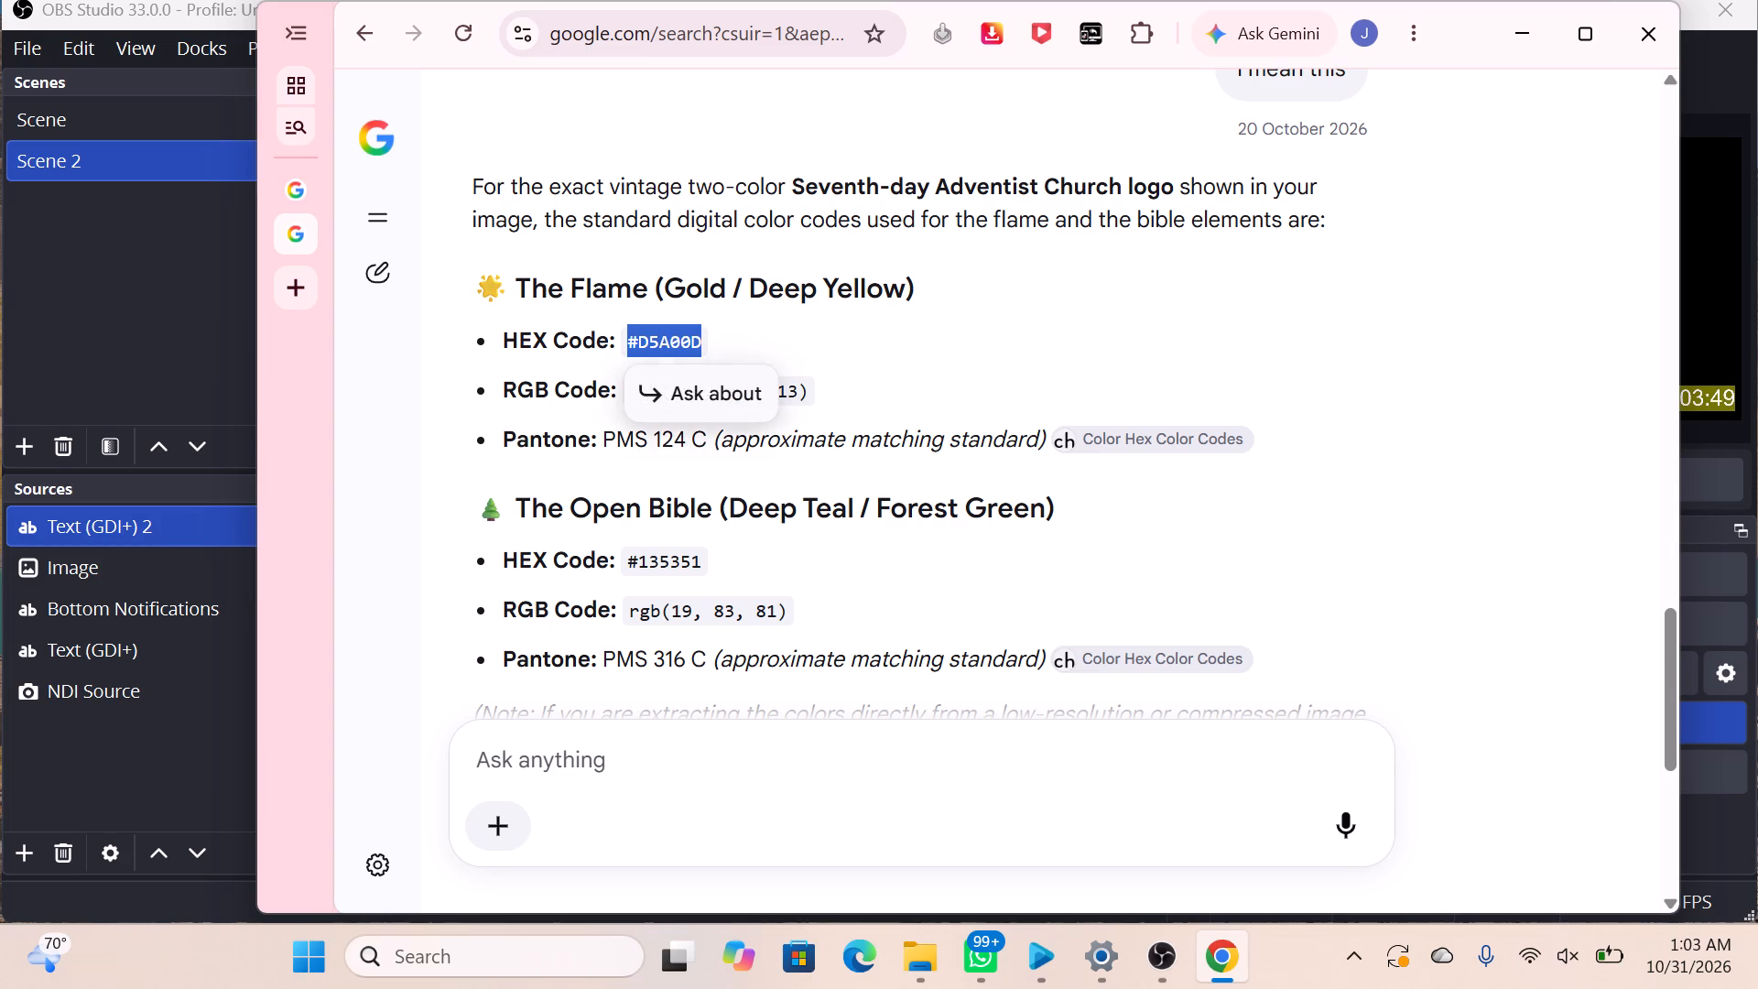
right_click(666, 332)
click(754, 370)
Switch back to OBS Studio and set the "UoEM SDA" text color to #D5A00D.
click(1168, 969)
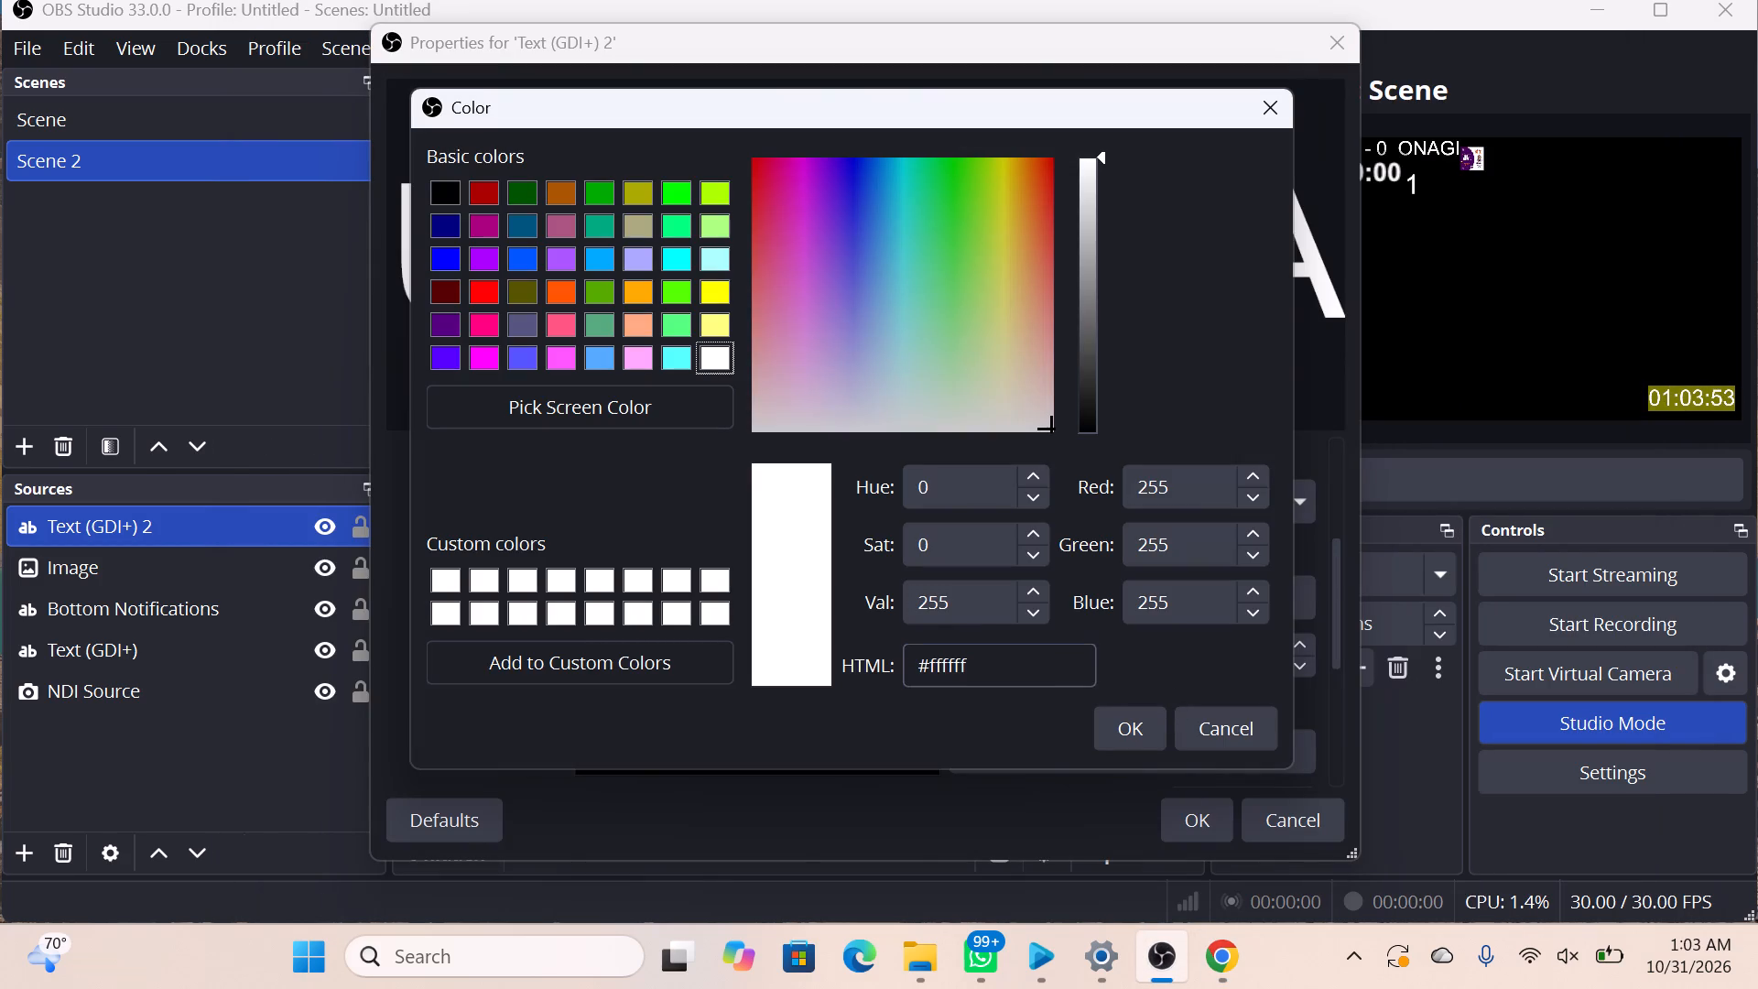
click(1032, 666)
key(BackSpace)
key(BackSpace)
key(BackSpace)
key(BackSpace)
key(BackSpace)
key(BackSpace)
key(BackSpace)
key(BackSpace)
key(BackSpace)
key(BackSpace)
key(BackSpace)
key(BackSpace)
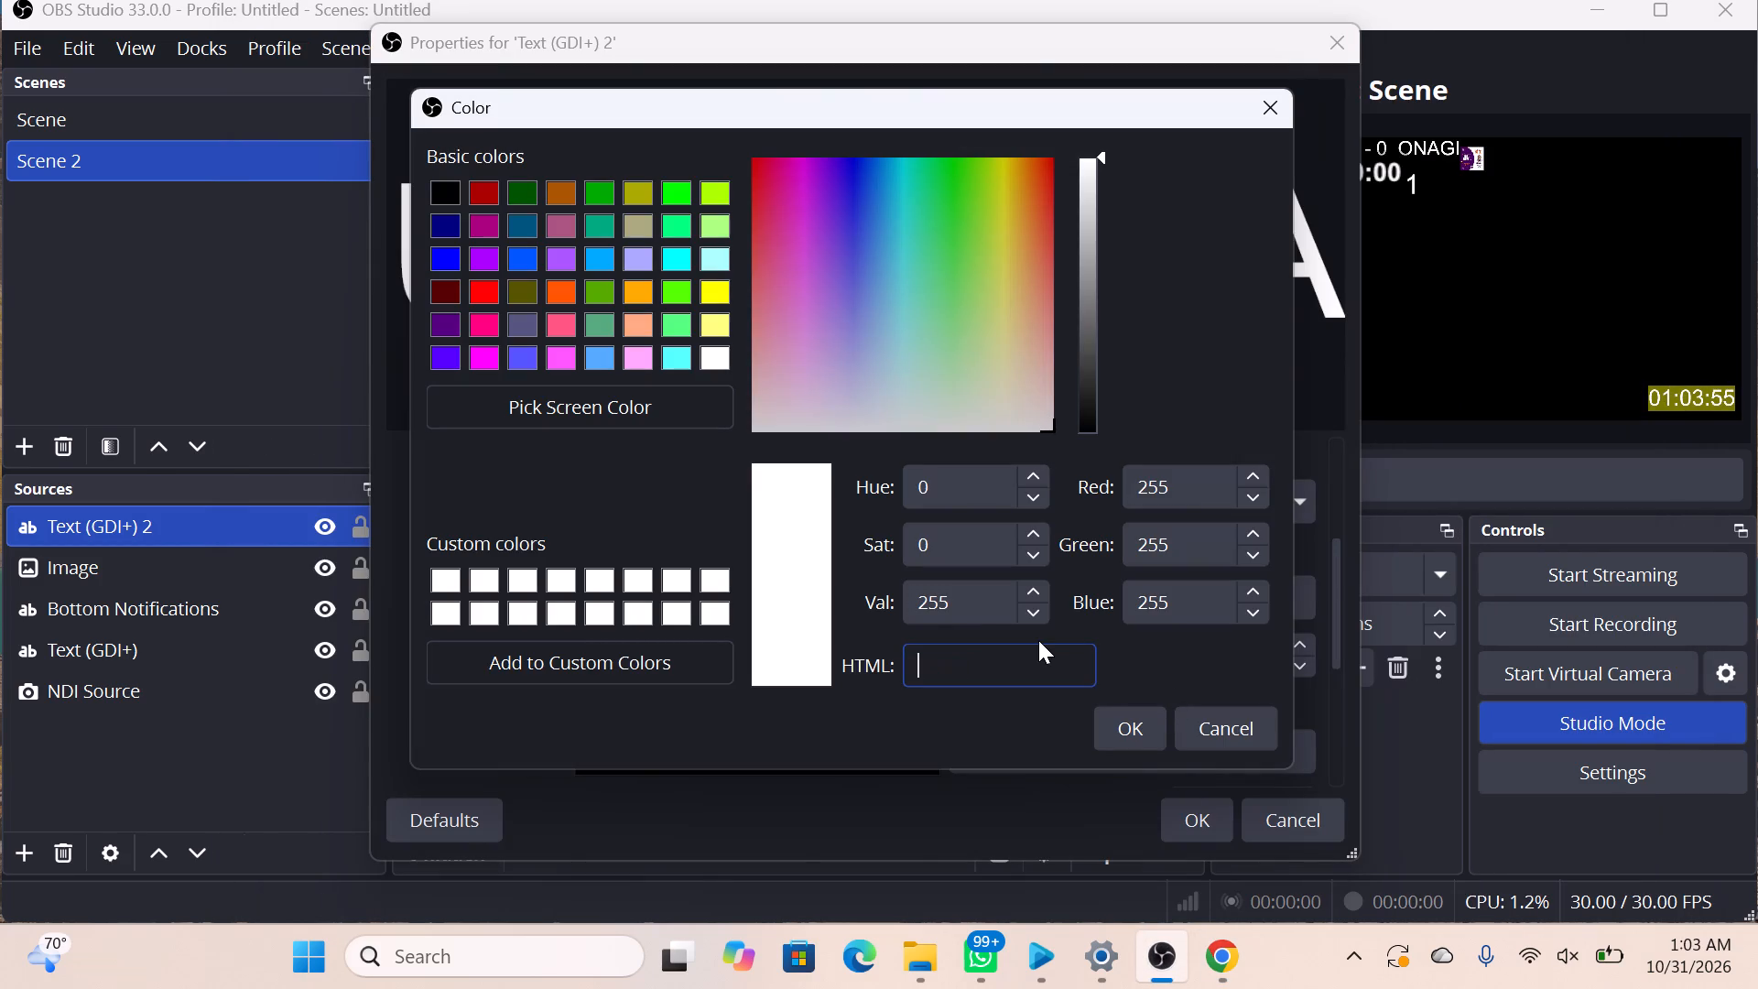
key(ctrl+v)
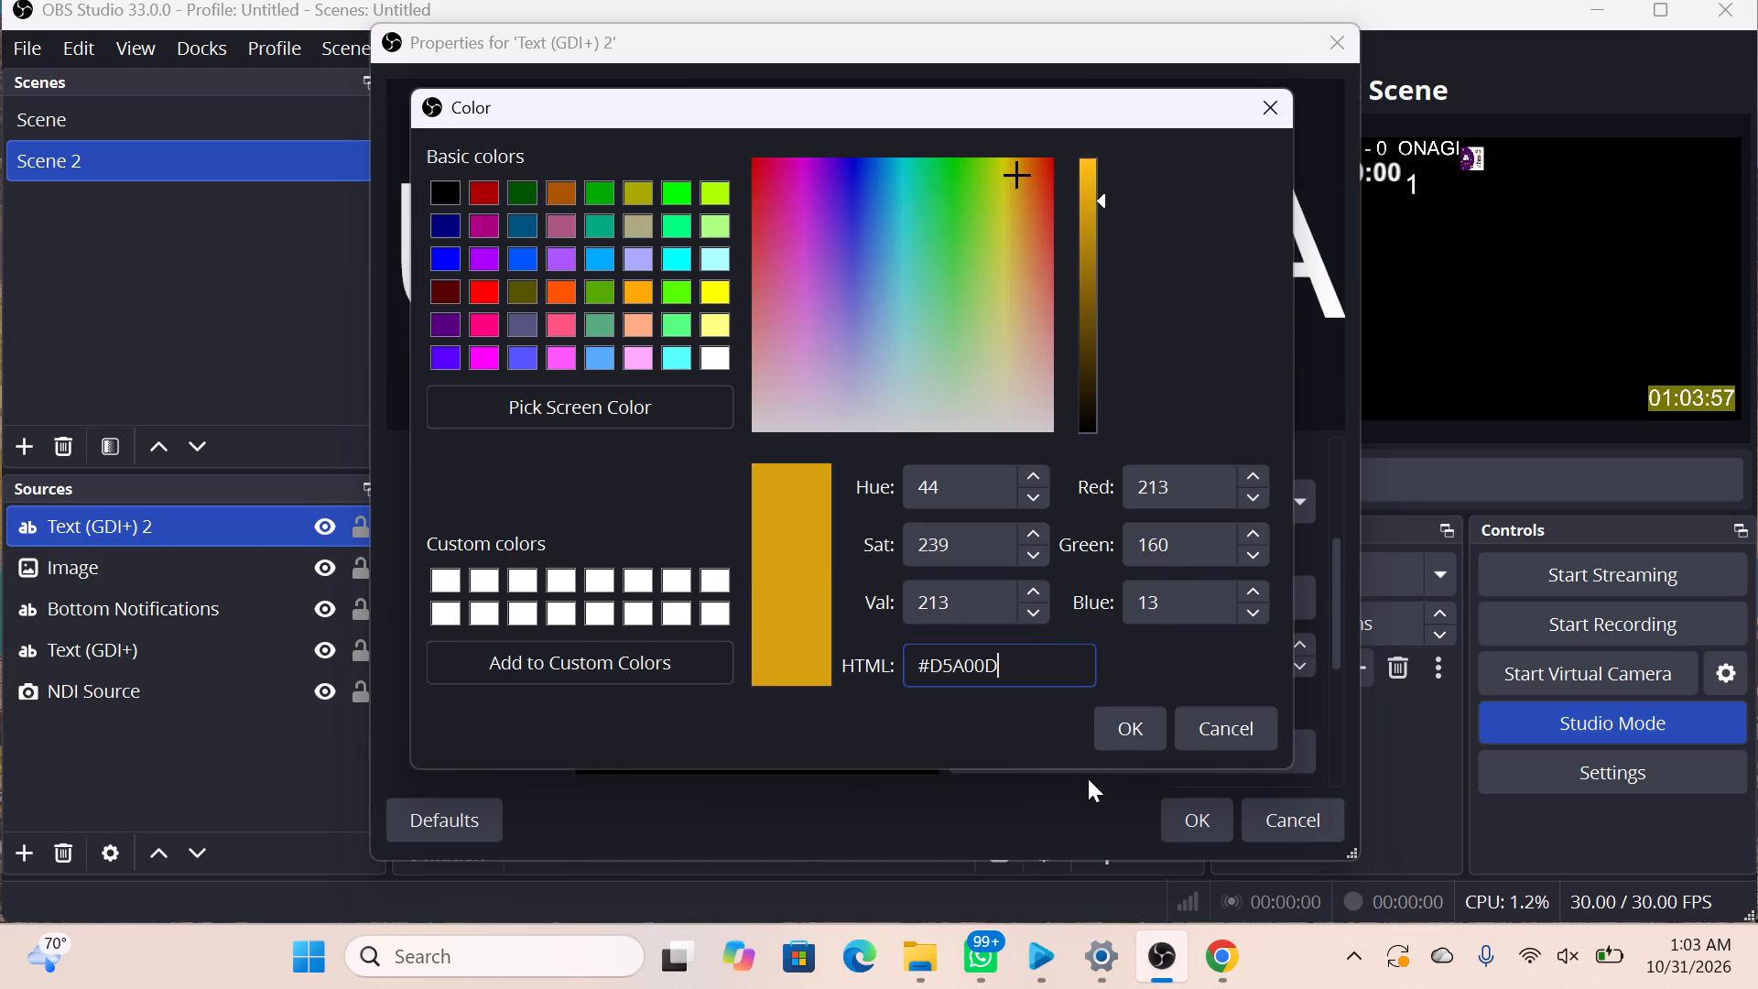
click(798, 609)
triple_click(798, 609)
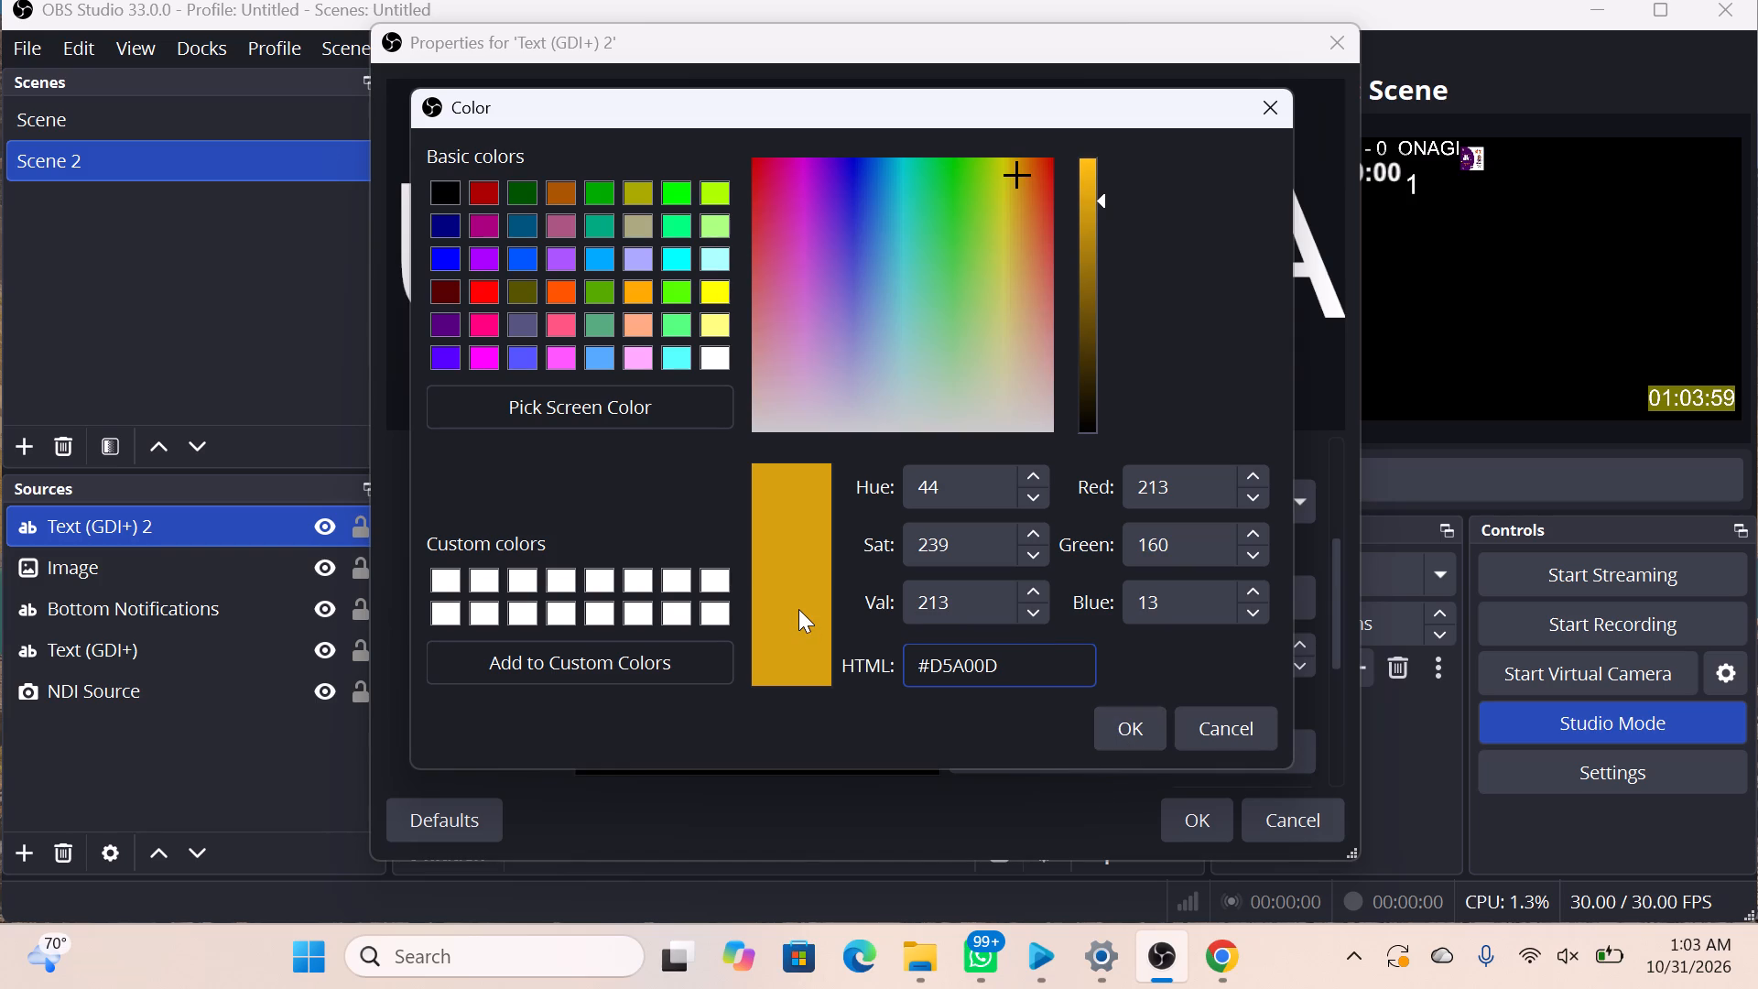
double_click(798, 609)
click(1130, 724)
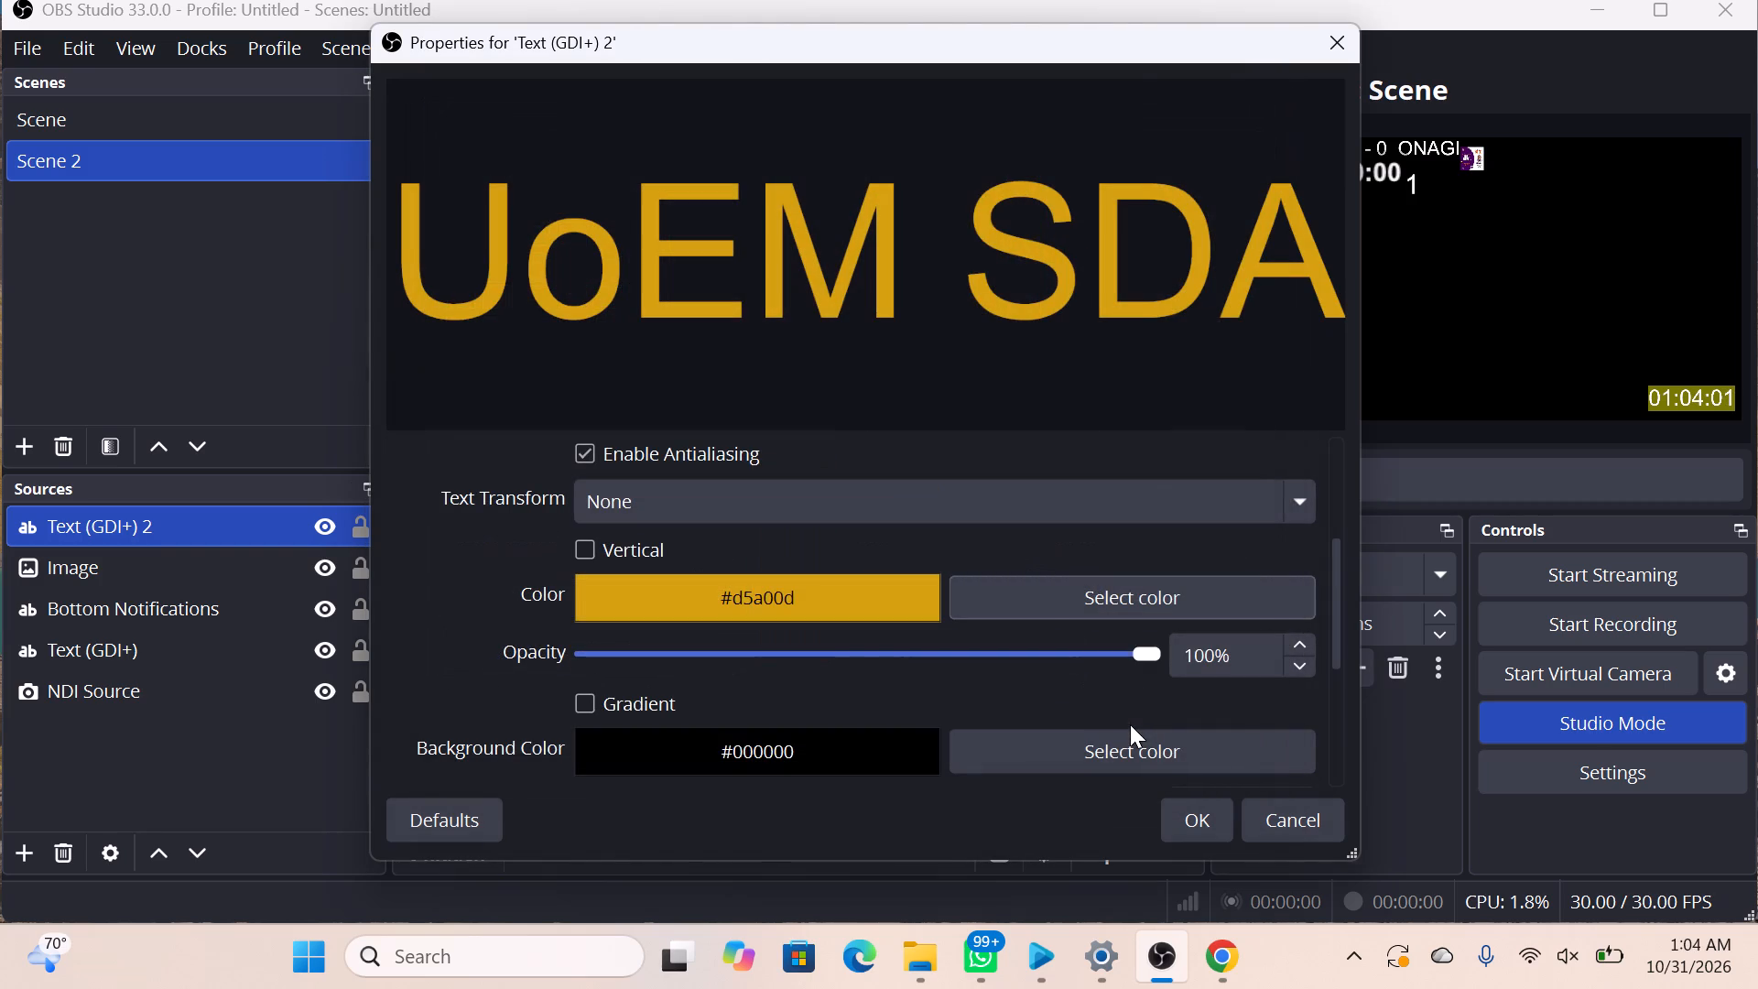
Accept the gold color settings of the "UoEM SDA" text and close its properties.
scroll(975, 655, down, 1)
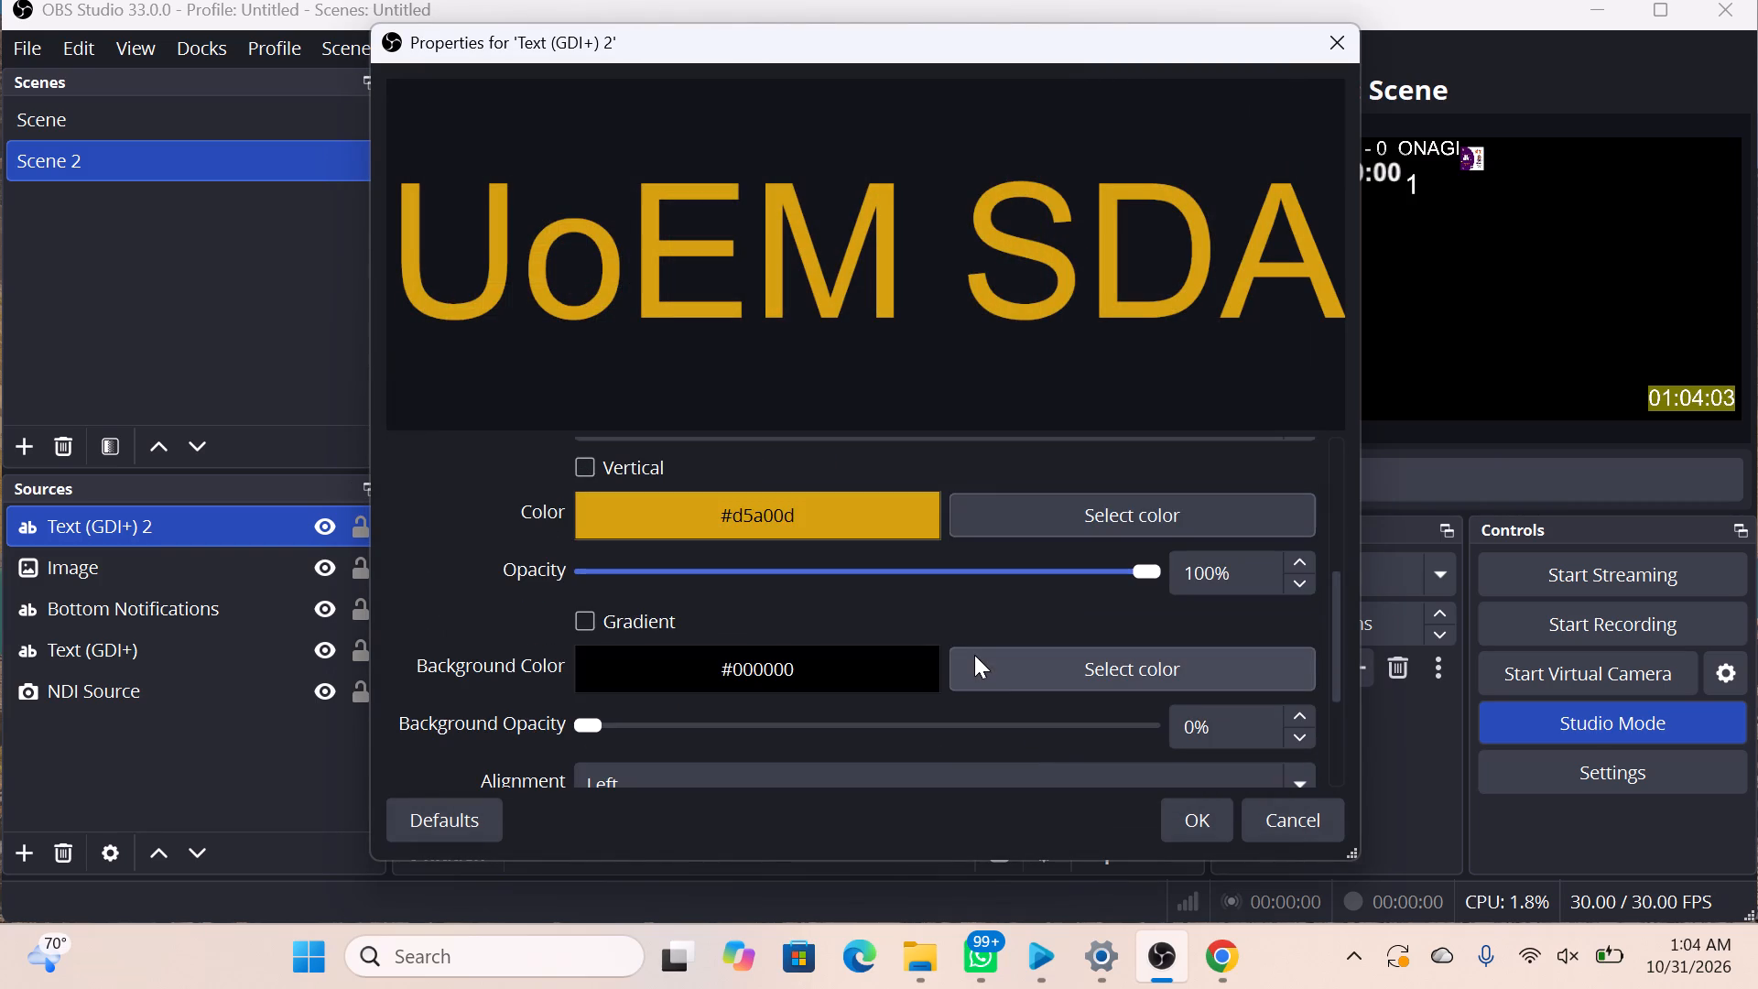
click(1199, 819)
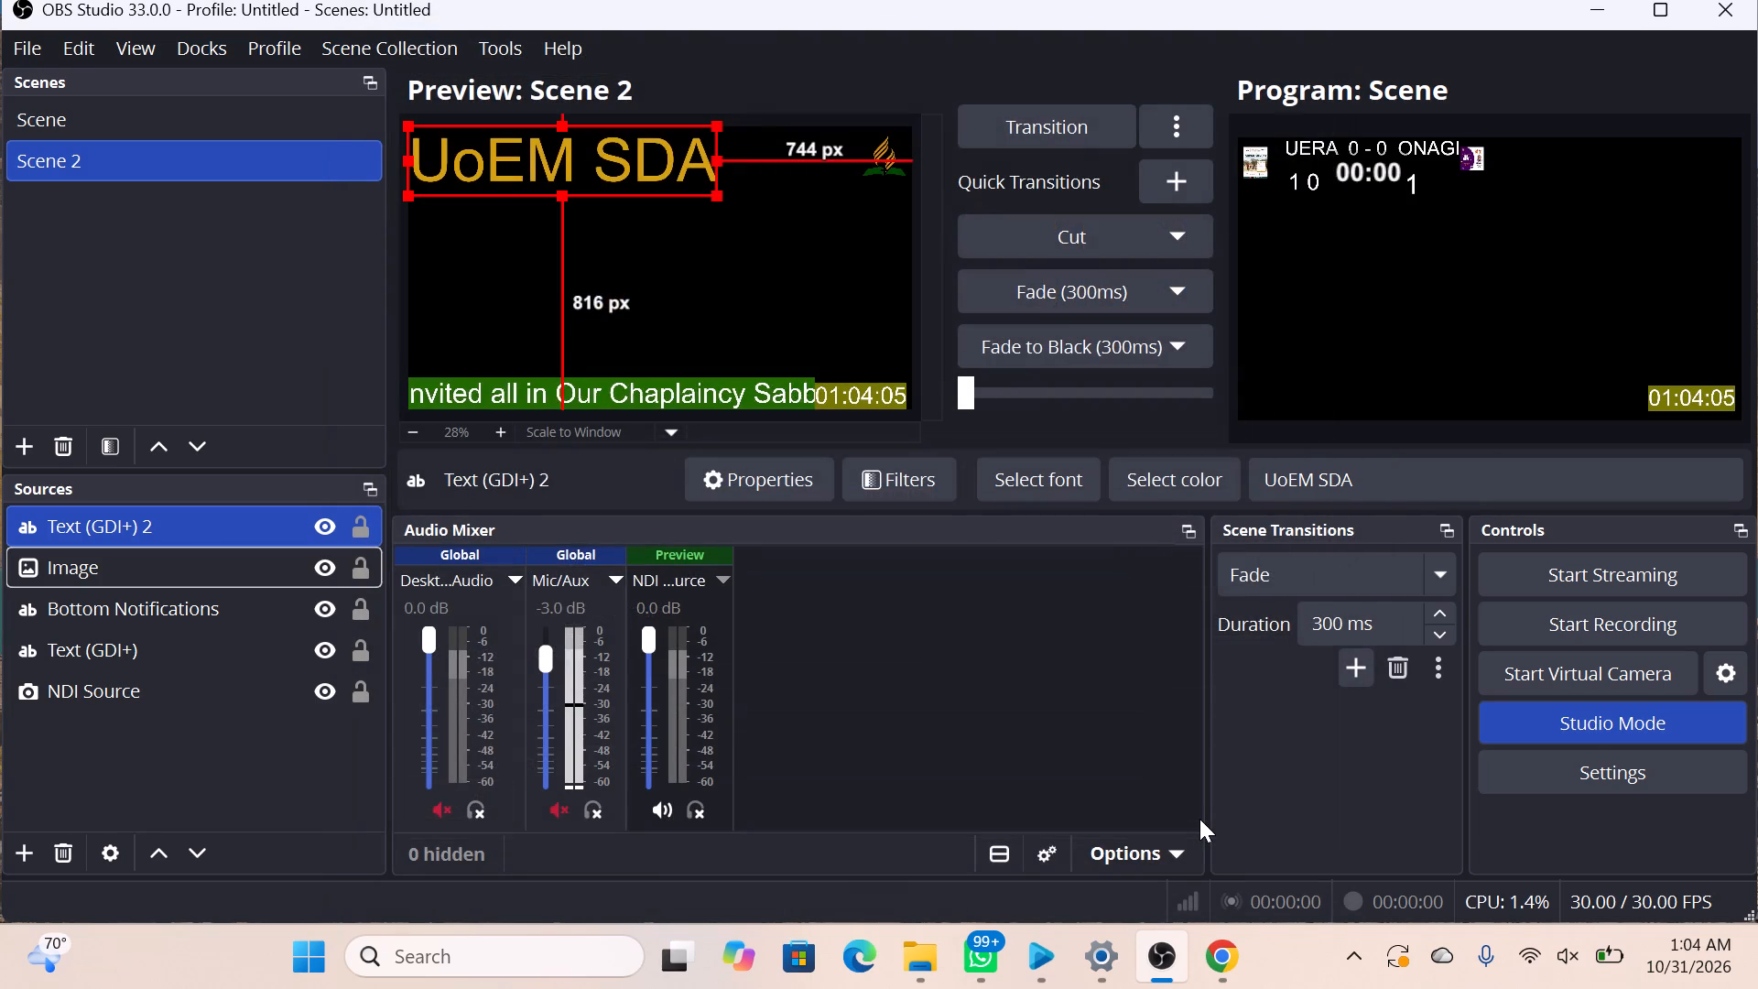
Rename the Text (GDI+) 2 source in Scene 2 as "UoEM SDA".
click(179, 526)
right_click(179, 522)
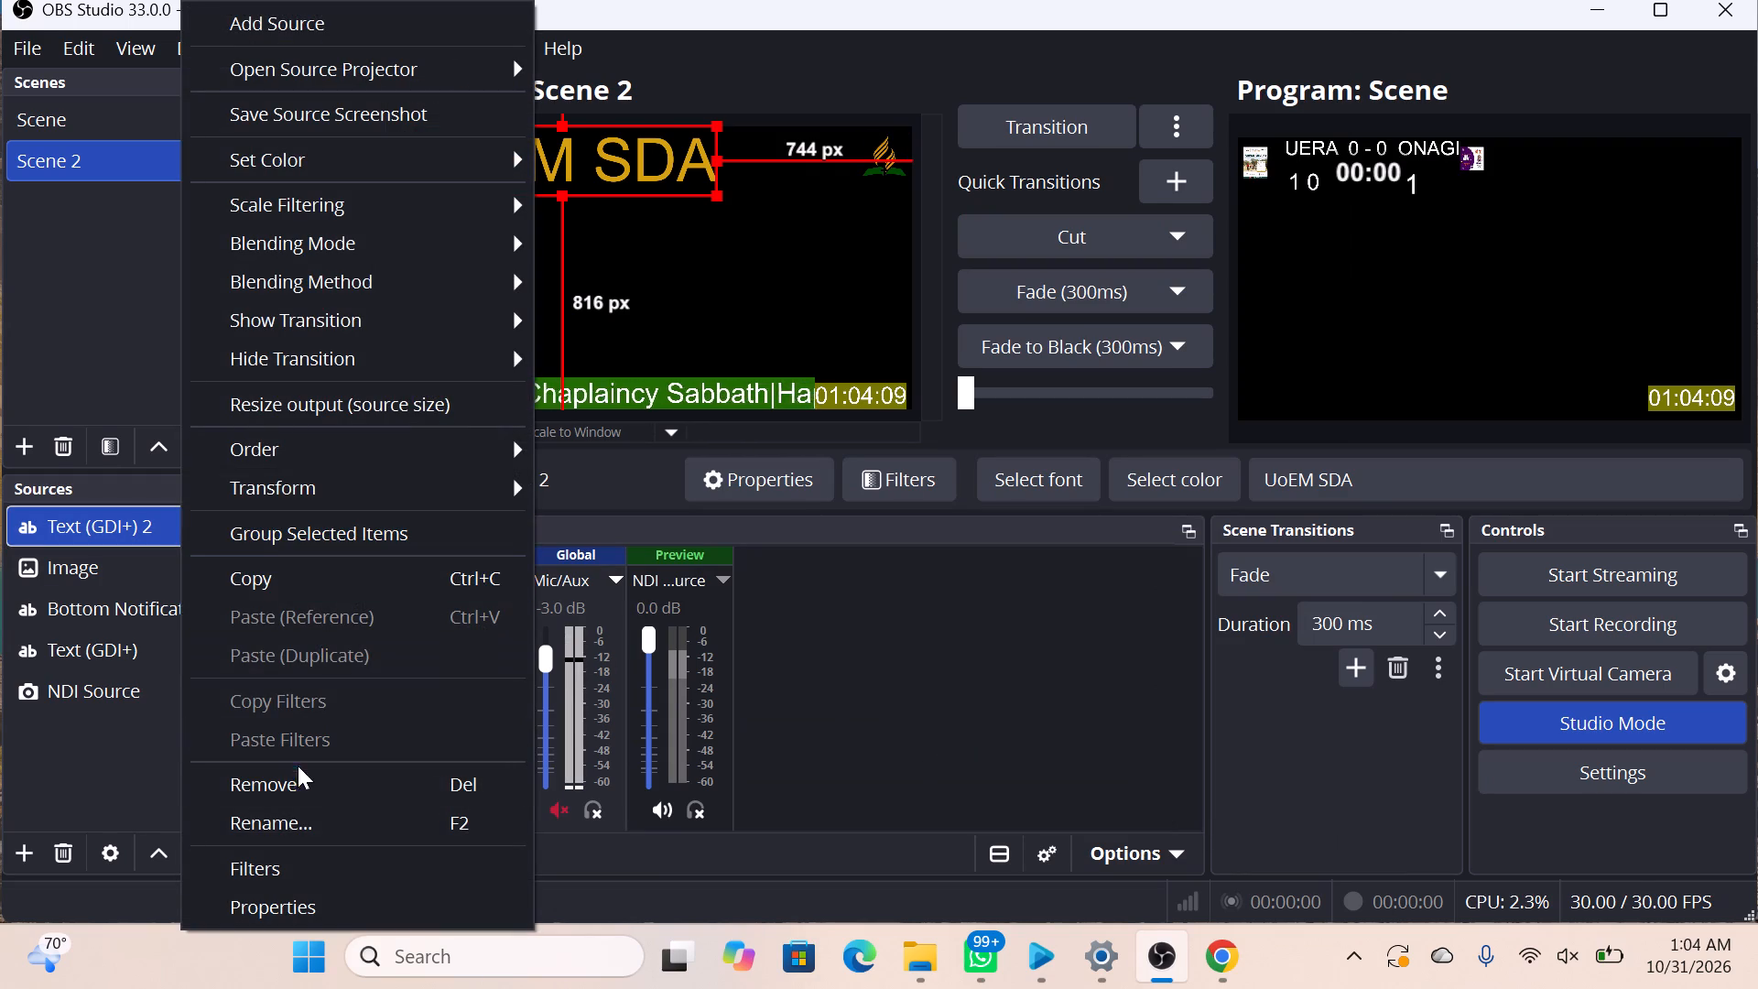
click(310, 819)
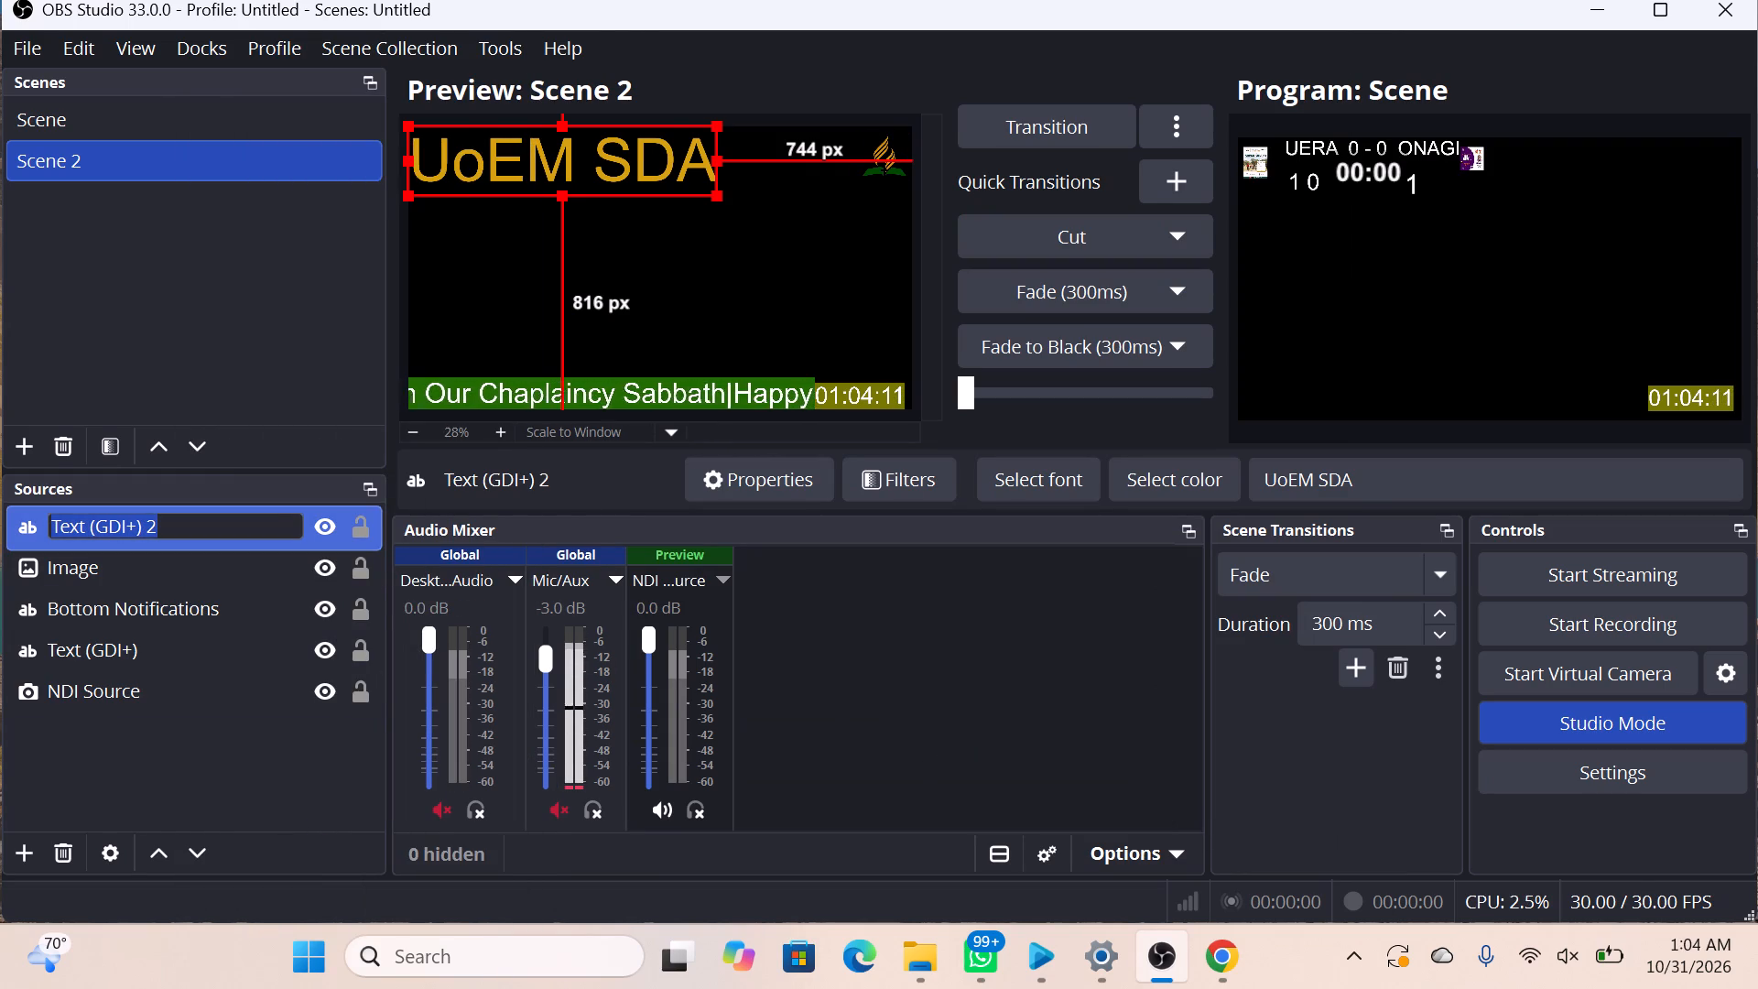
key(BackSpace)
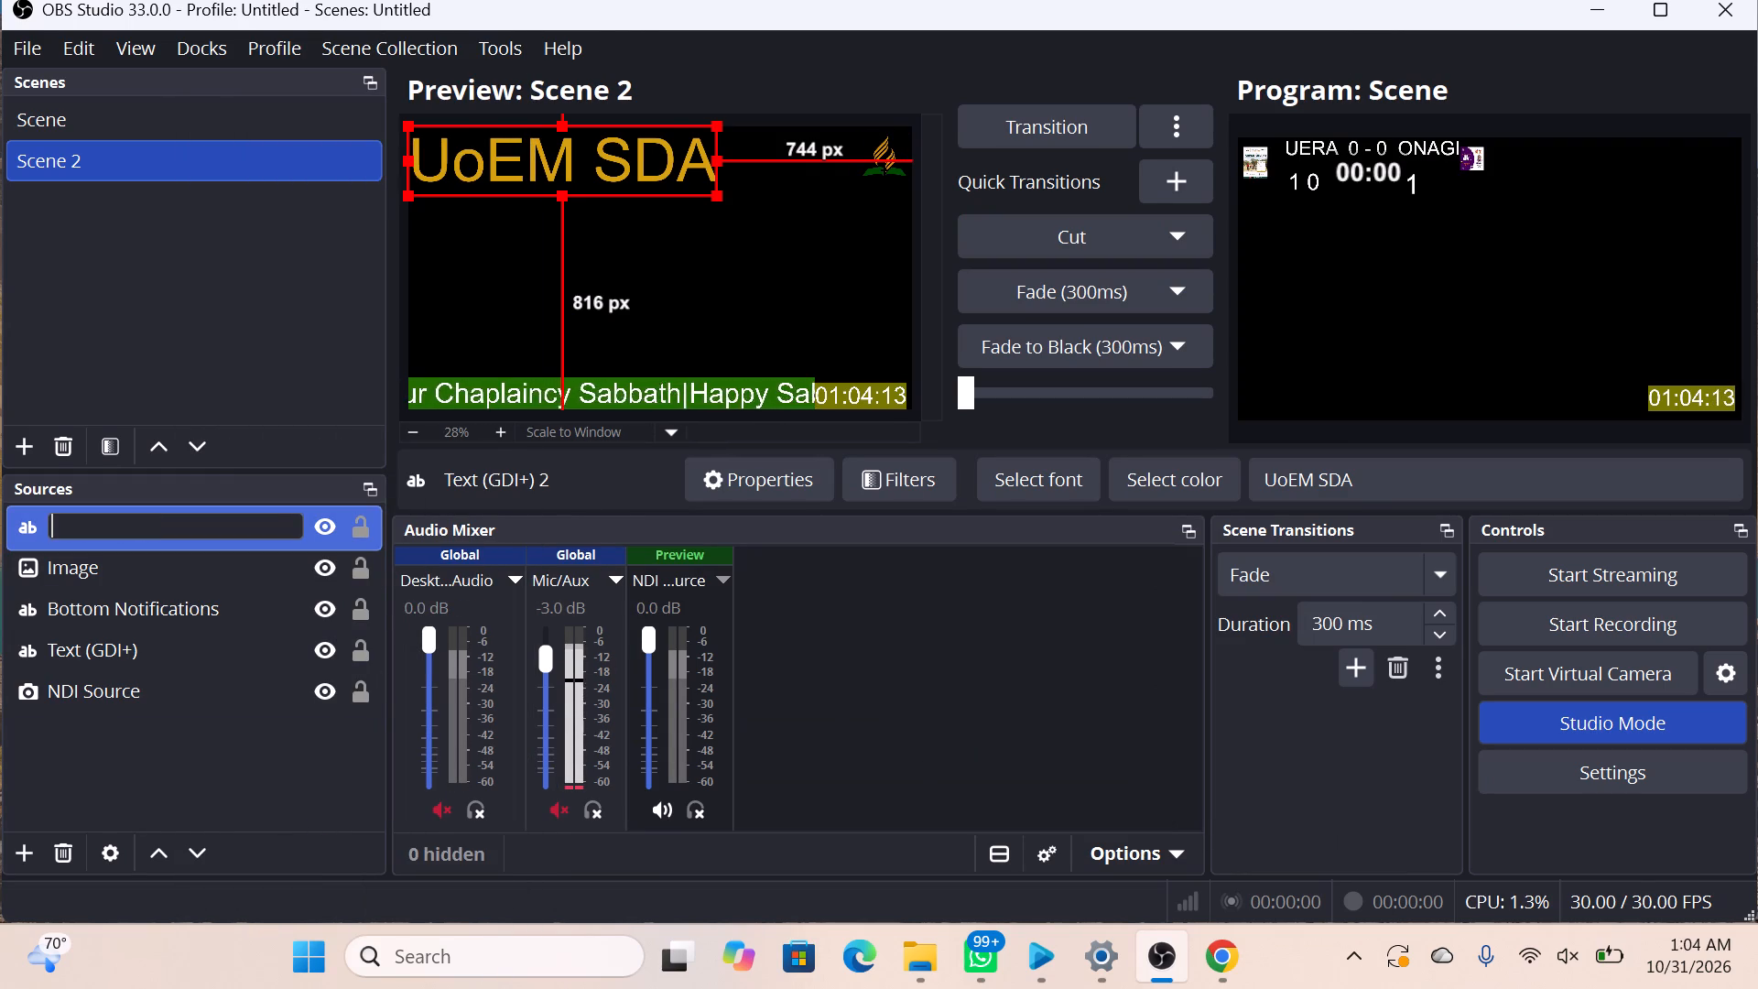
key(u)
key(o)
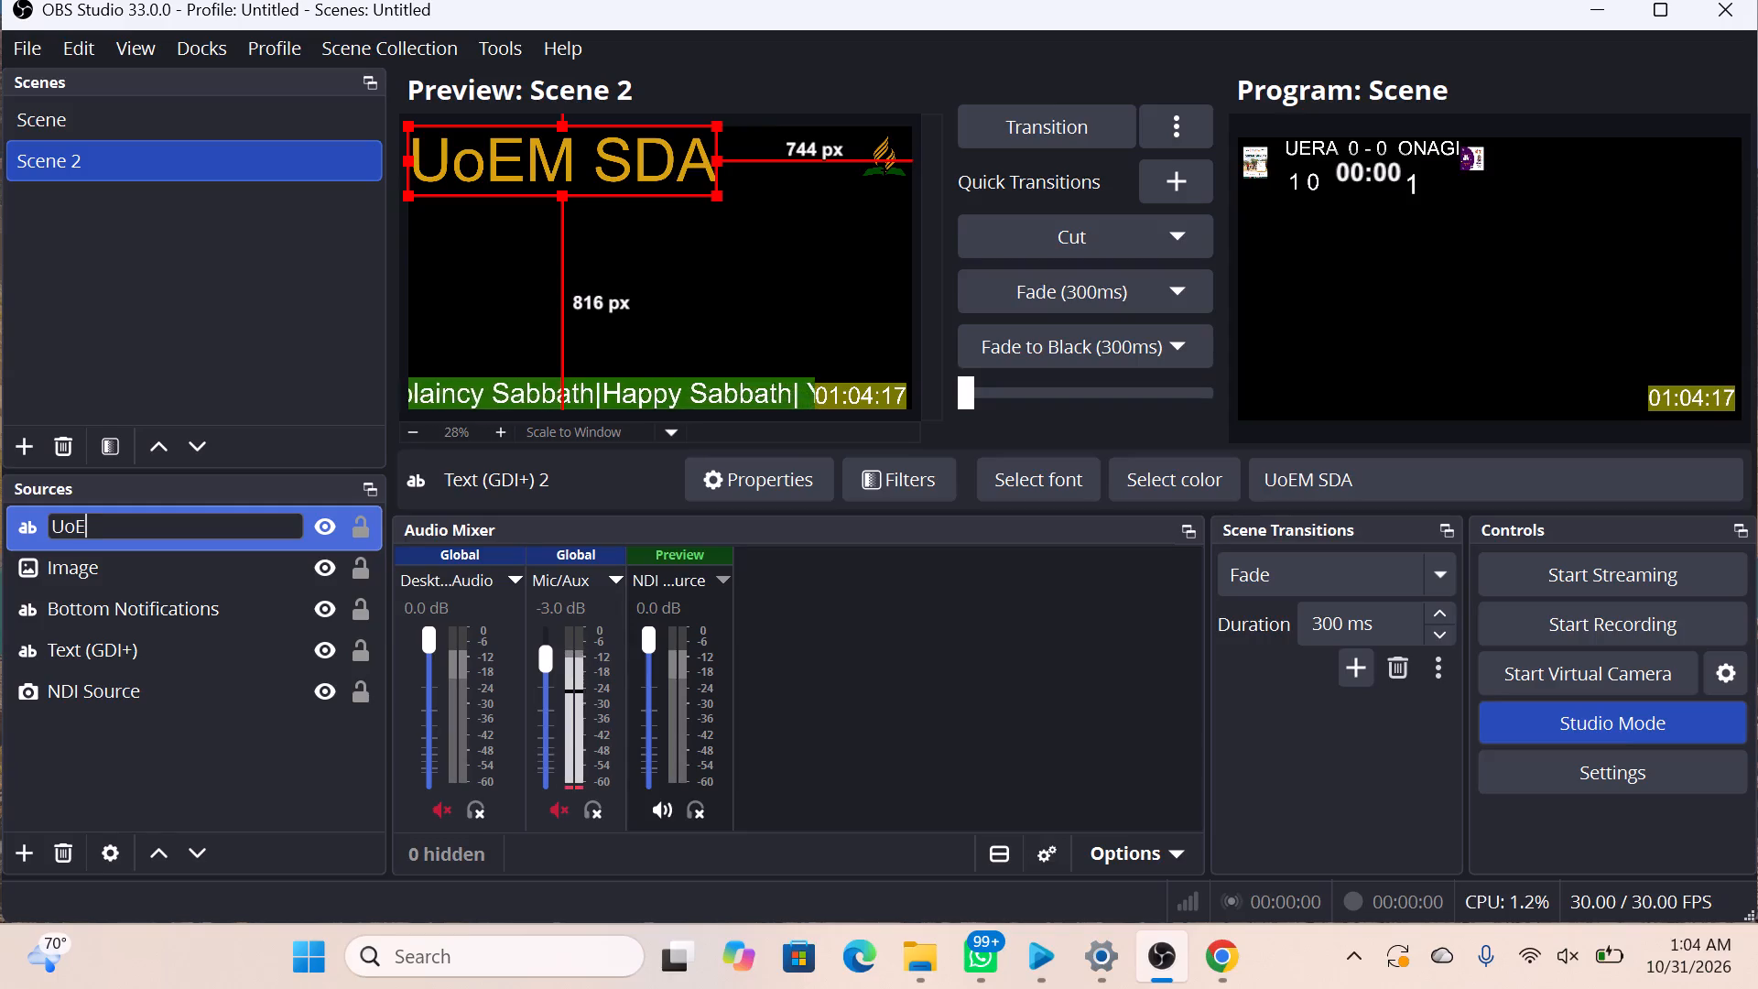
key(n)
key(BackSpace)
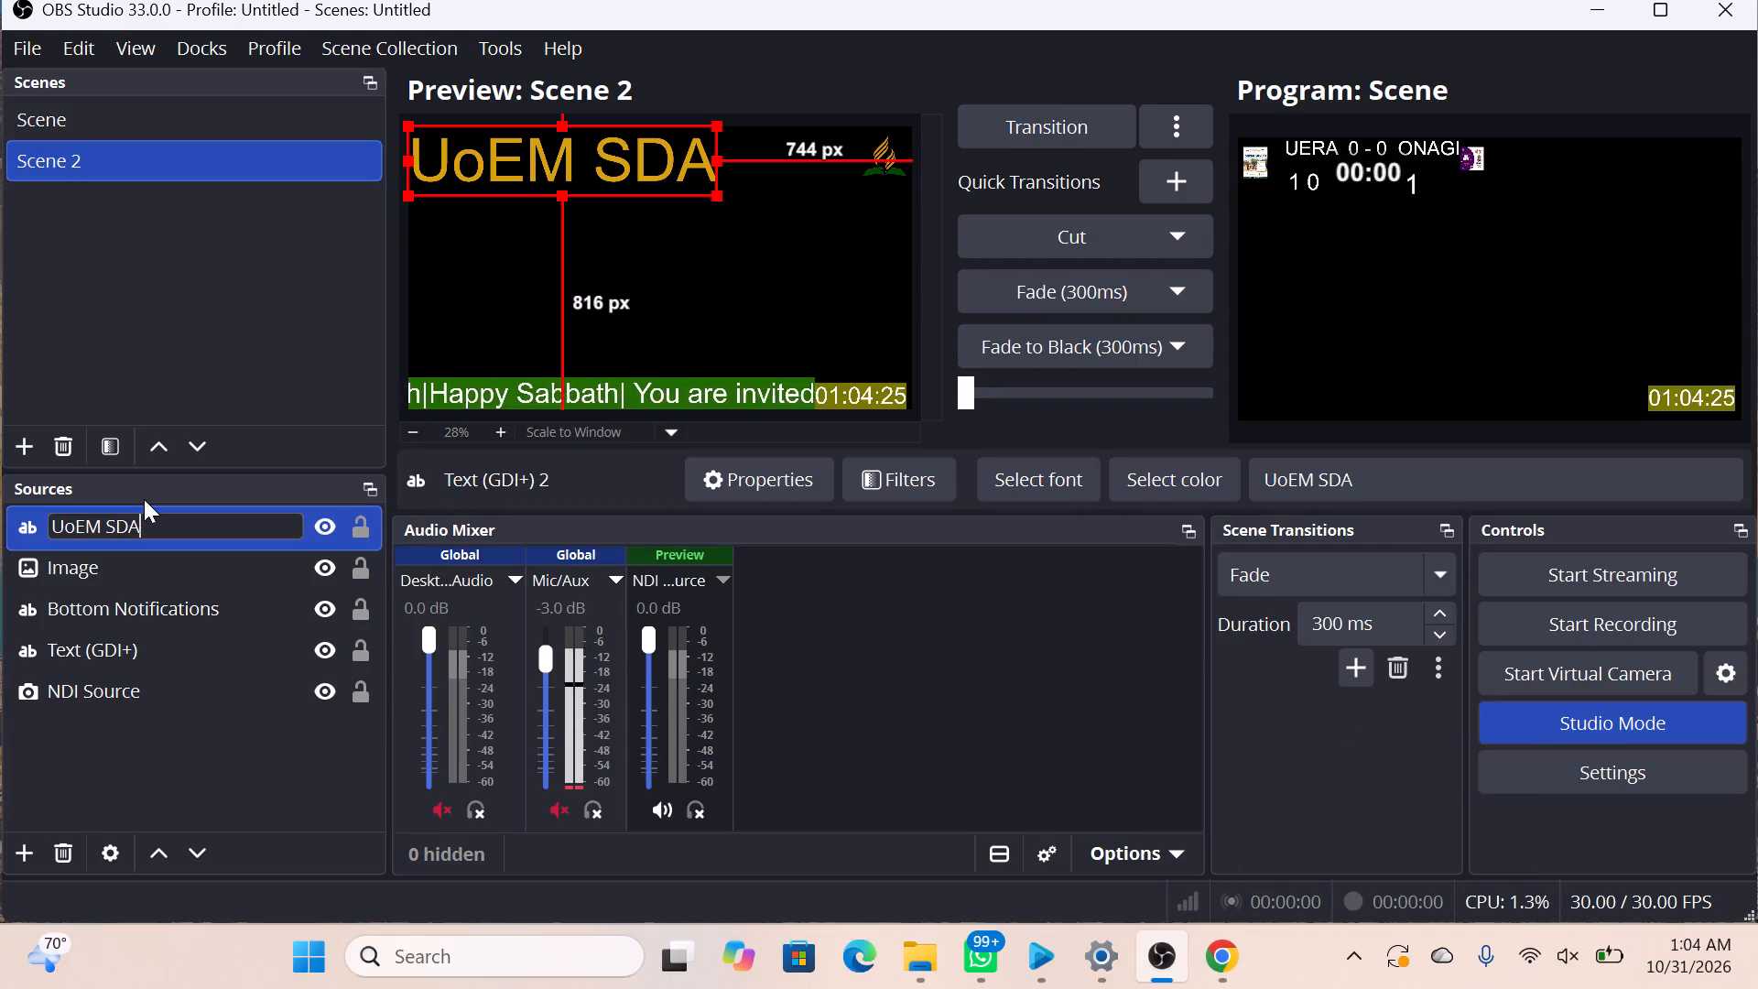
key(Return)
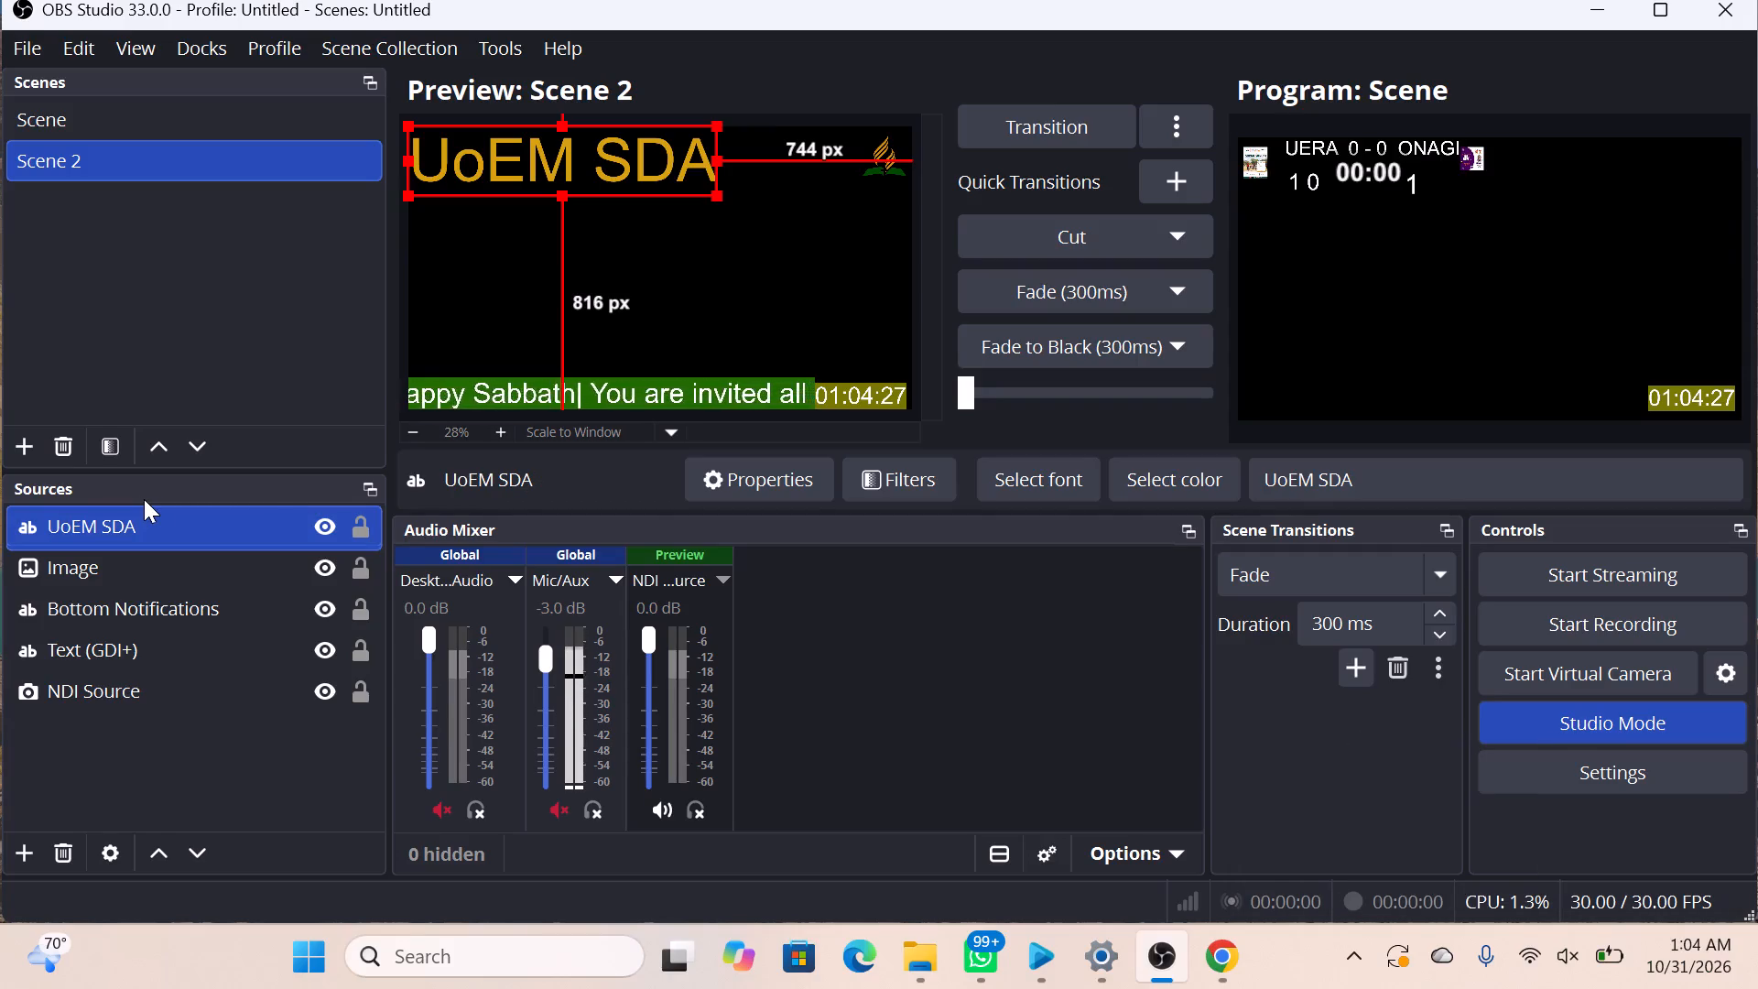
Shrink the "UoEM SDA" text to about 646 px wide and move it to the canvas's horizontal middle, about 243 px below the top edge.
drag(564, 128, 564, 158)
drag(522, 168, 690, 200)
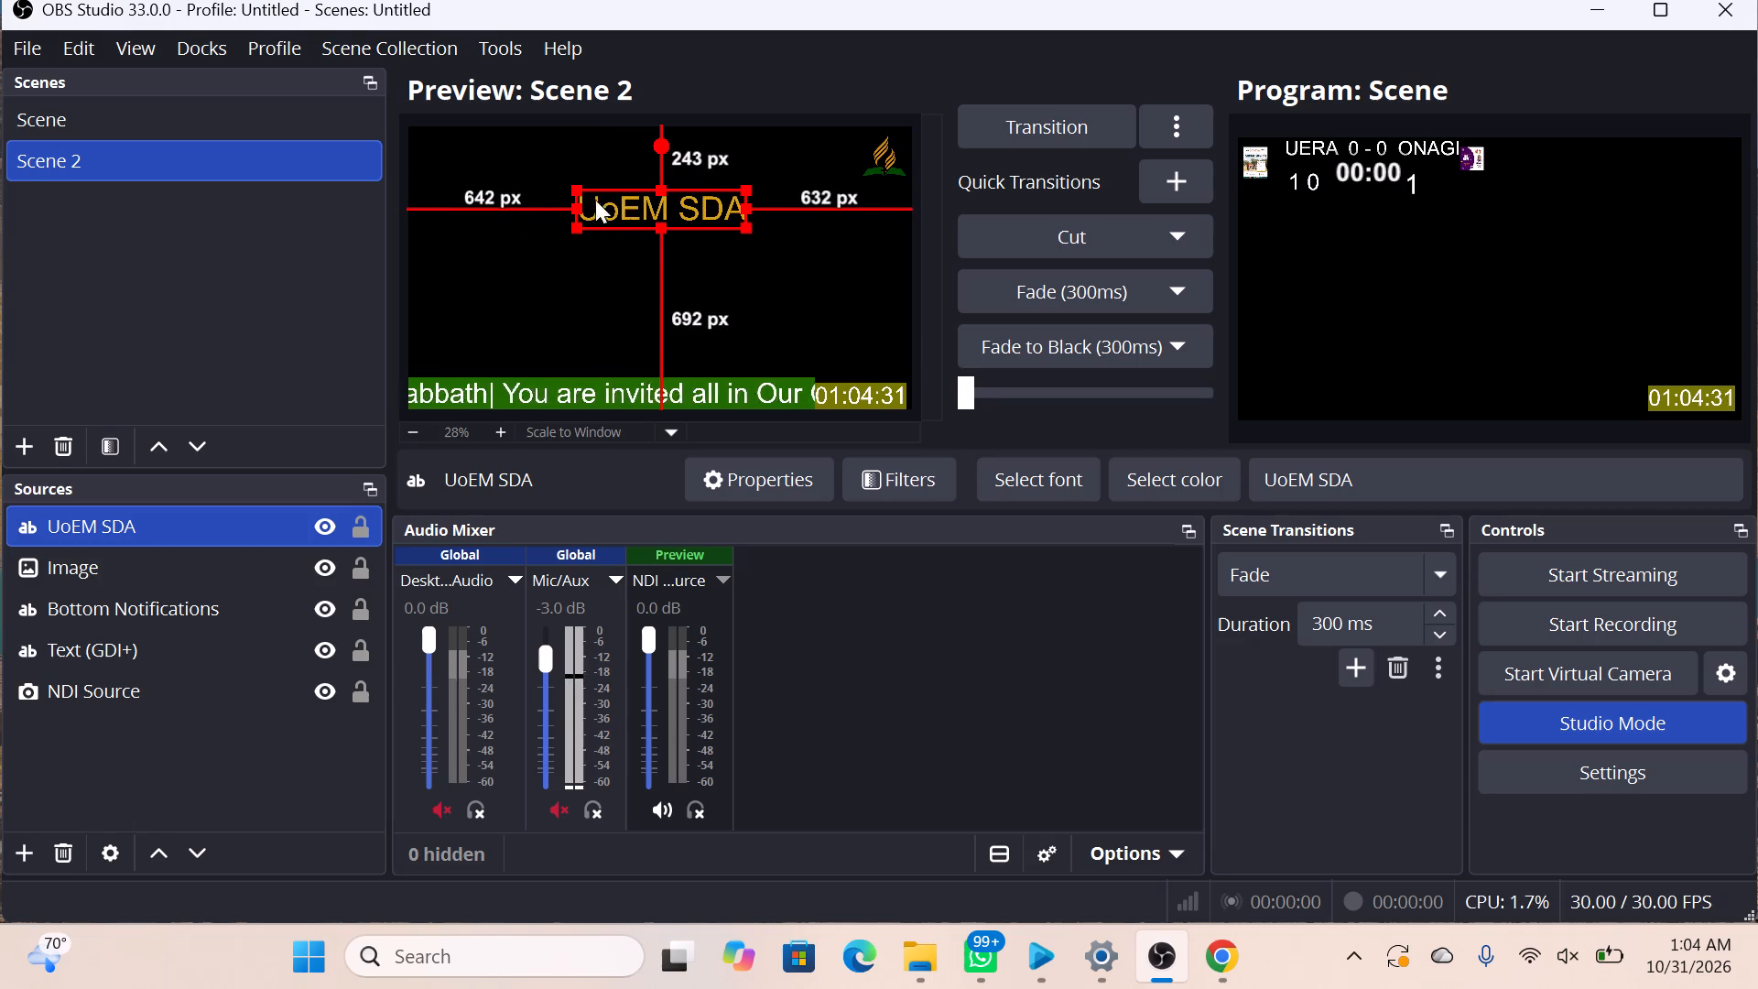
Shrink the "UoEM SDA" text in the Scene 2 preview and place it directly beneath the SDA logo.
drag(577, 190, 632, 210)
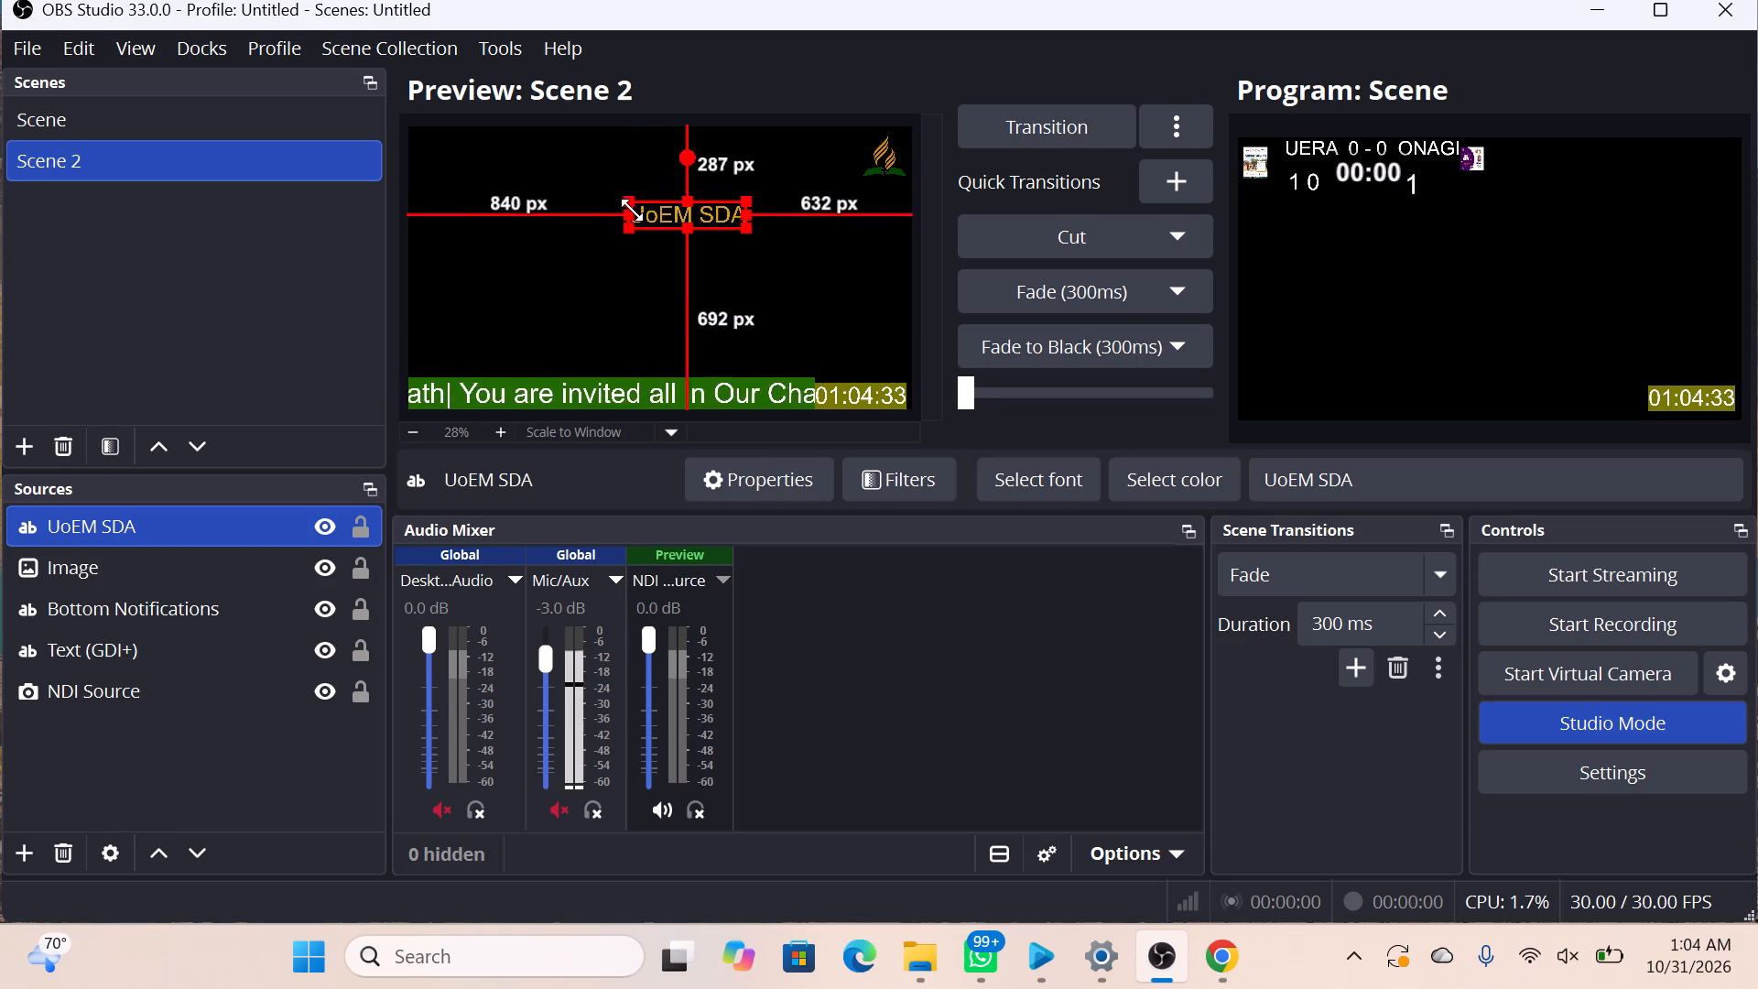
drag(632, 210, 656, 216)
drag(684, 212, 711, 220)
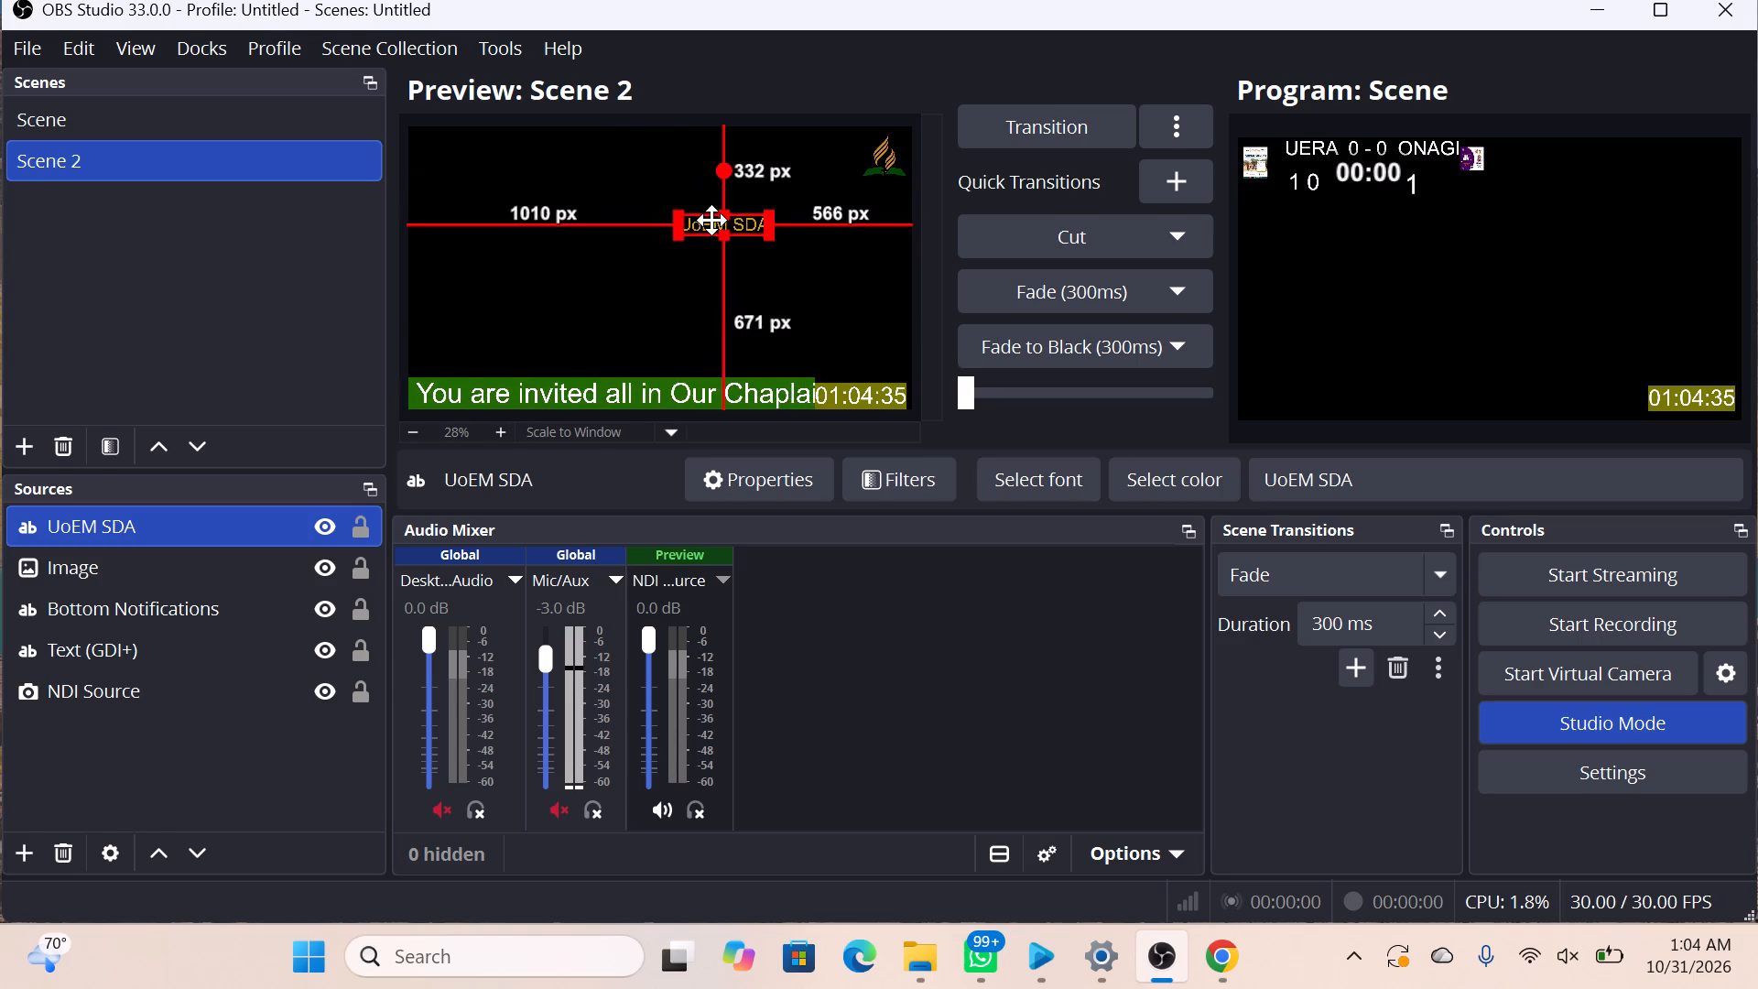
drag(711, 220, 865, 183)
click(853, 215)
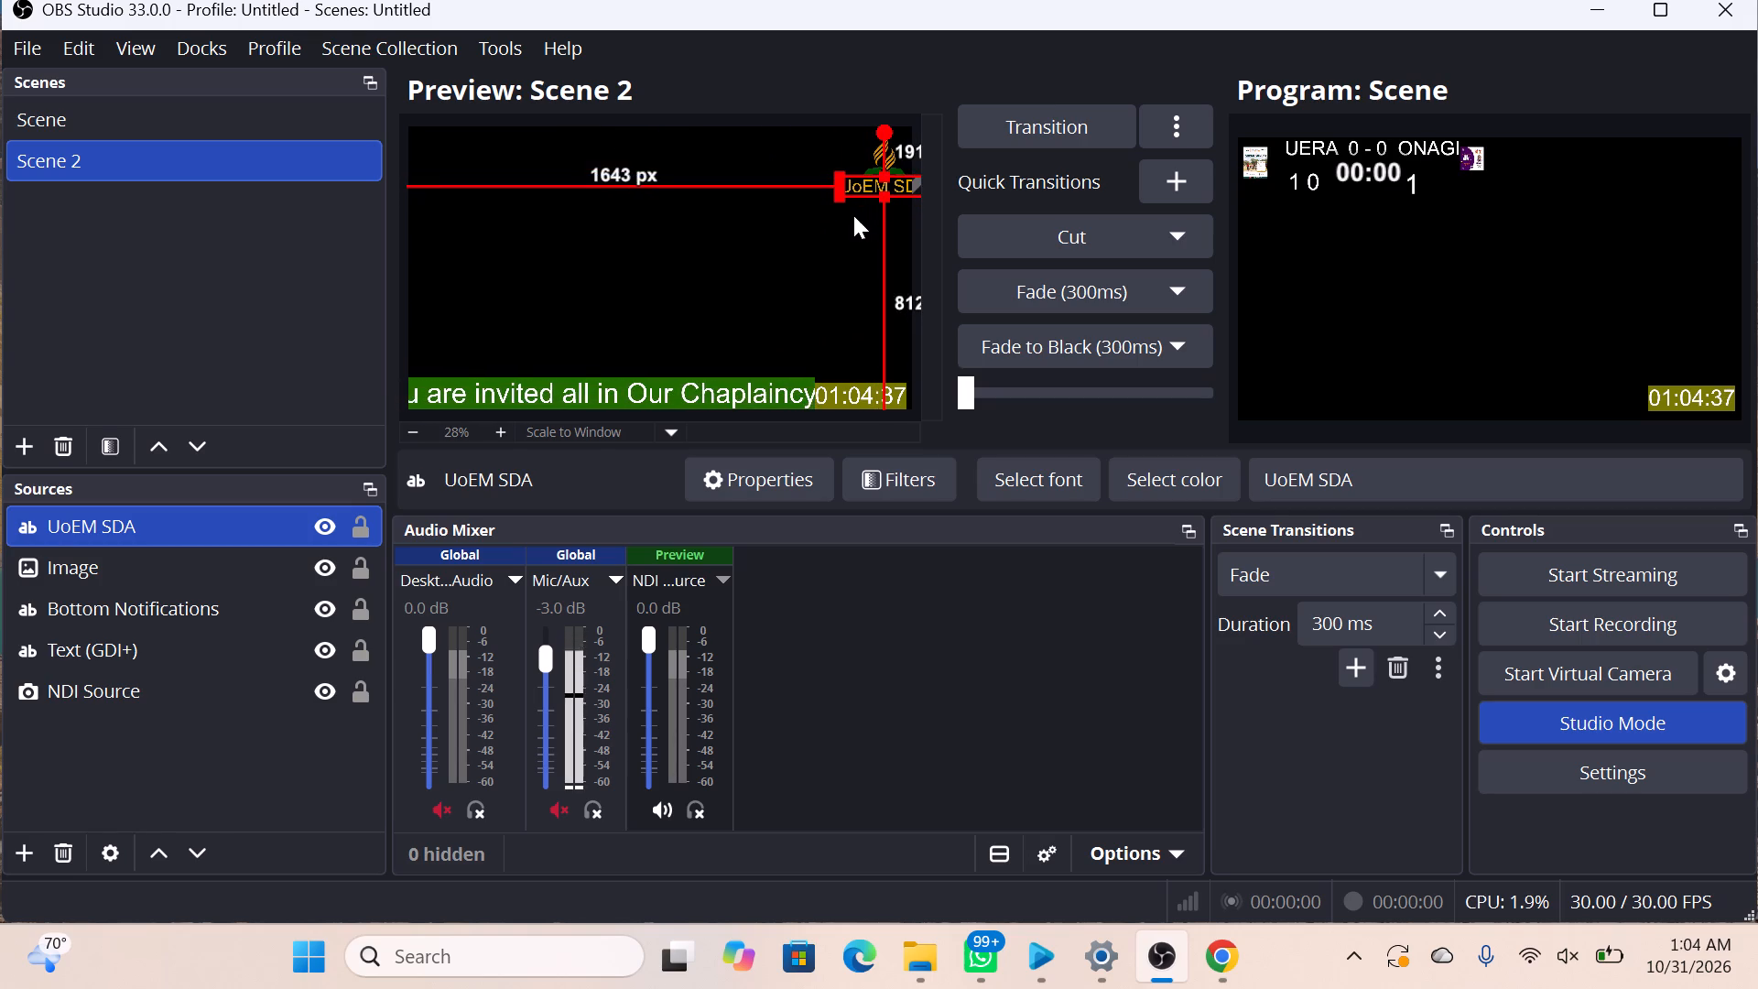
drag(878, 179, 833, 184)
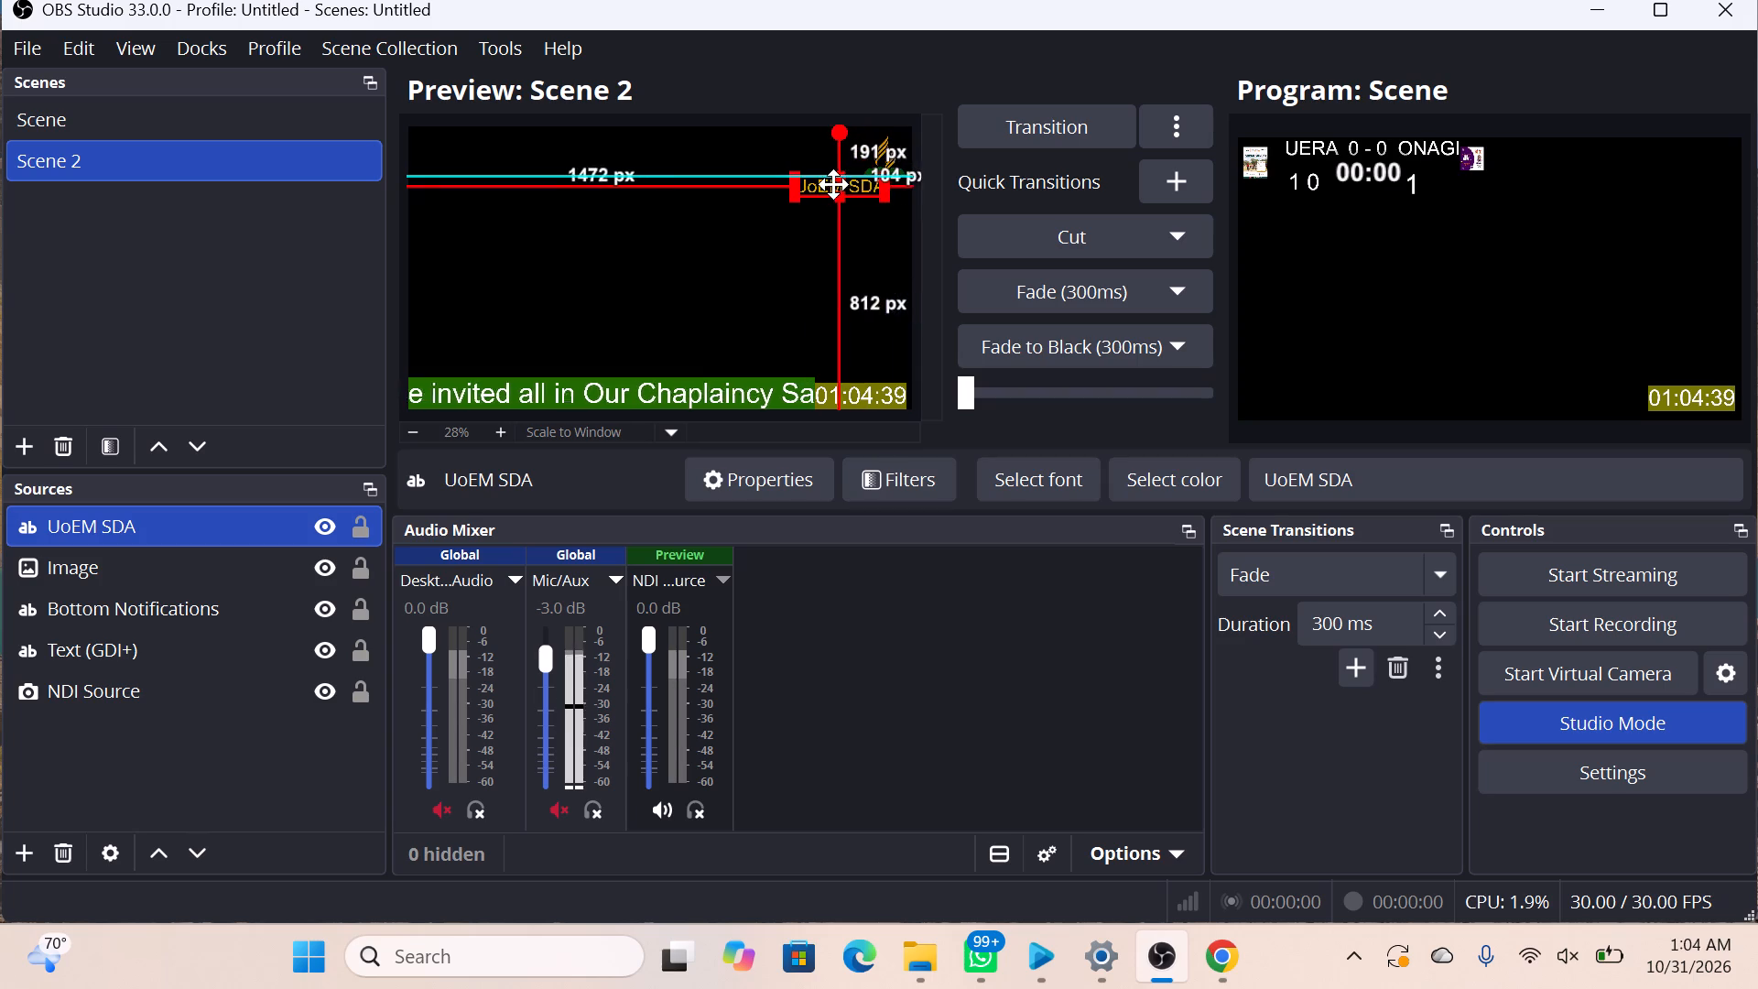
drag(833, 184, 823, 184)
drag(839, 182, 814, 196)
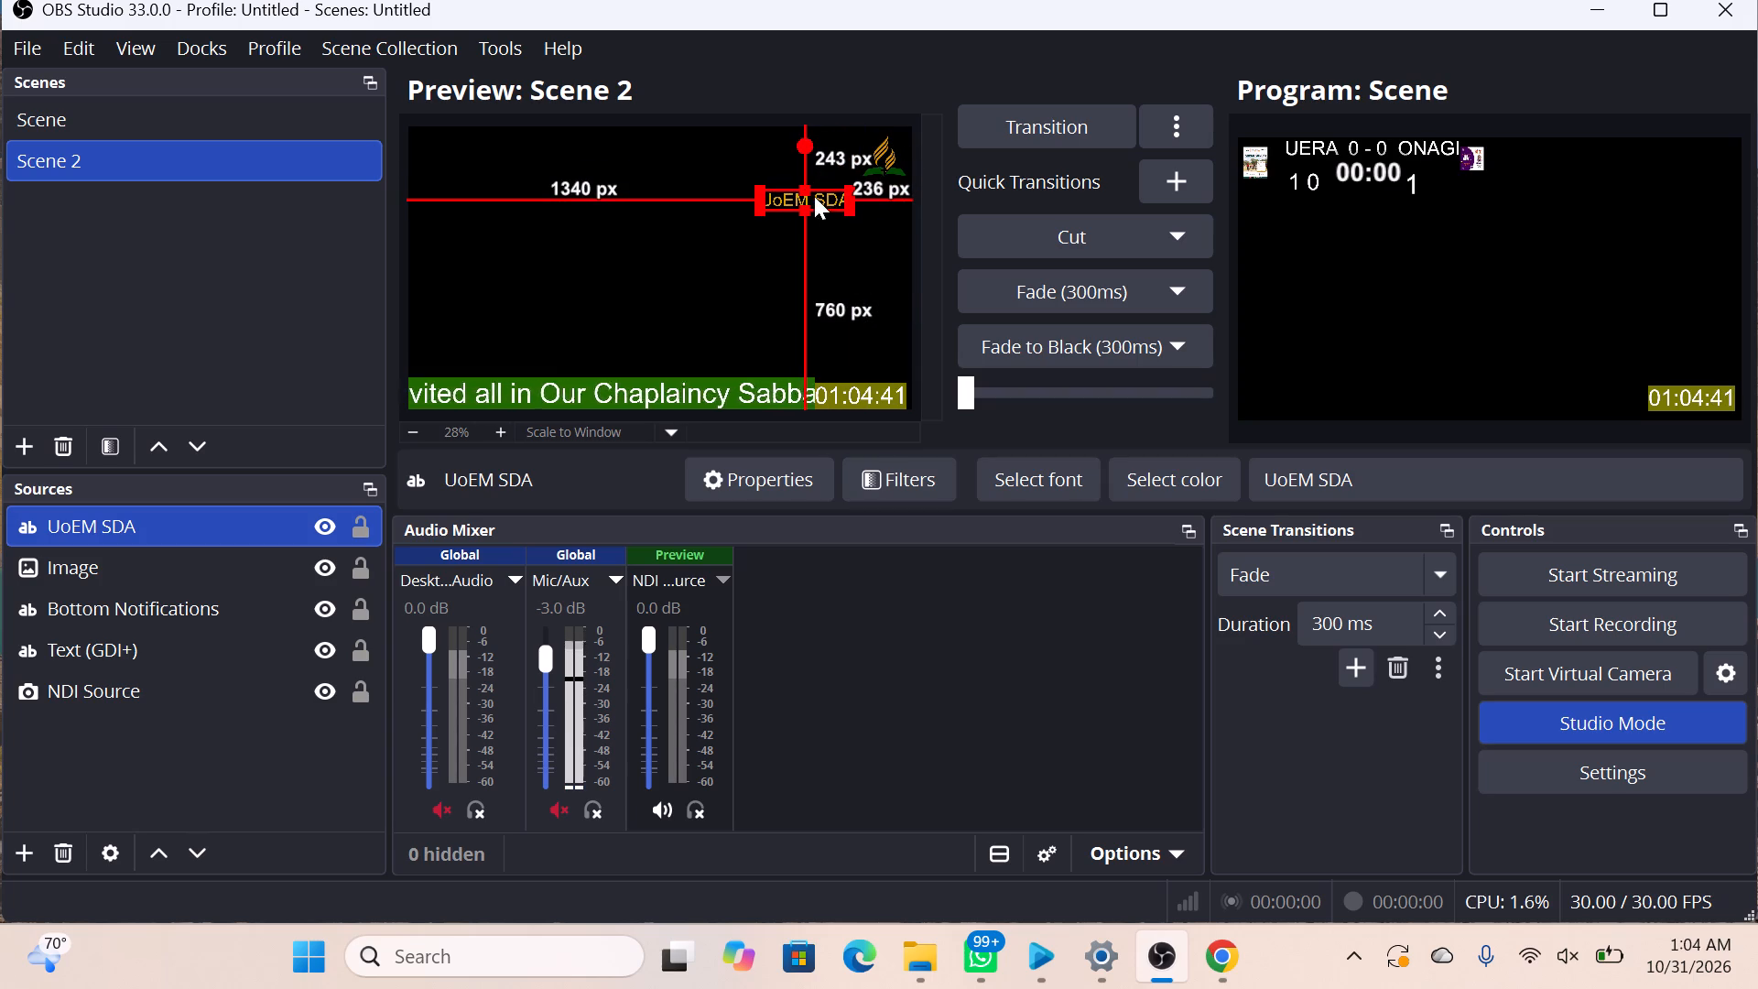
drag(843, 203, 841, 203)
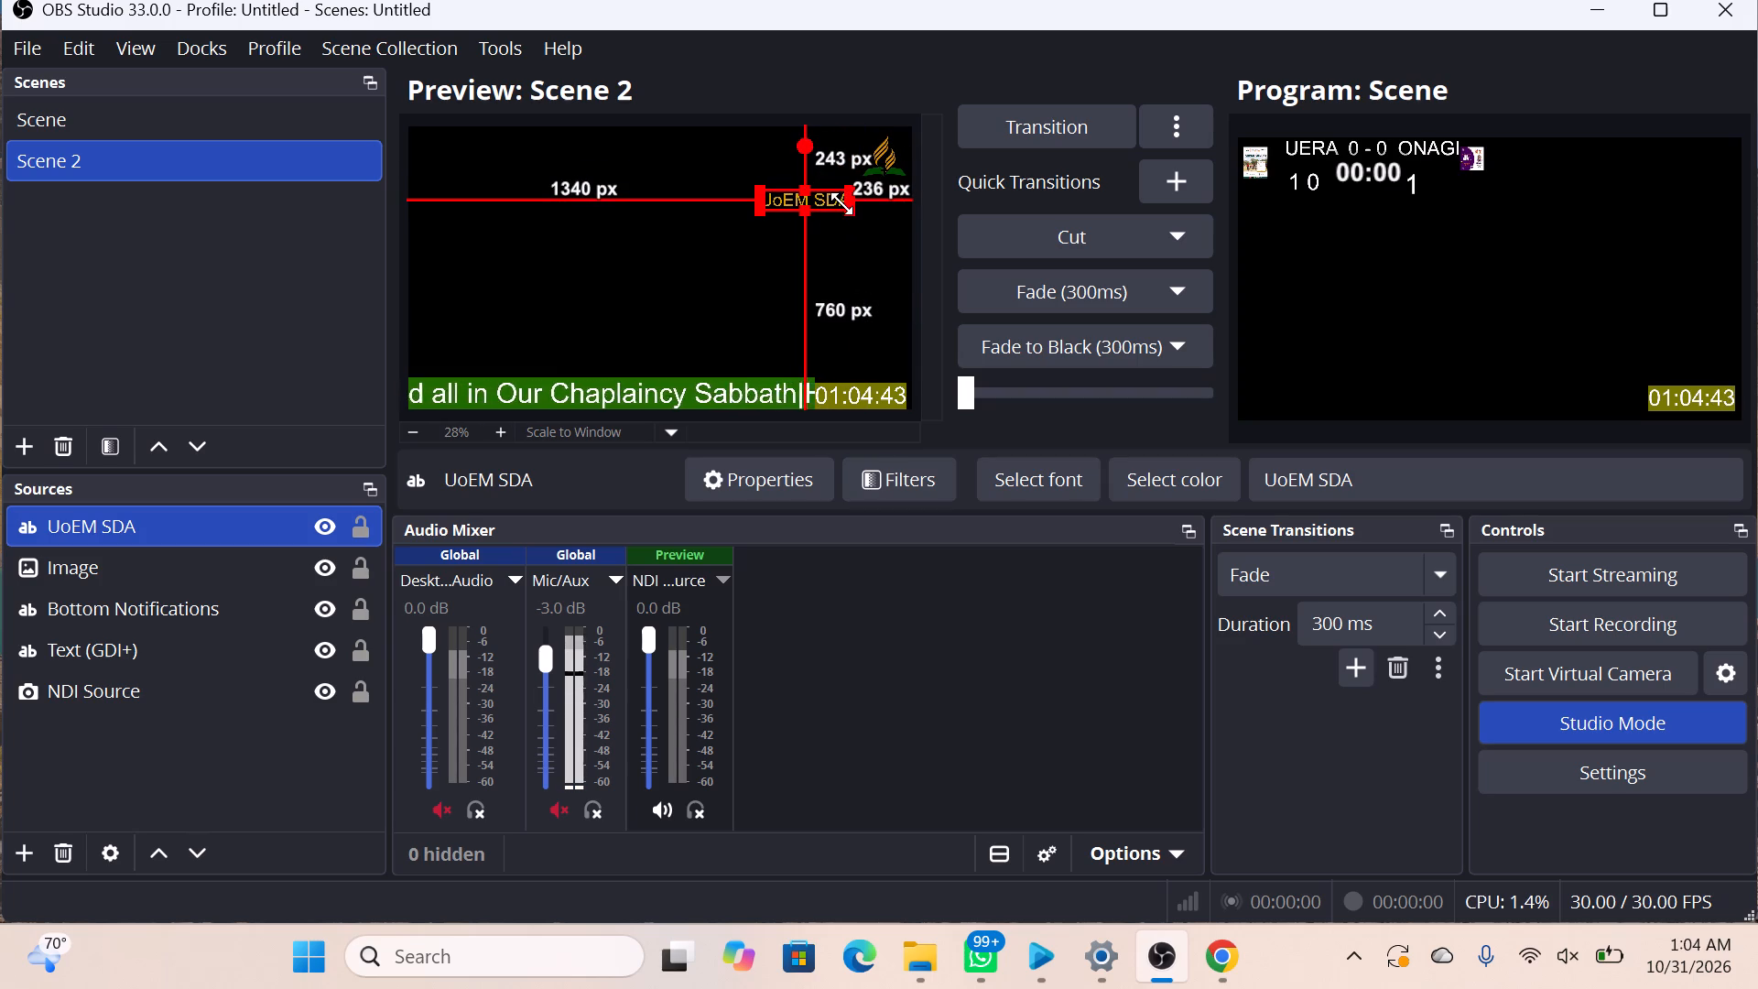
drag(841, 203, 819, 199)
click(829, 225)
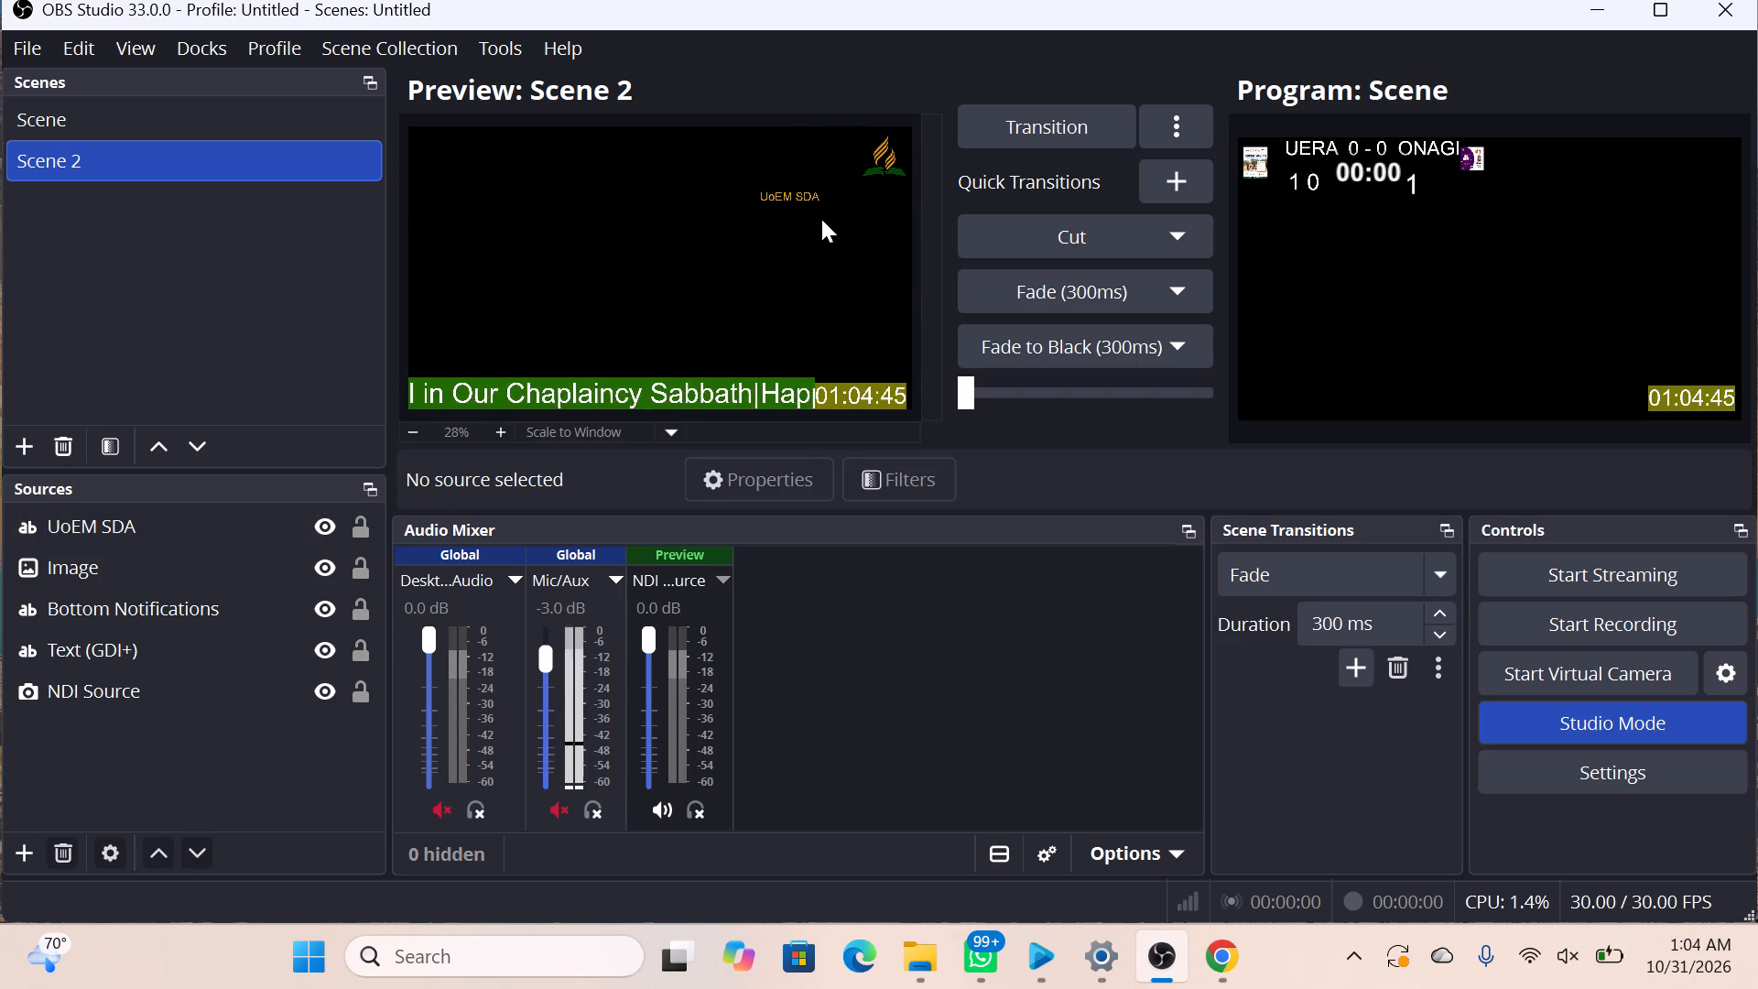
click(787, 189)
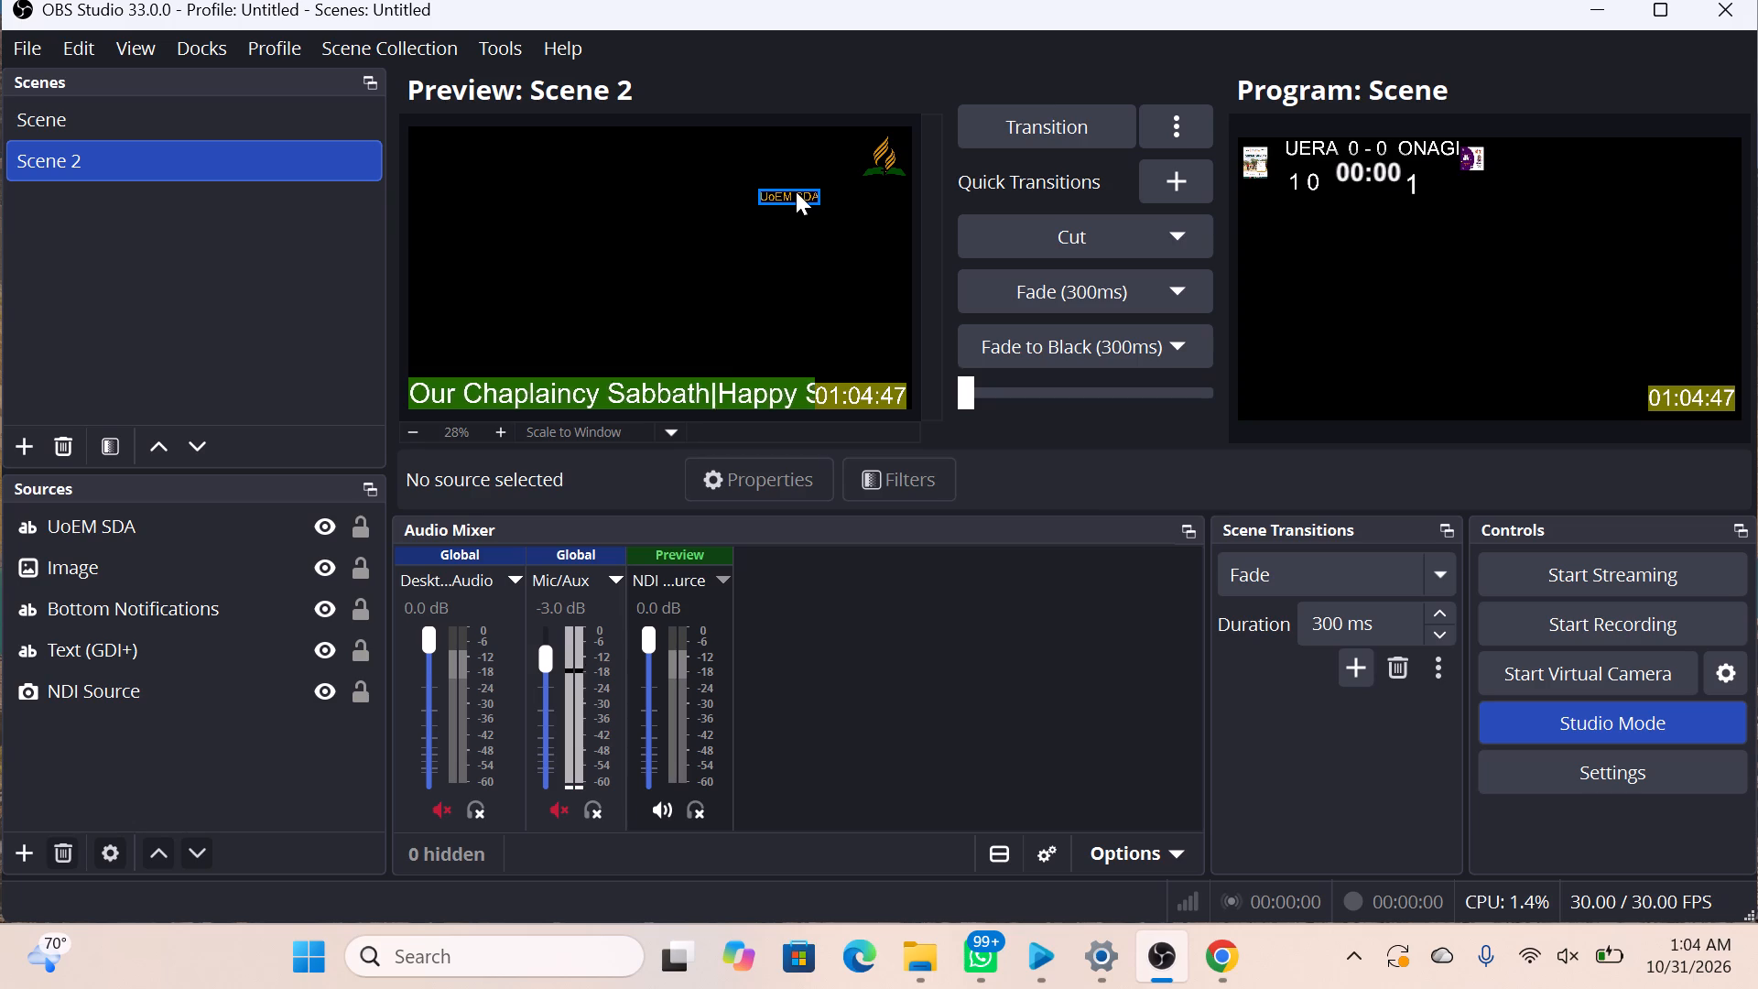
drag(796, 191, 892, 175)
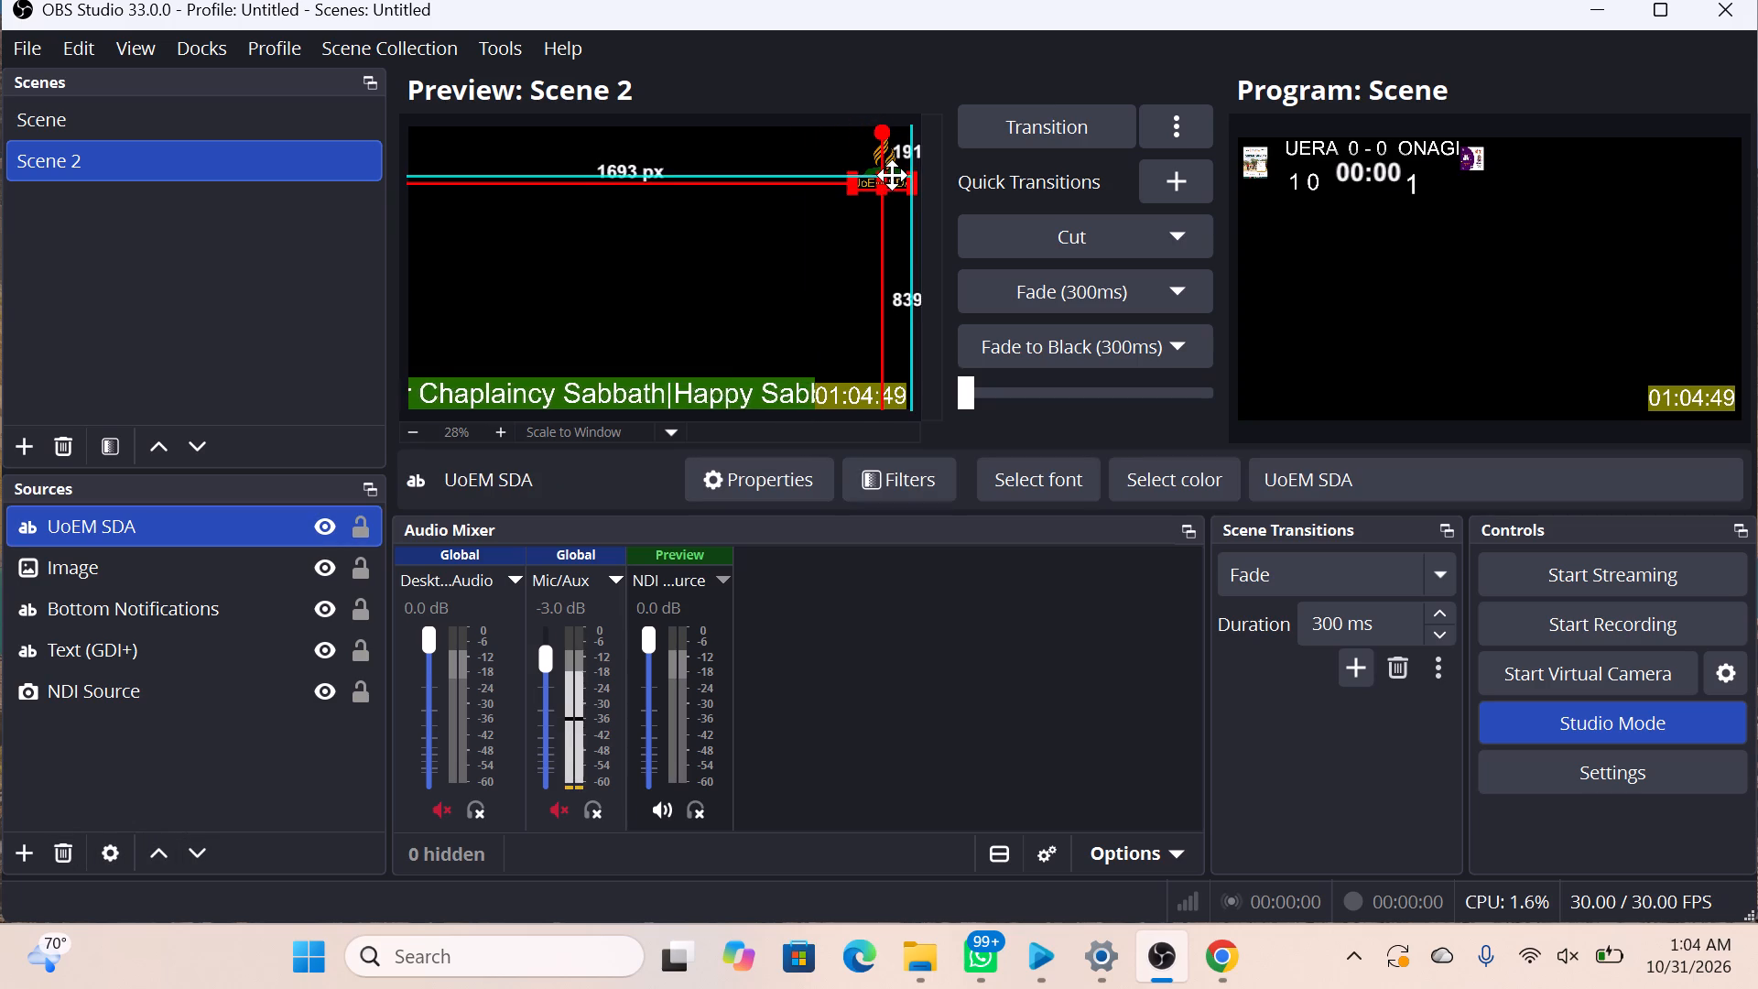
Nudge the "UoEM SDA" text sideways in the Scene 2 preview until it sits centered beneath the SDA logo, about 1693 px from the canvas's left edge.
drag(892, 175, 898, 182)
click(841, 227)
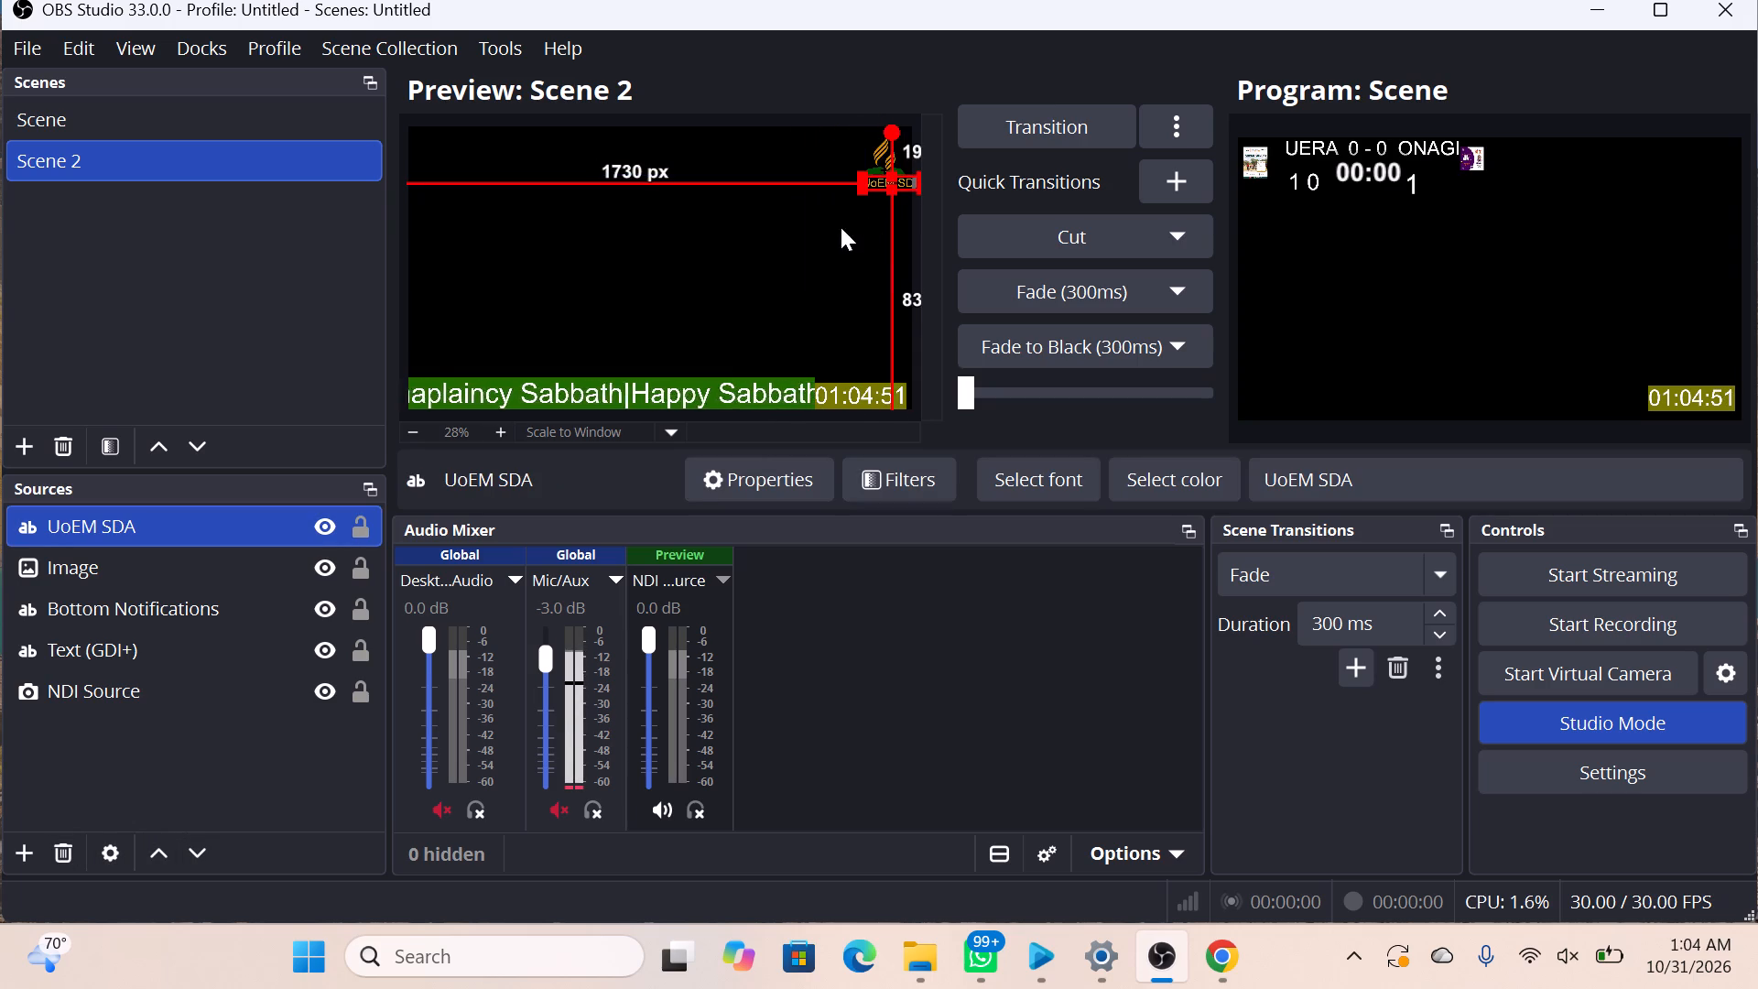
click(880, 180)
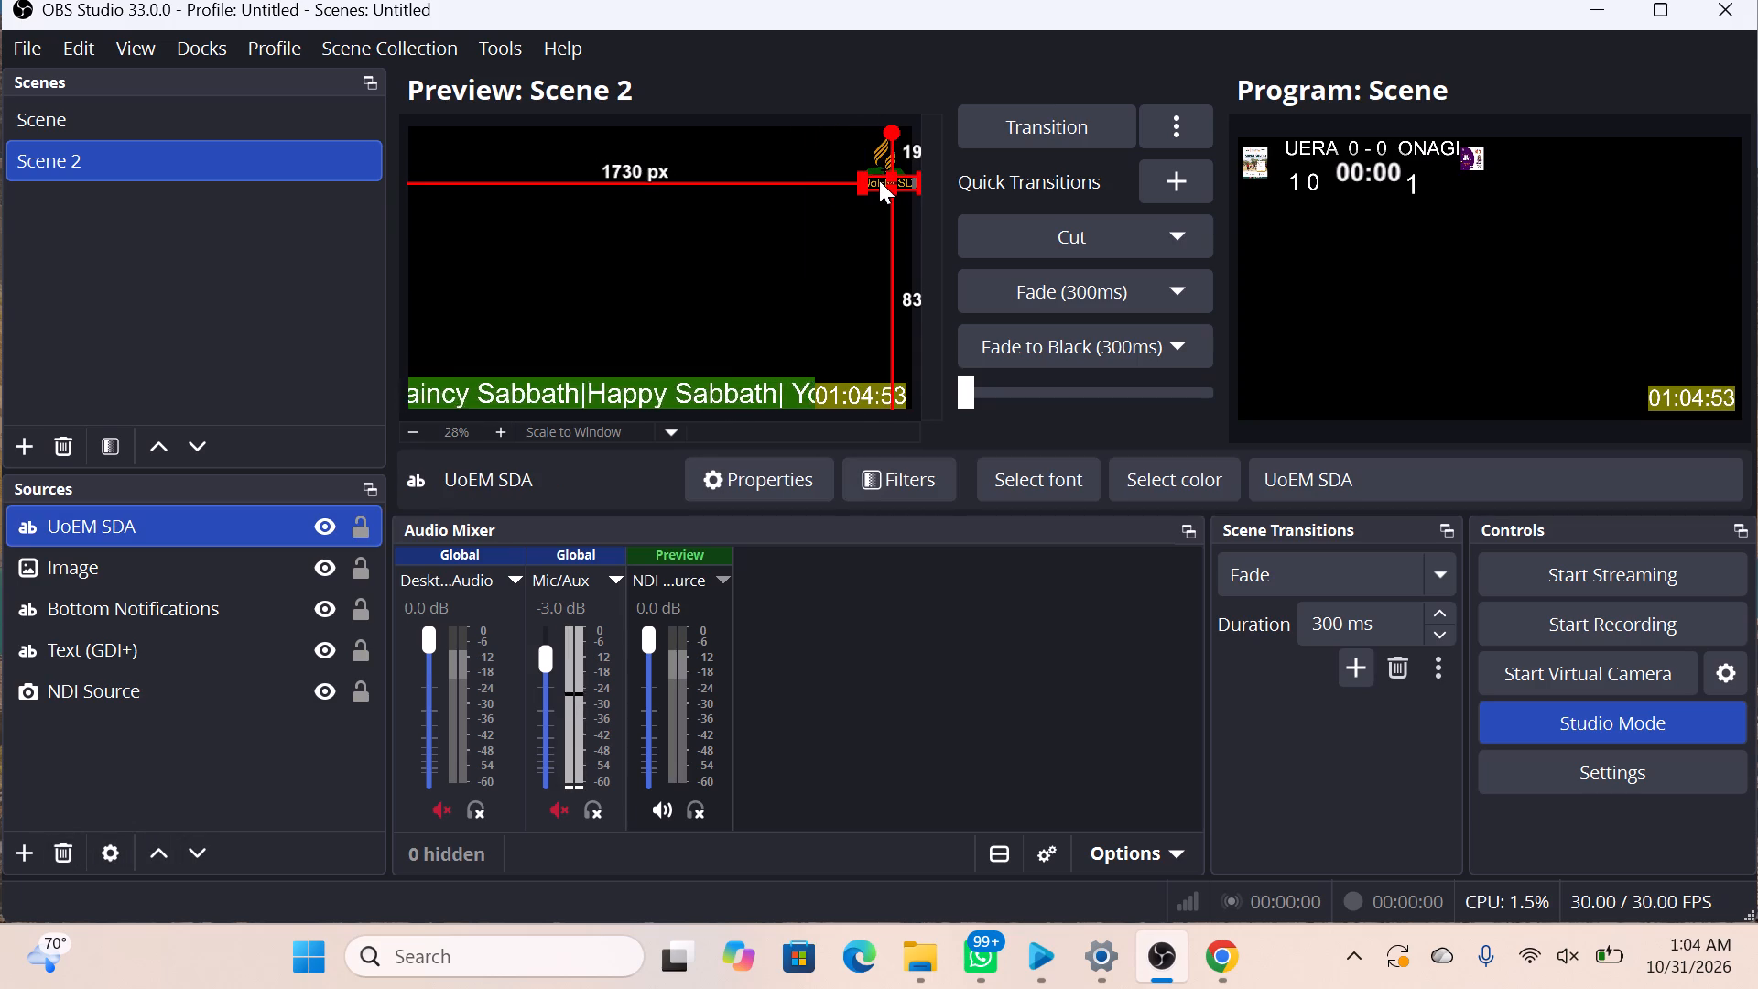
drag(879, 180, 868, 179)
click(858, 232)
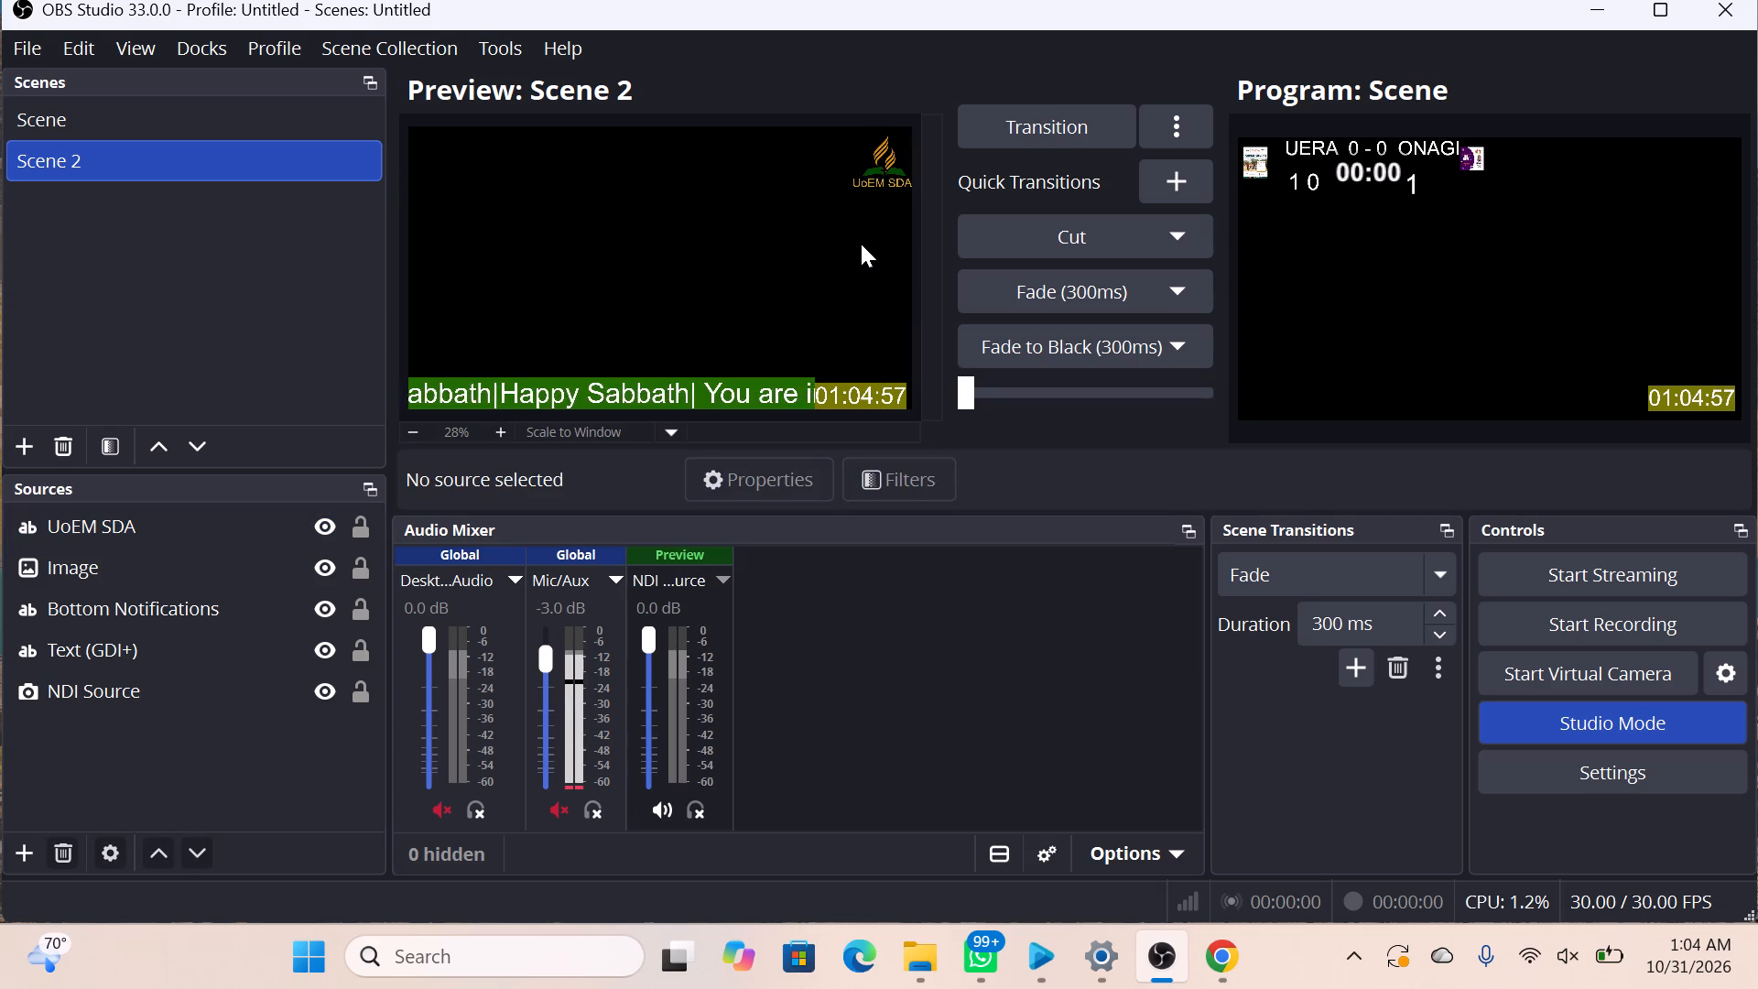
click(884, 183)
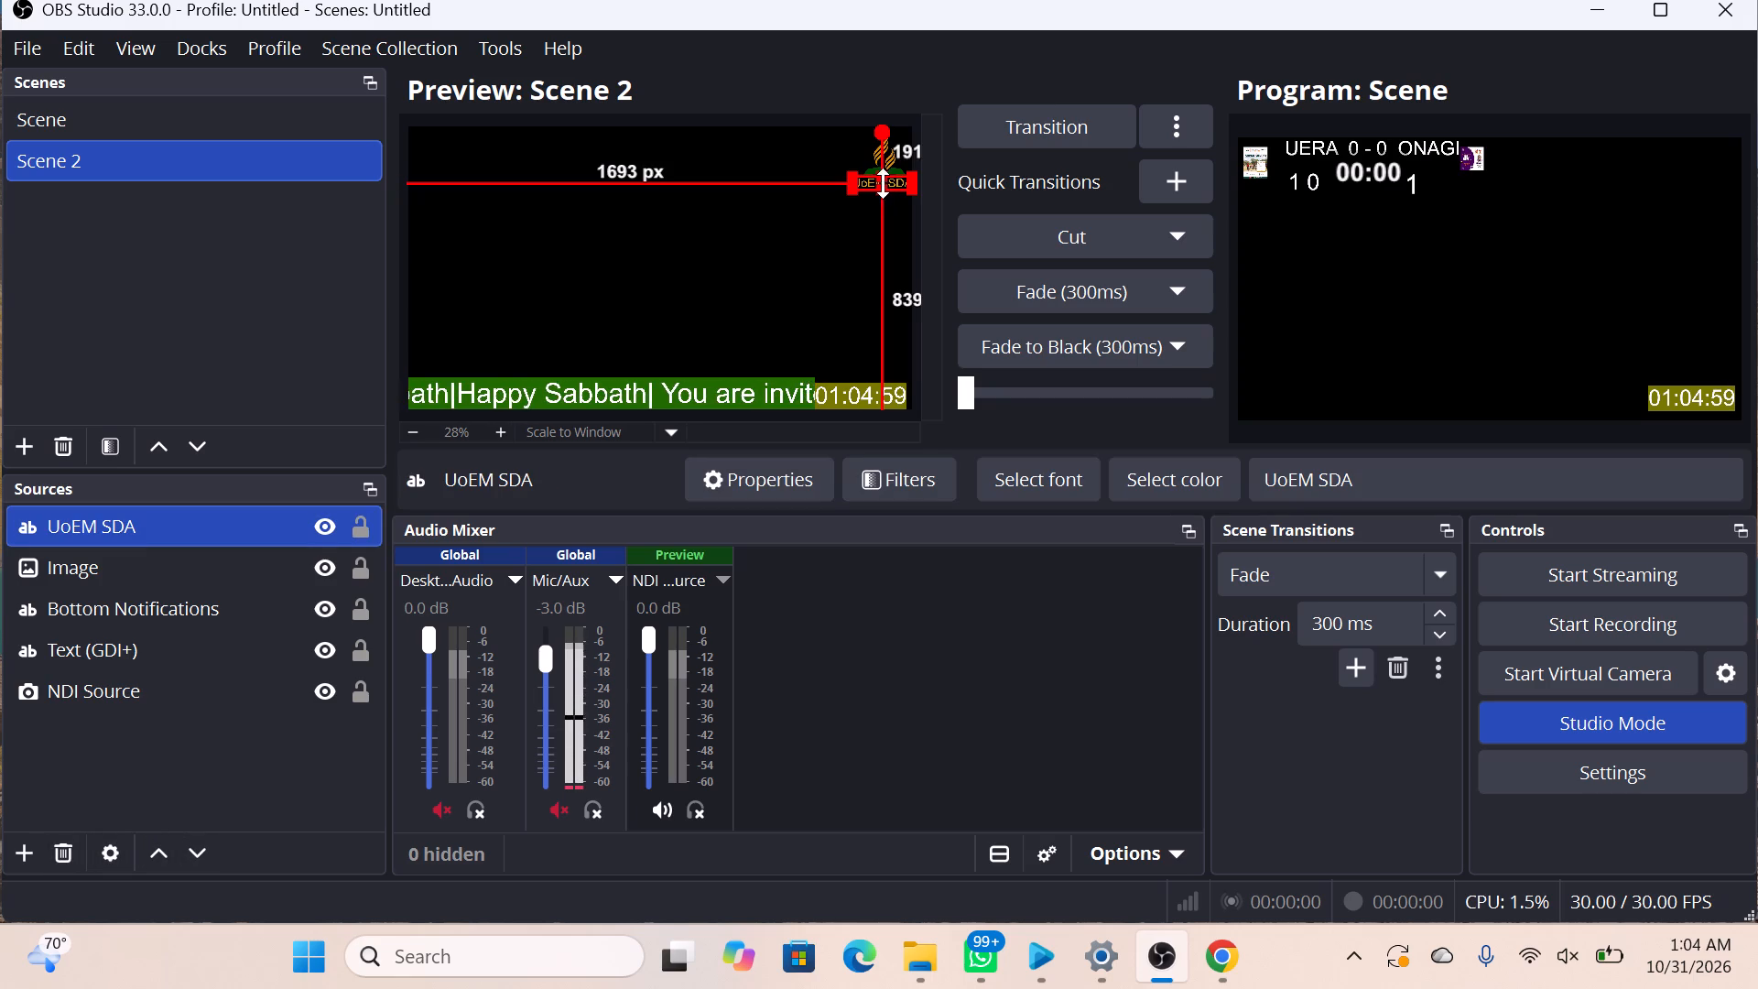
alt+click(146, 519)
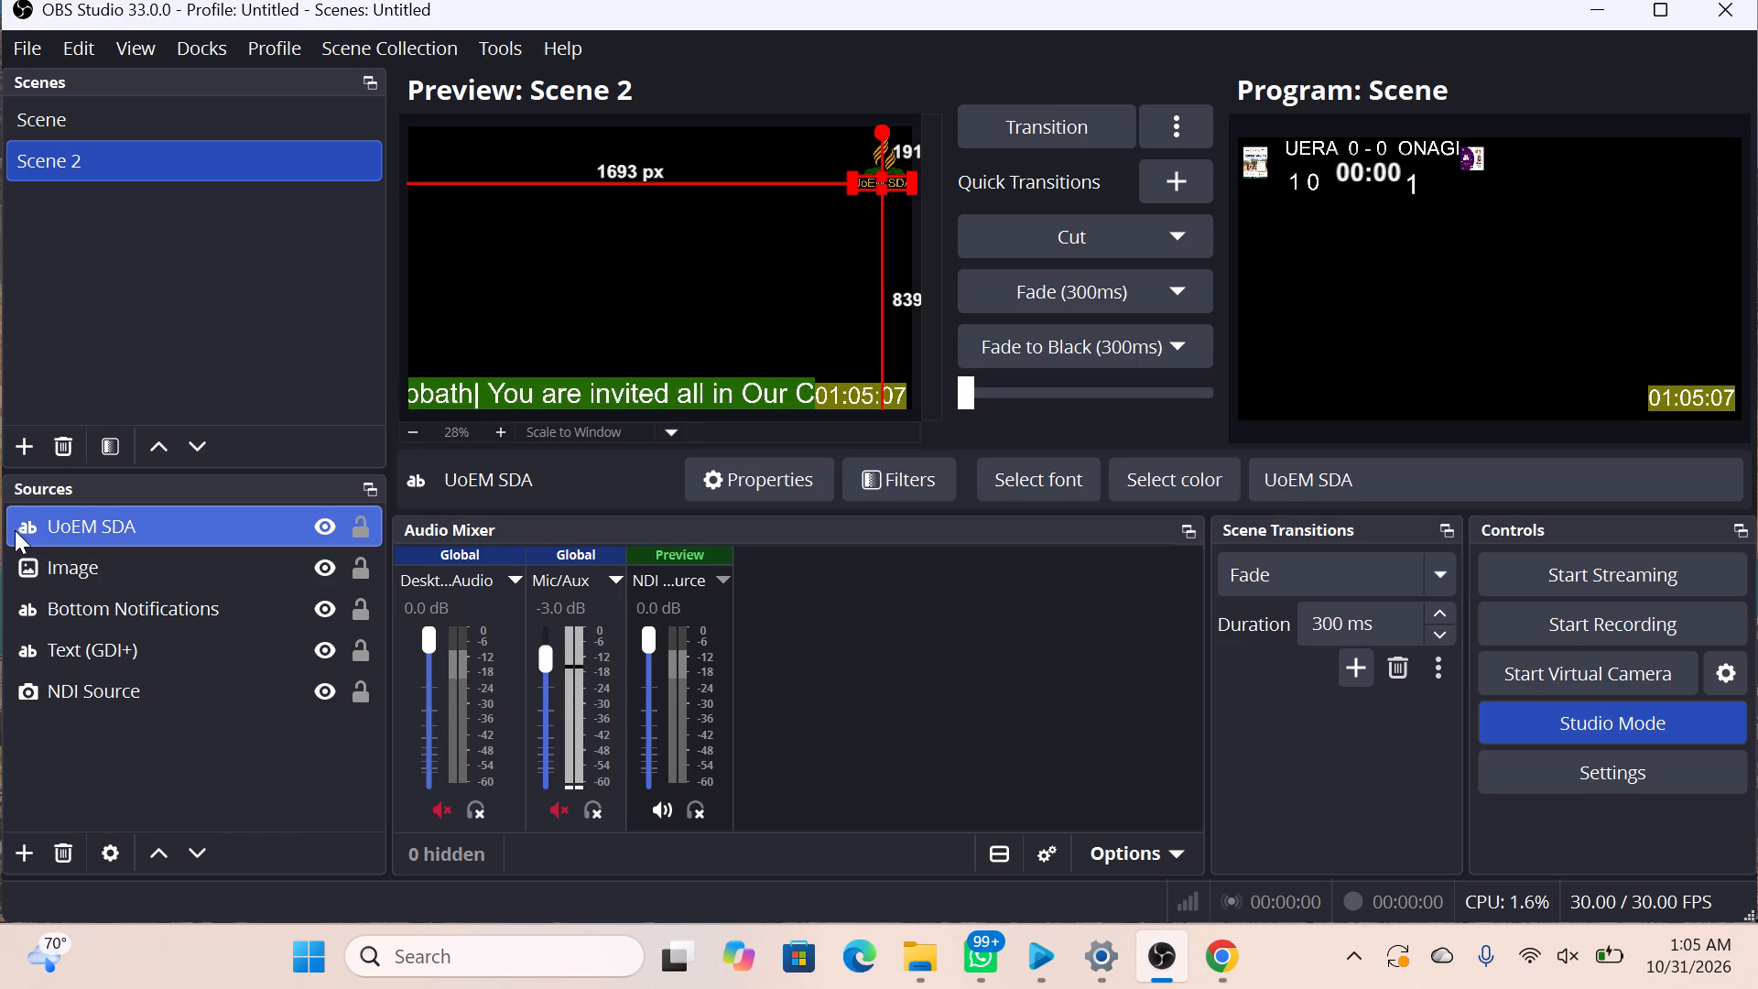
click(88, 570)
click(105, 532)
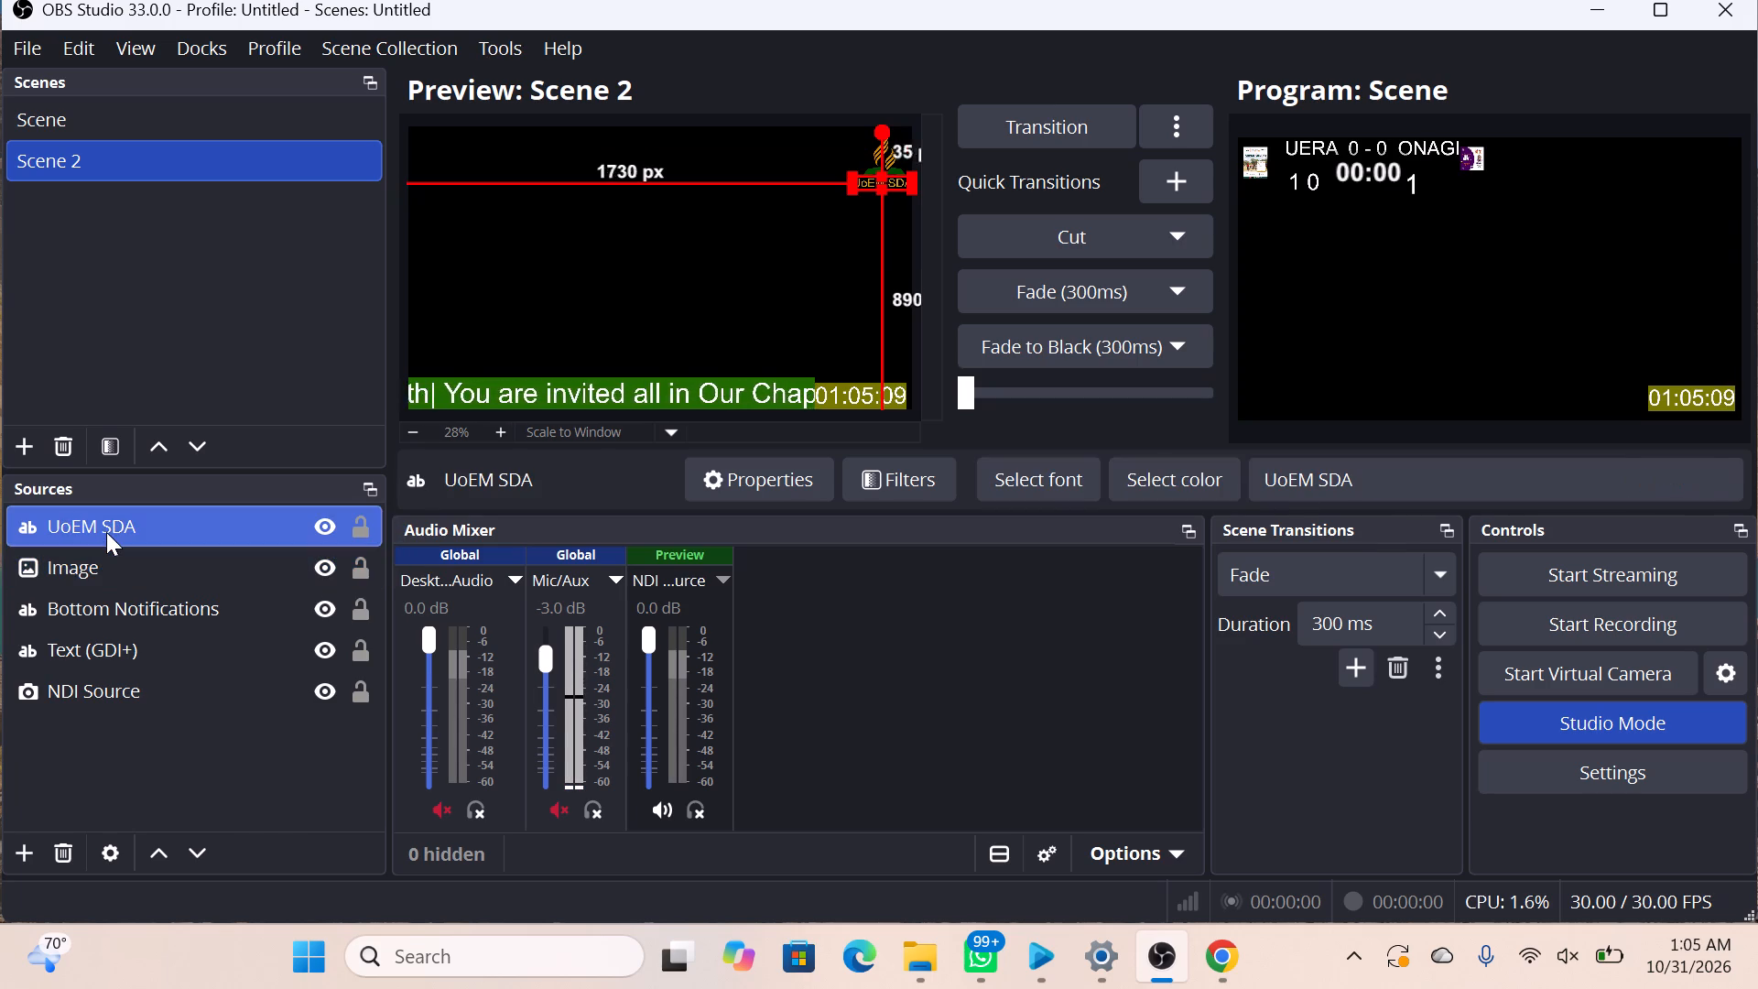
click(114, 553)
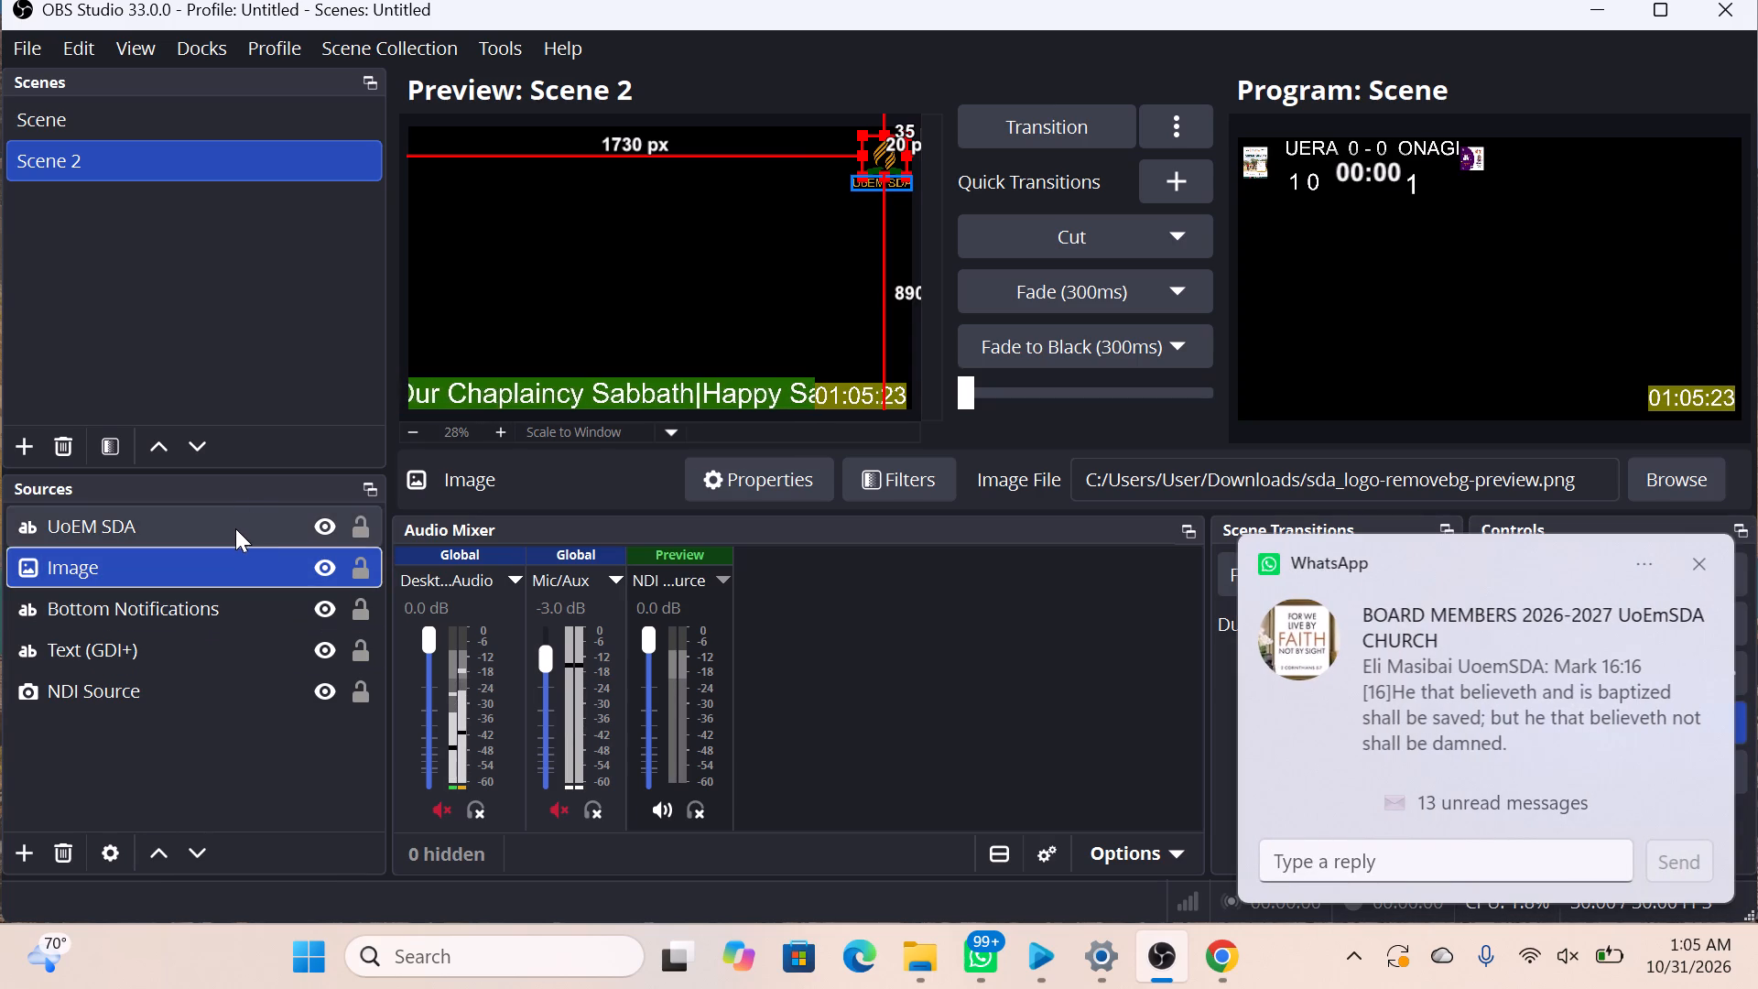
Open the filters of the "UoEM SDA" text source and begin adding an effect filter.
click(235, 527)
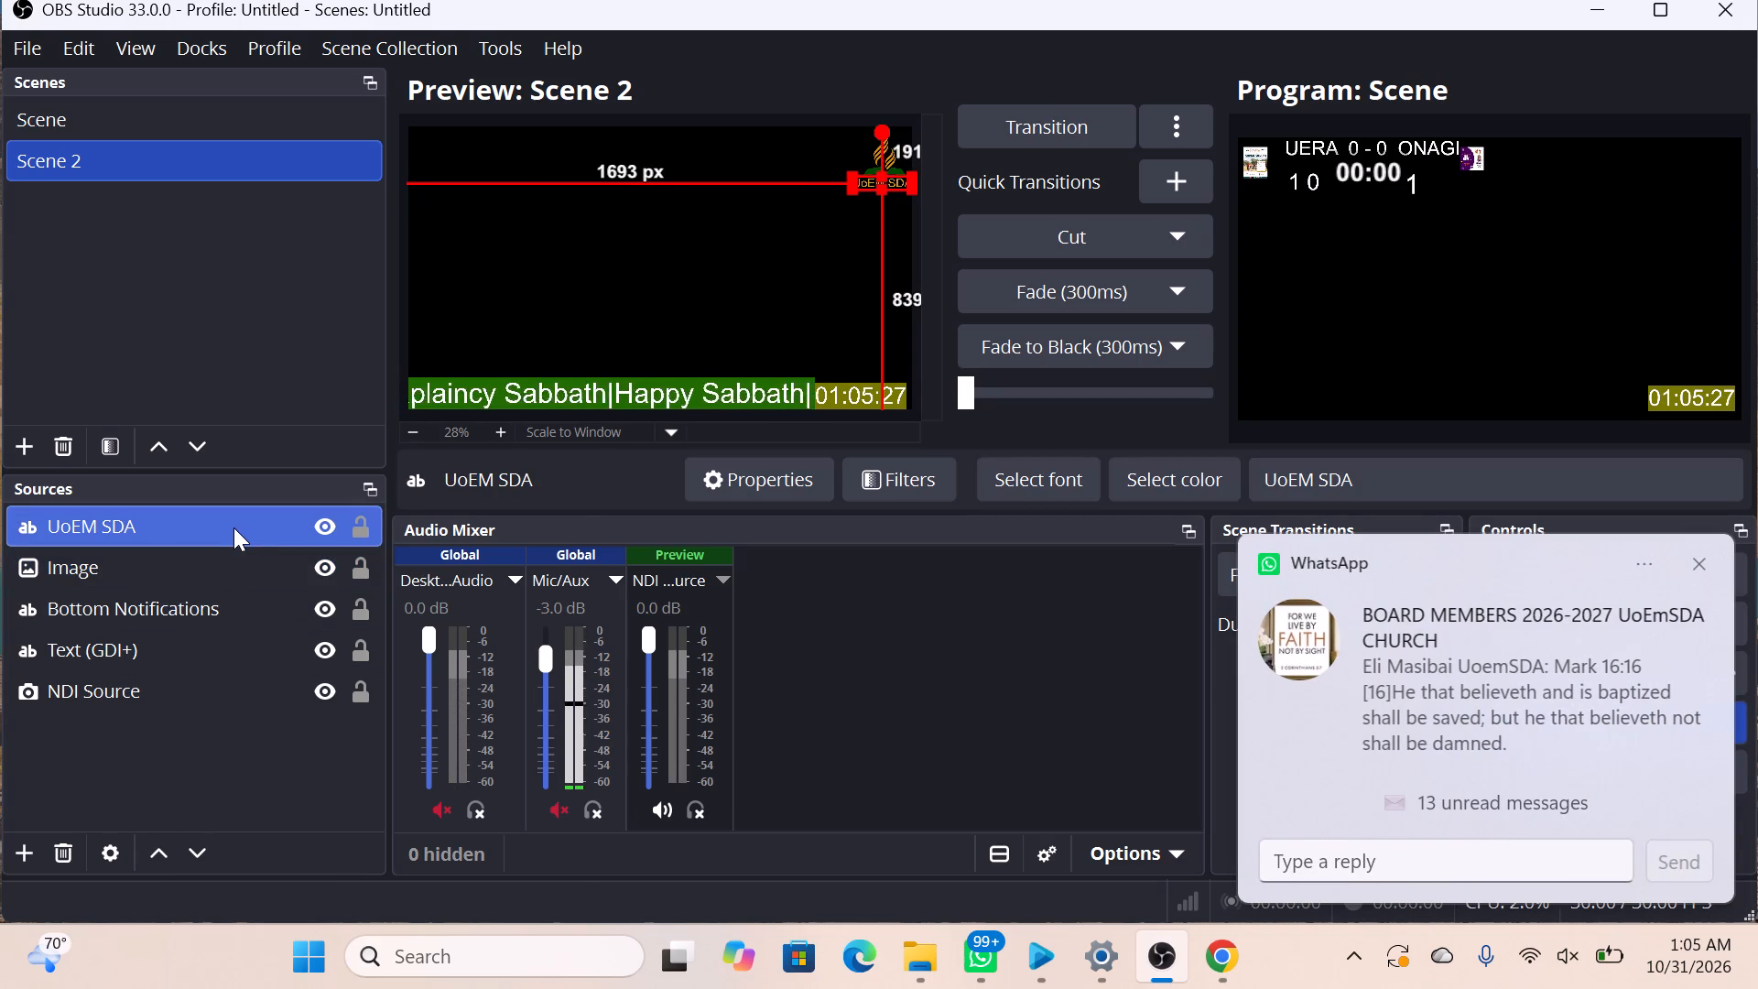
right_click(233, 527)
click(350, 855)
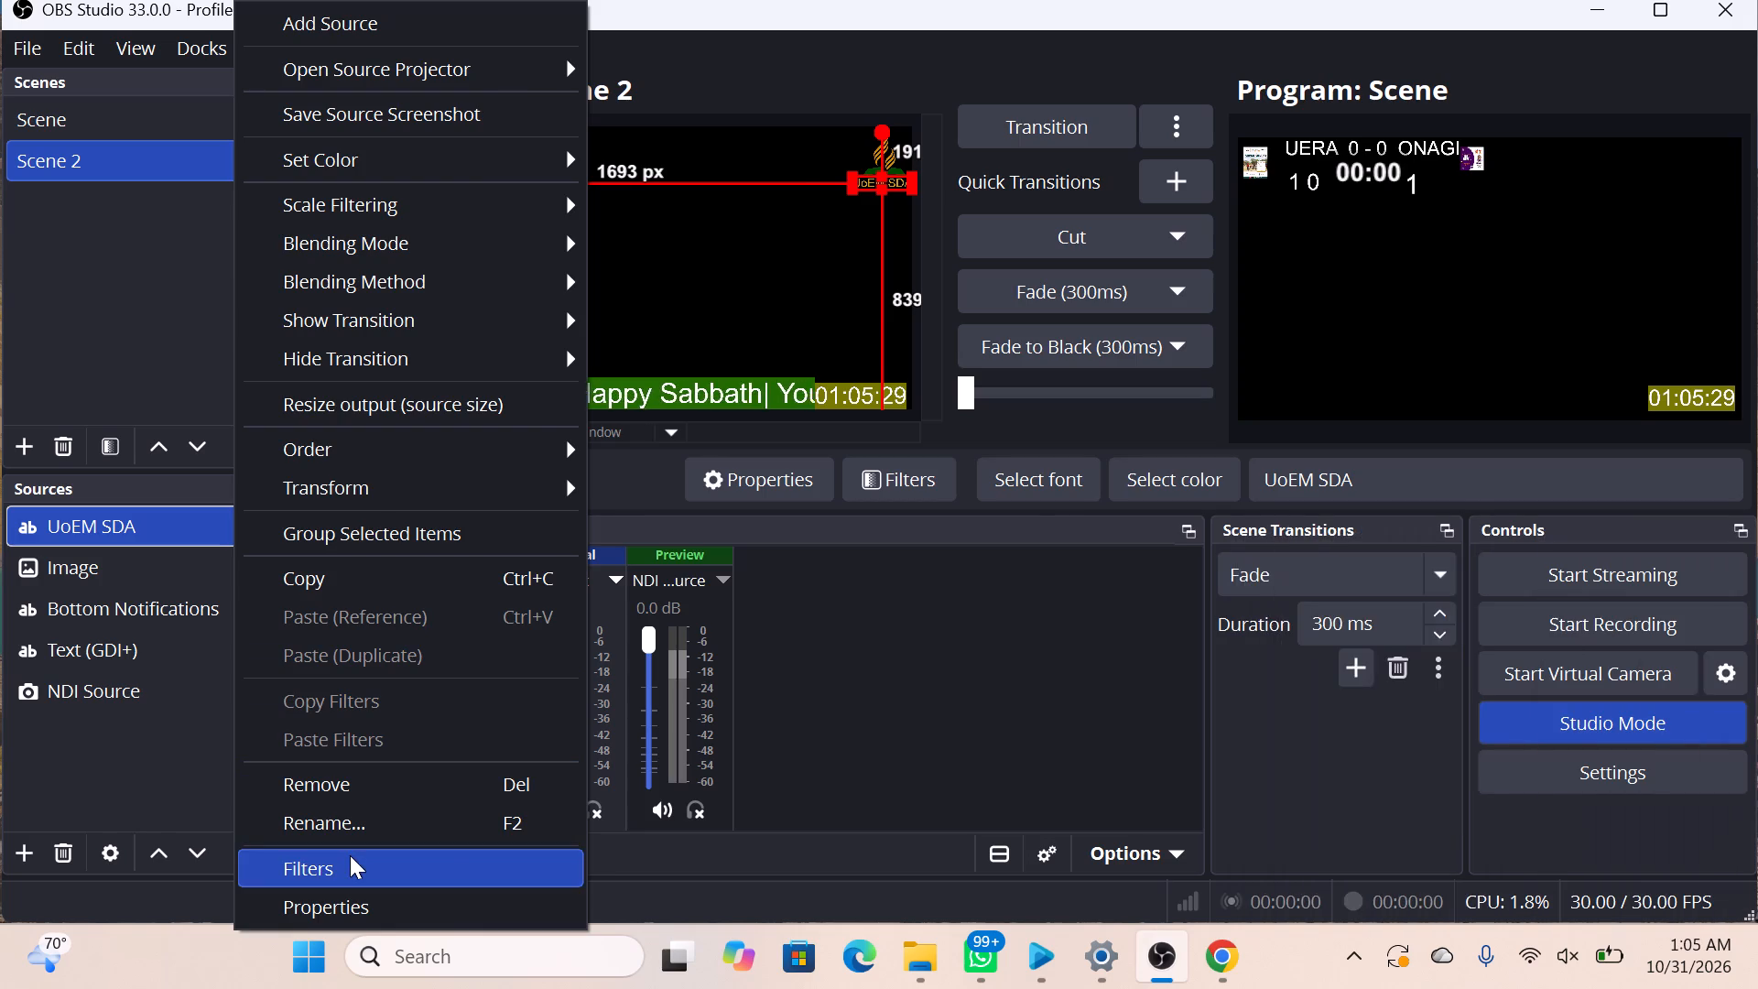
right_click(440, 277)
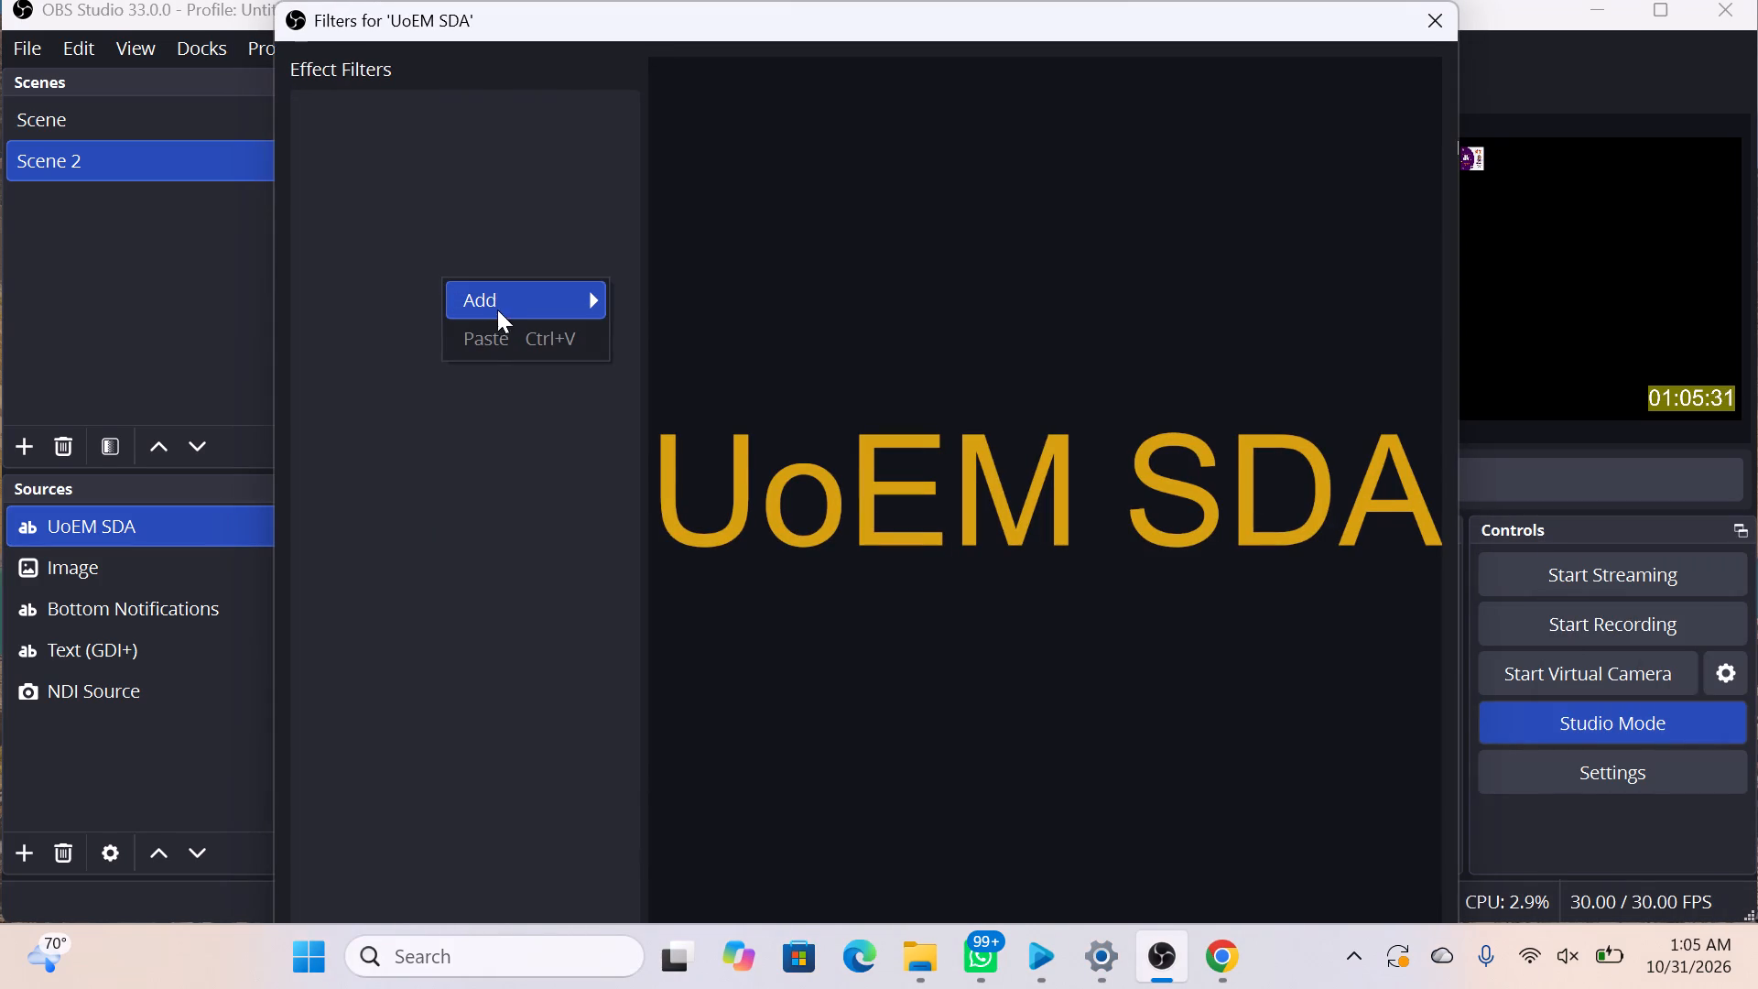
Add a Scroll filter to the "UoEM SDA" text source with a horizontal speed of 84.
click(504, 307)
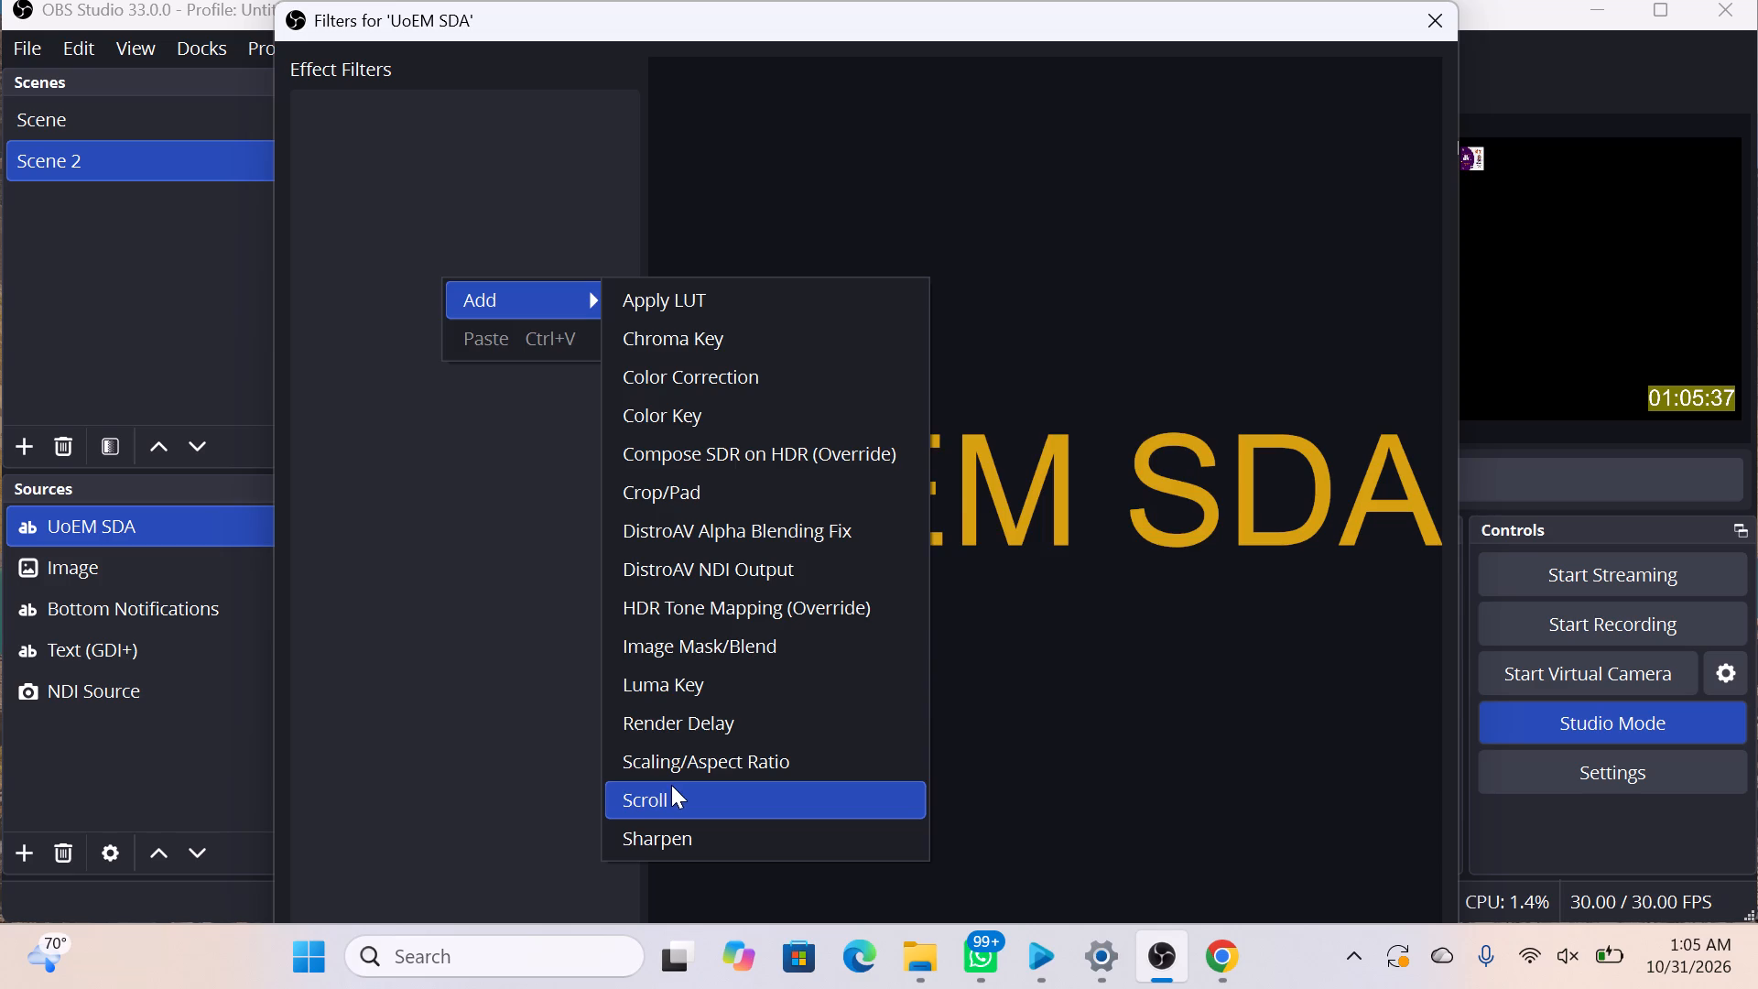
click(671, 785)
click(796, 558)
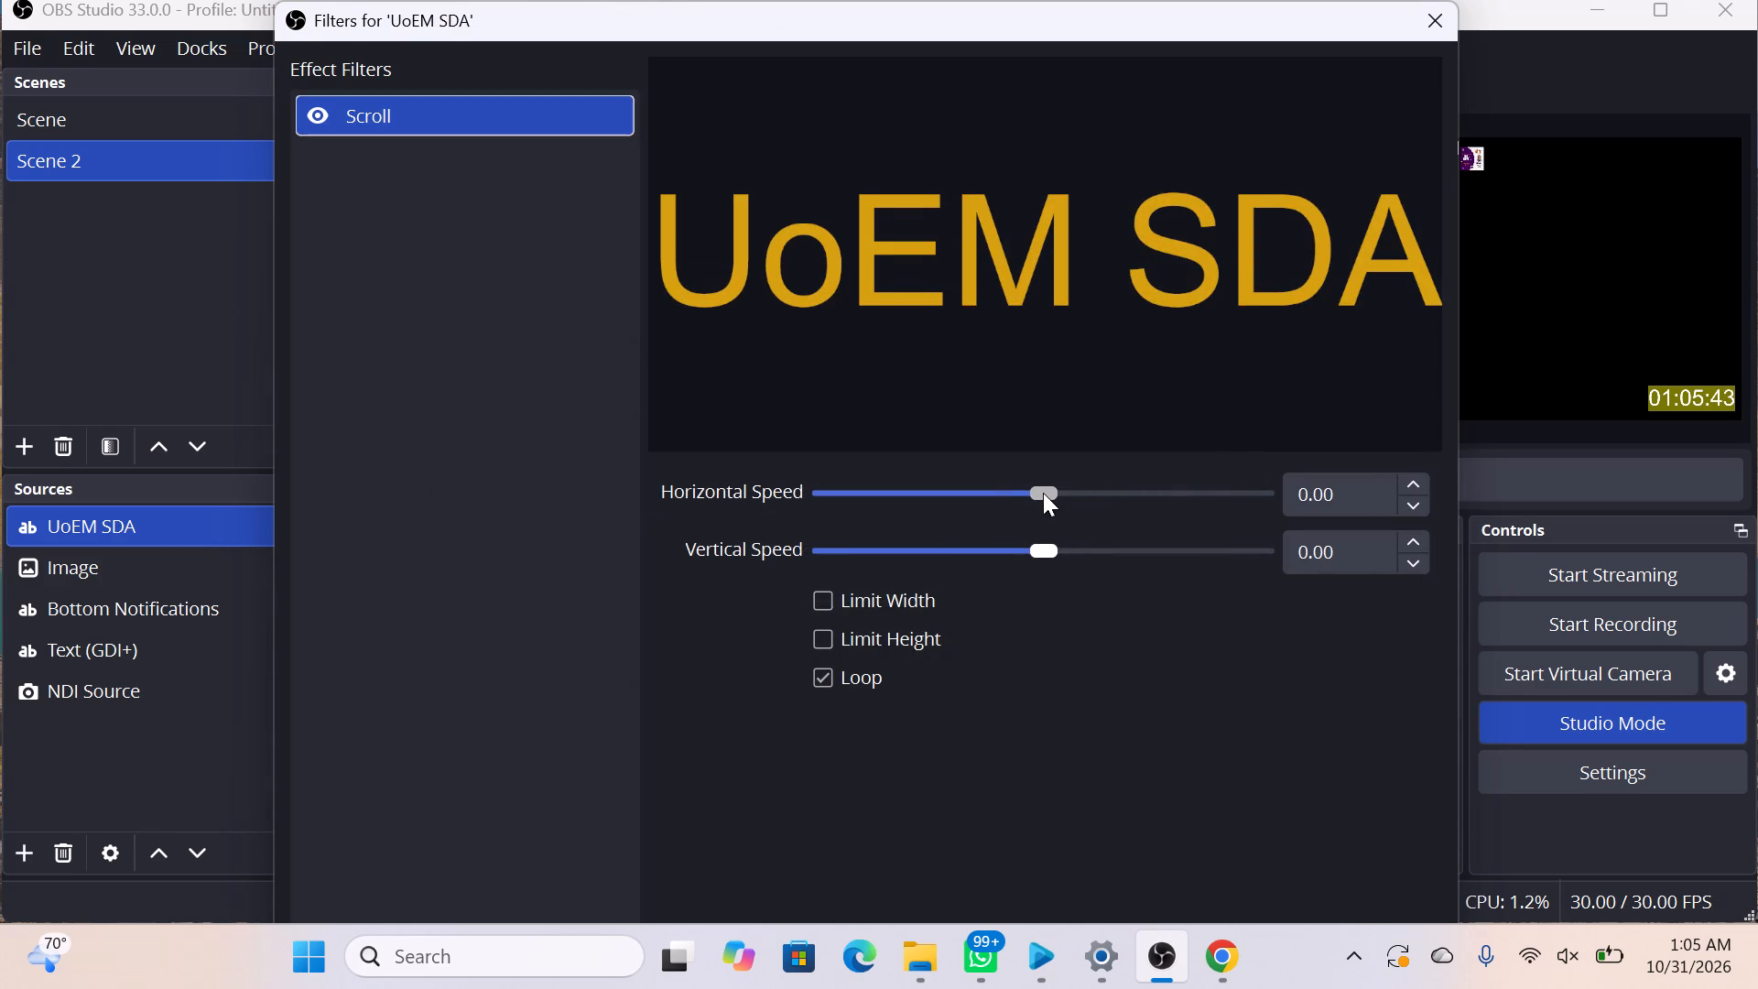
drag(1043, 493, 1068, 484)
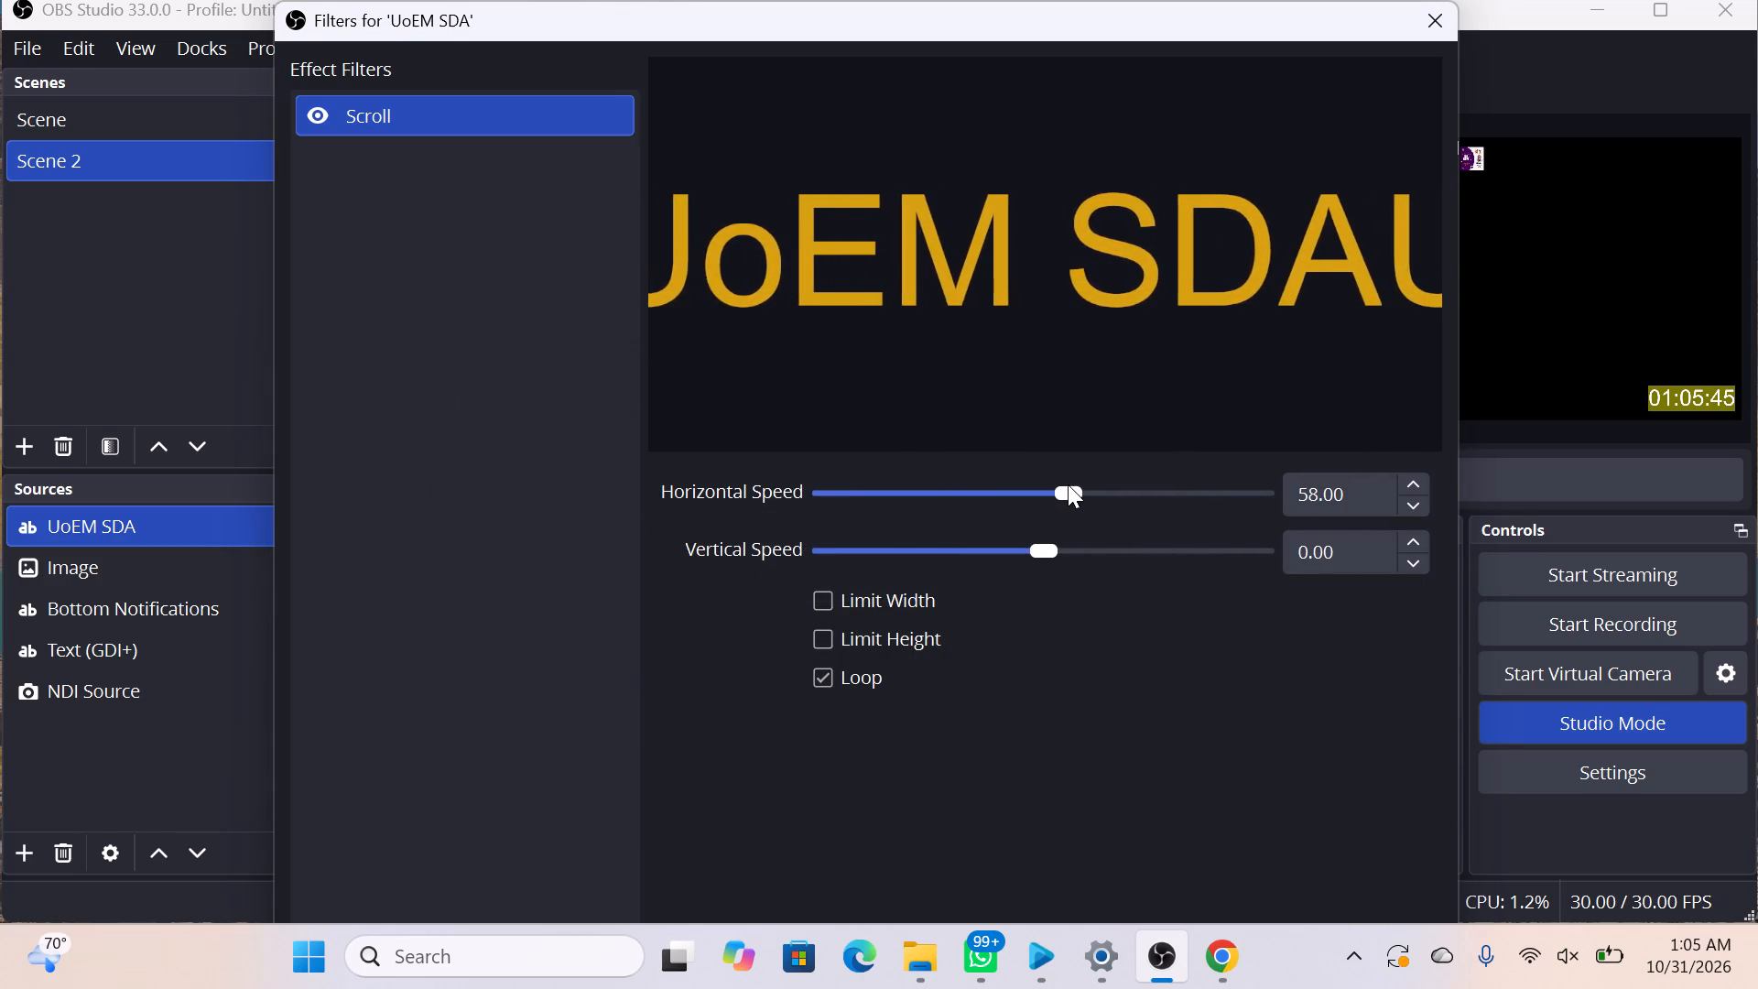
drag(1068, 484, 1108, 475)
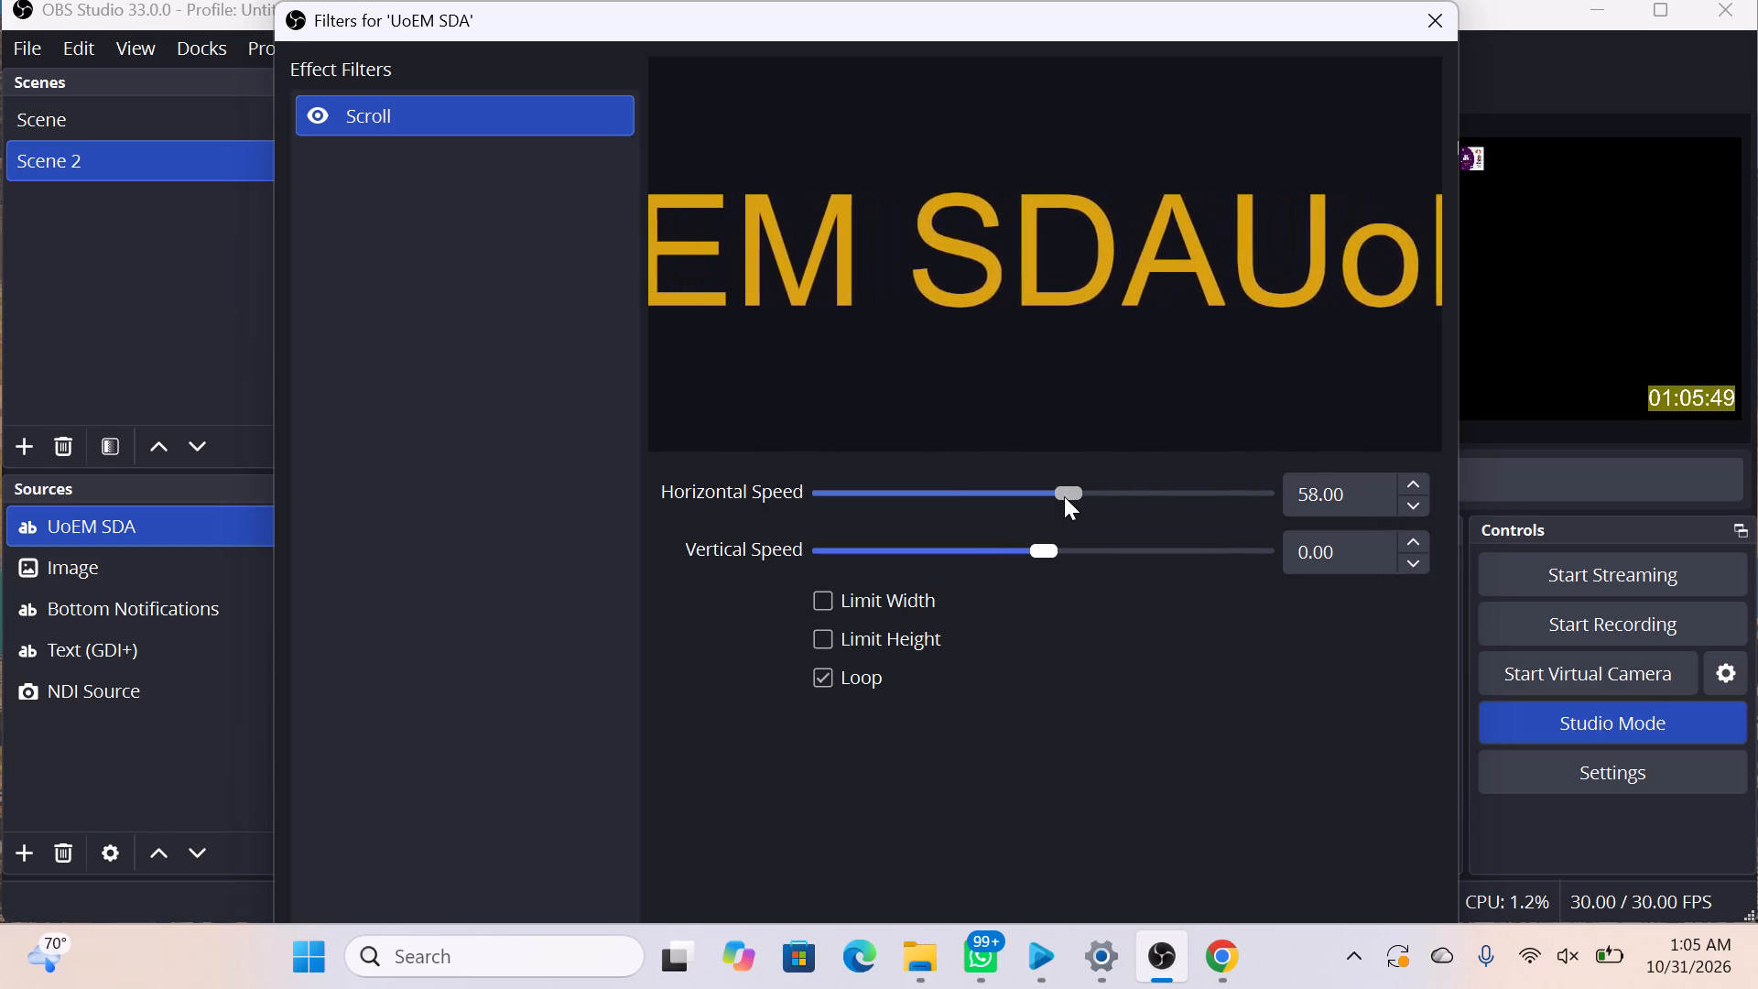
drag(1064, 496, 1076, 492)
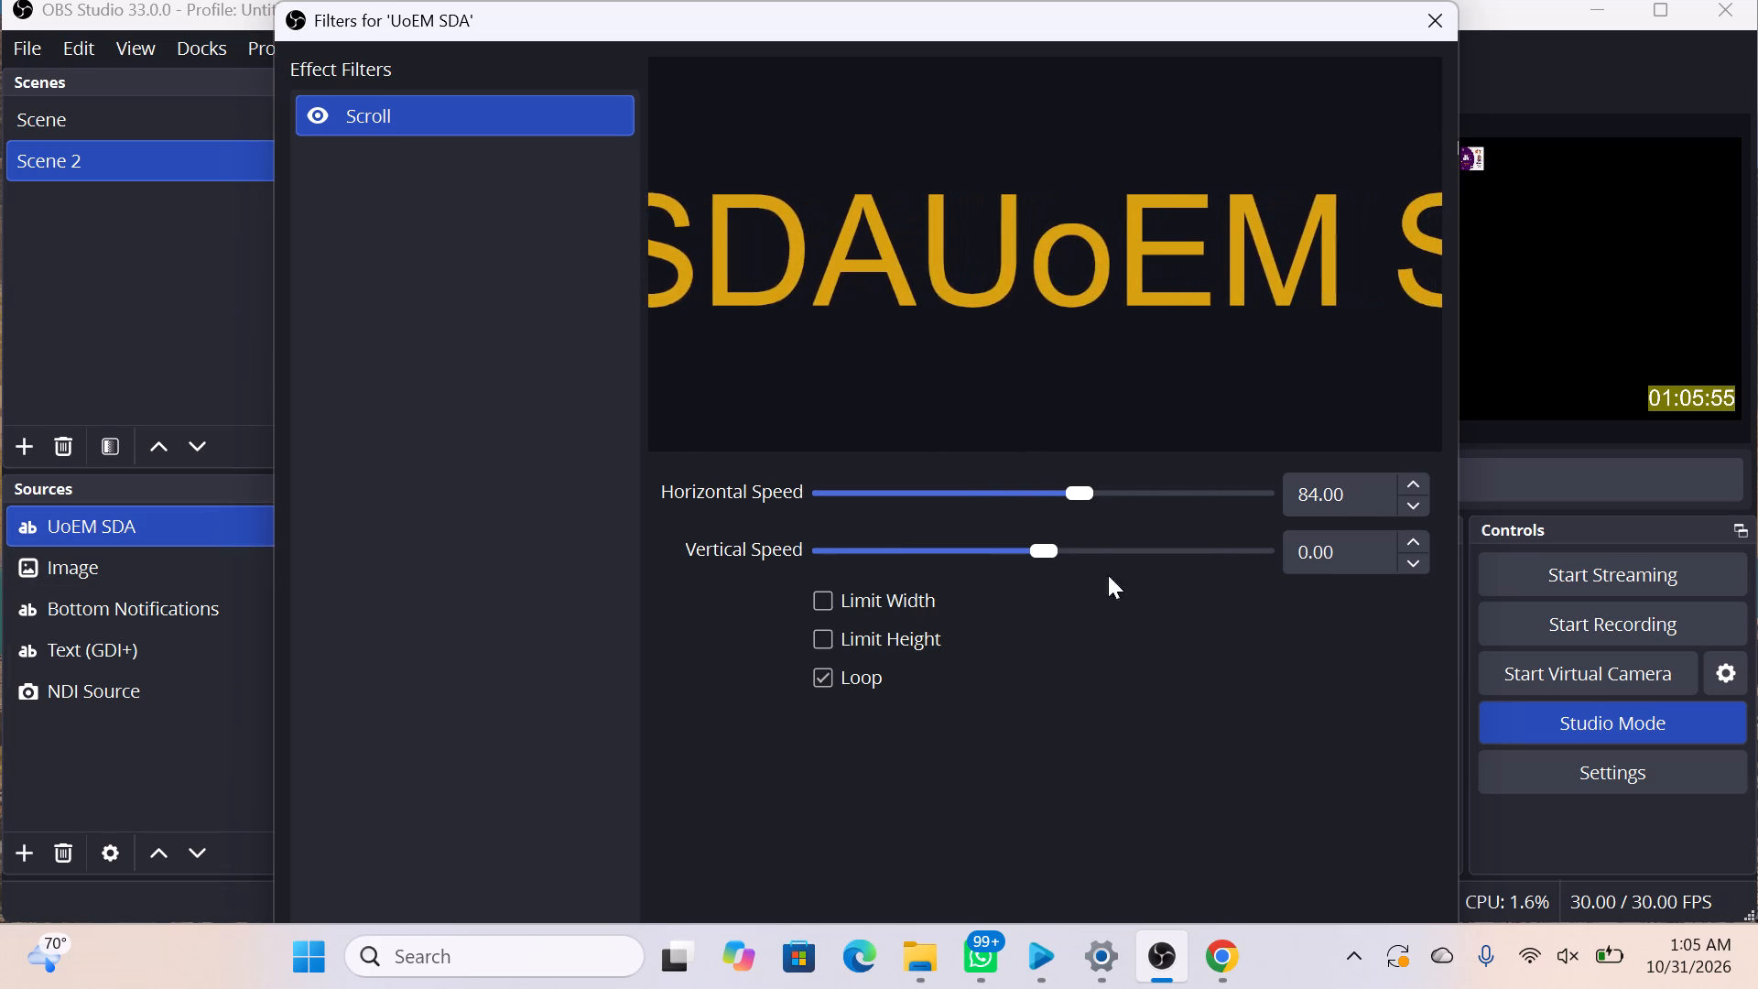
key(s)
key(s)
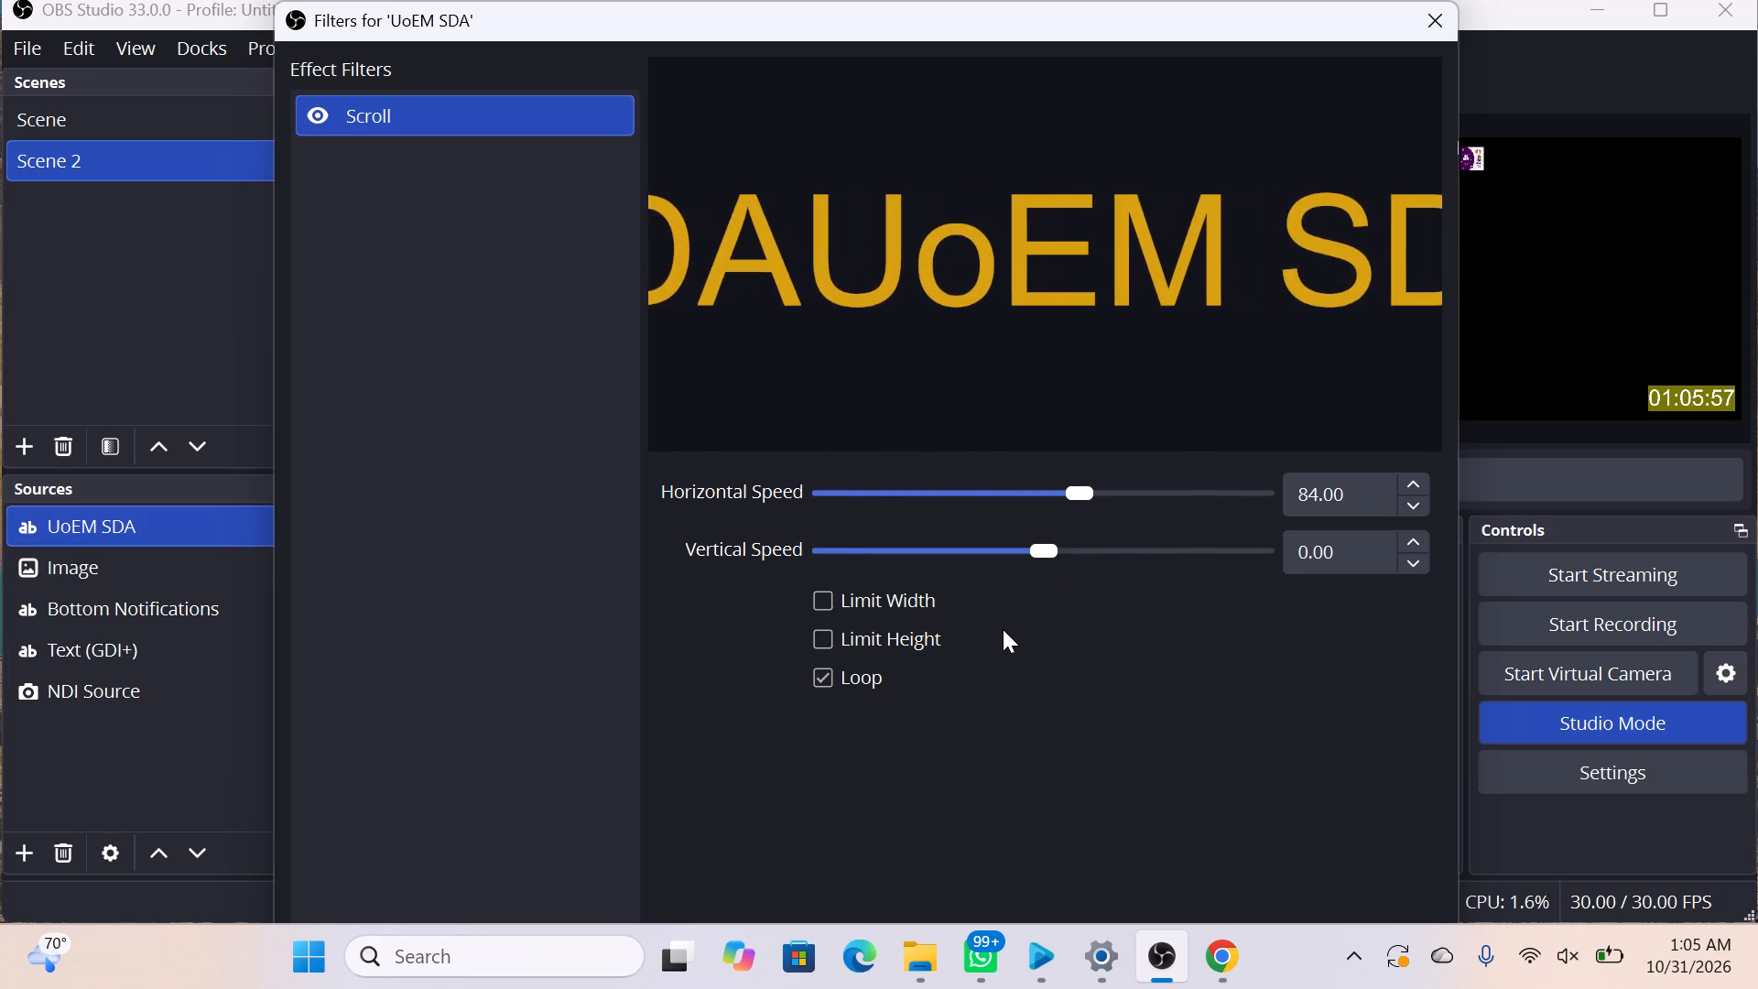
click(1428, 21)
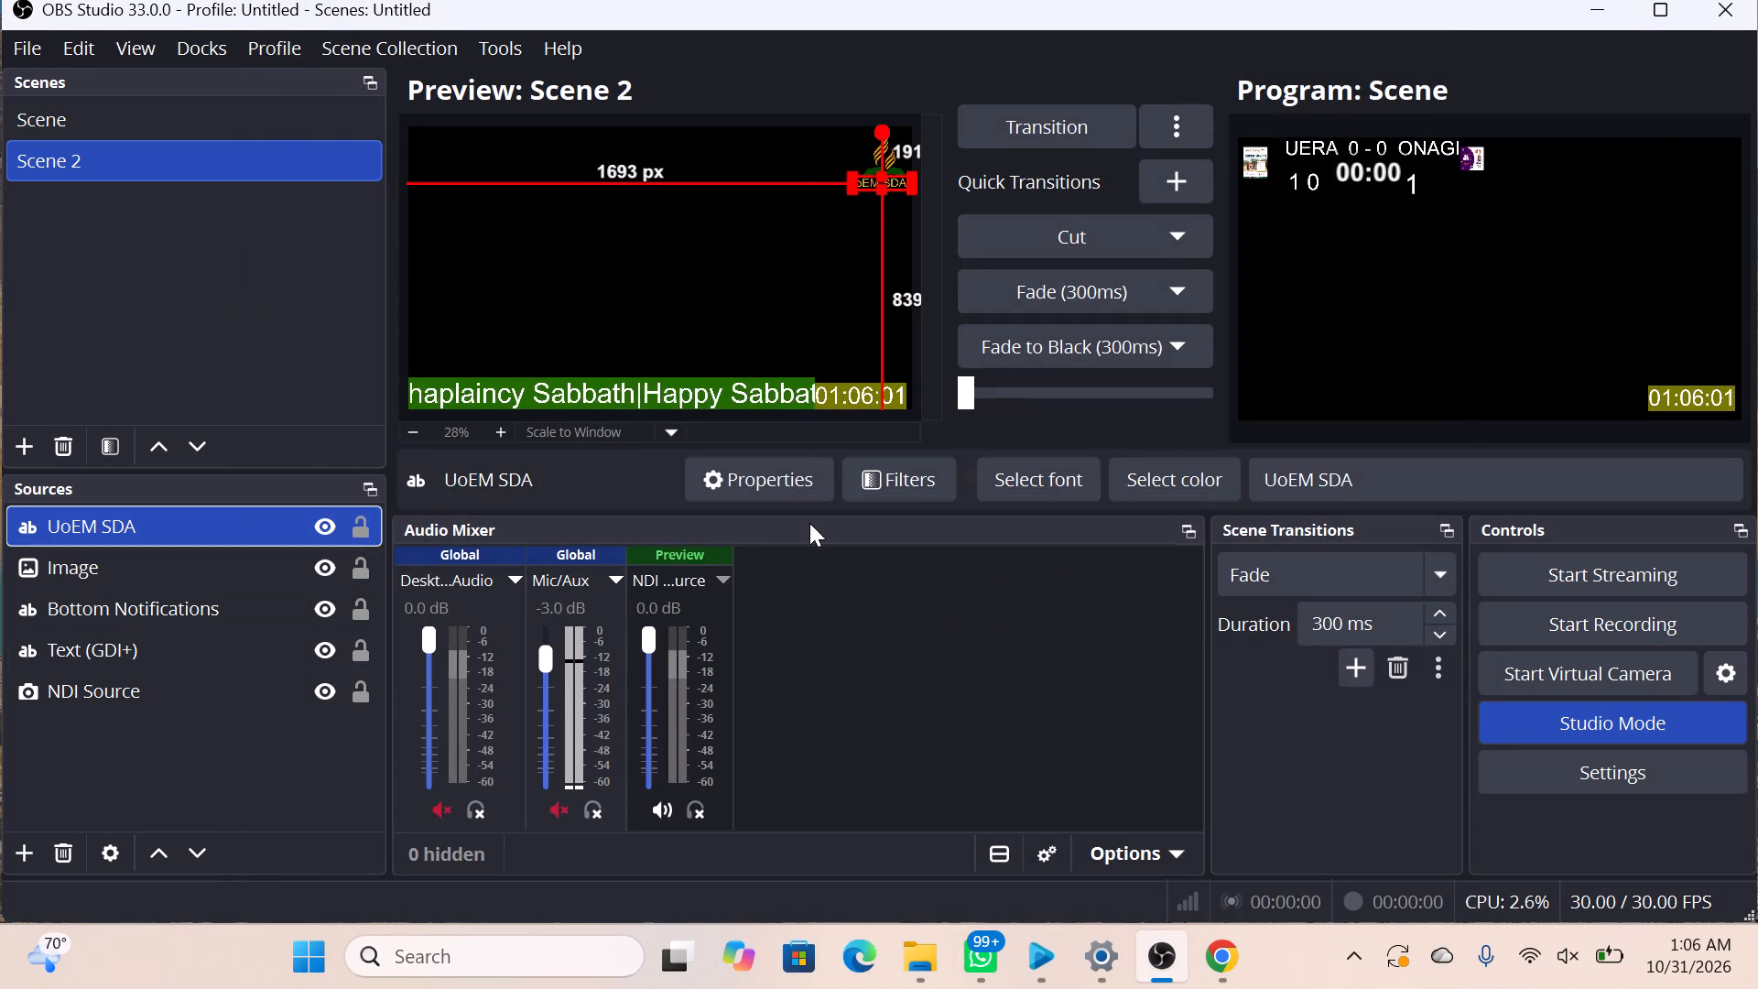
Append 41 trailing spaces to the "UoEM SDA" source's text to separate its scrolling repeats, and deselect the source.
click(779, 482)
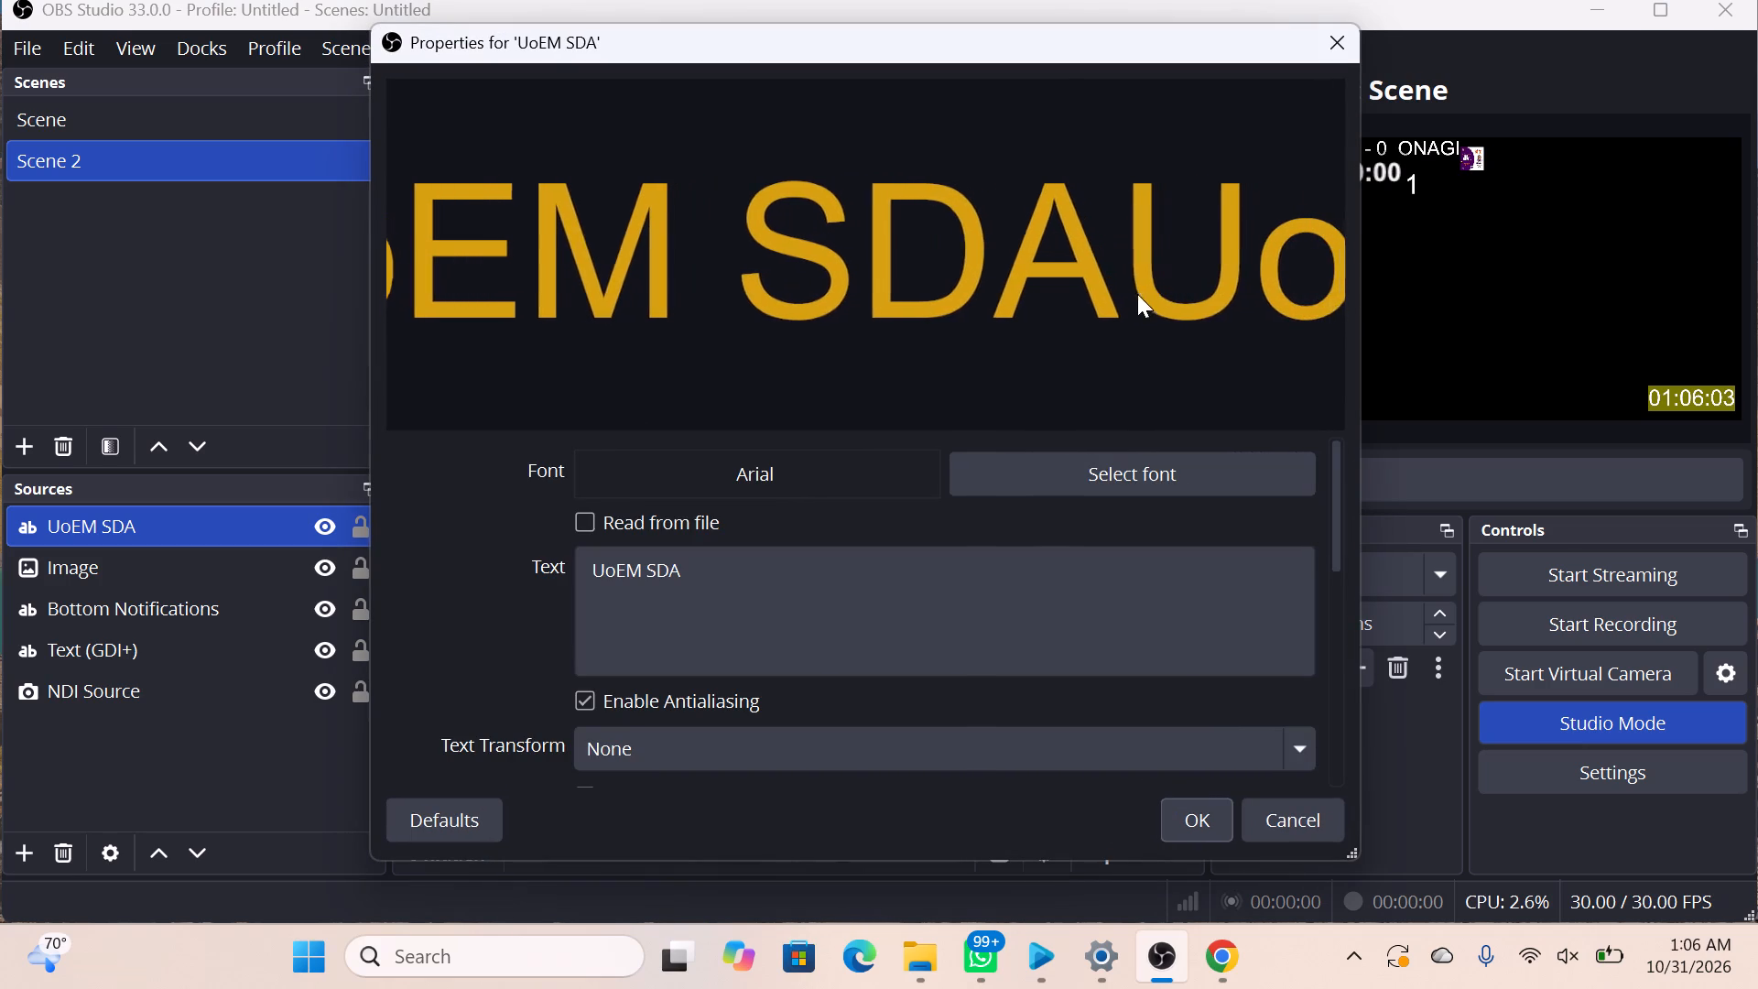
scroll(813, 509, up, 2)
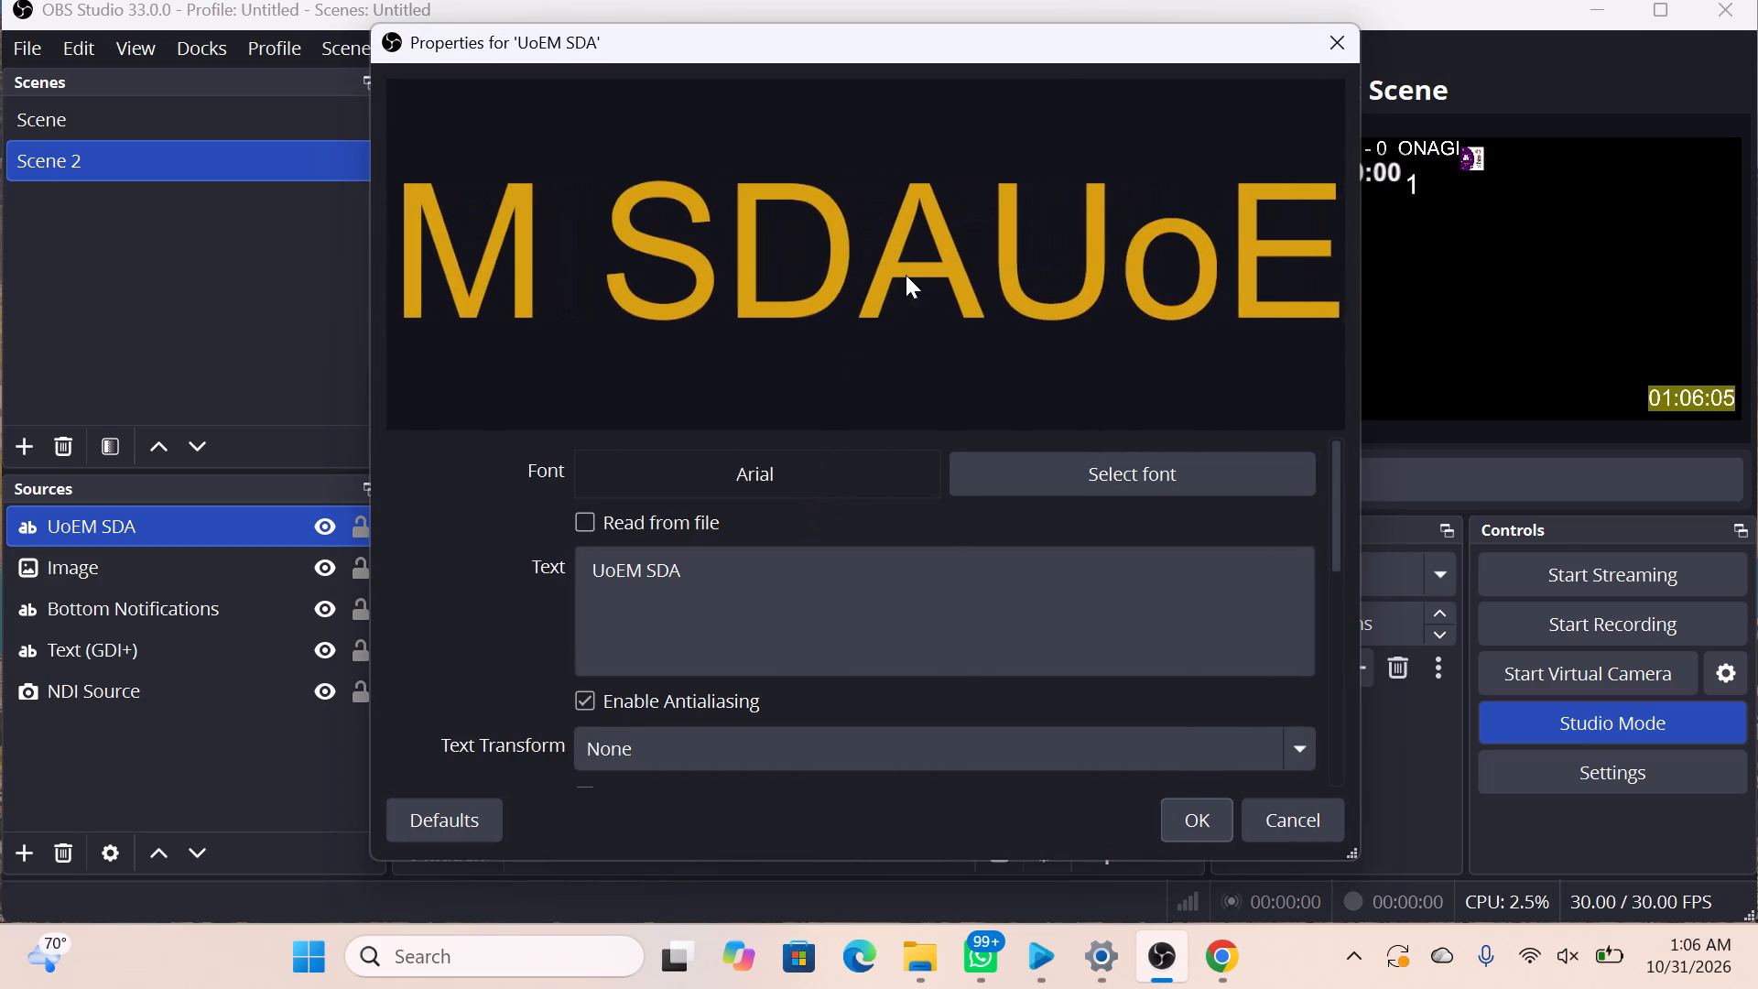
triple_click(950, 254)
click(953, 262)
scroll(808, 595, up, 1)
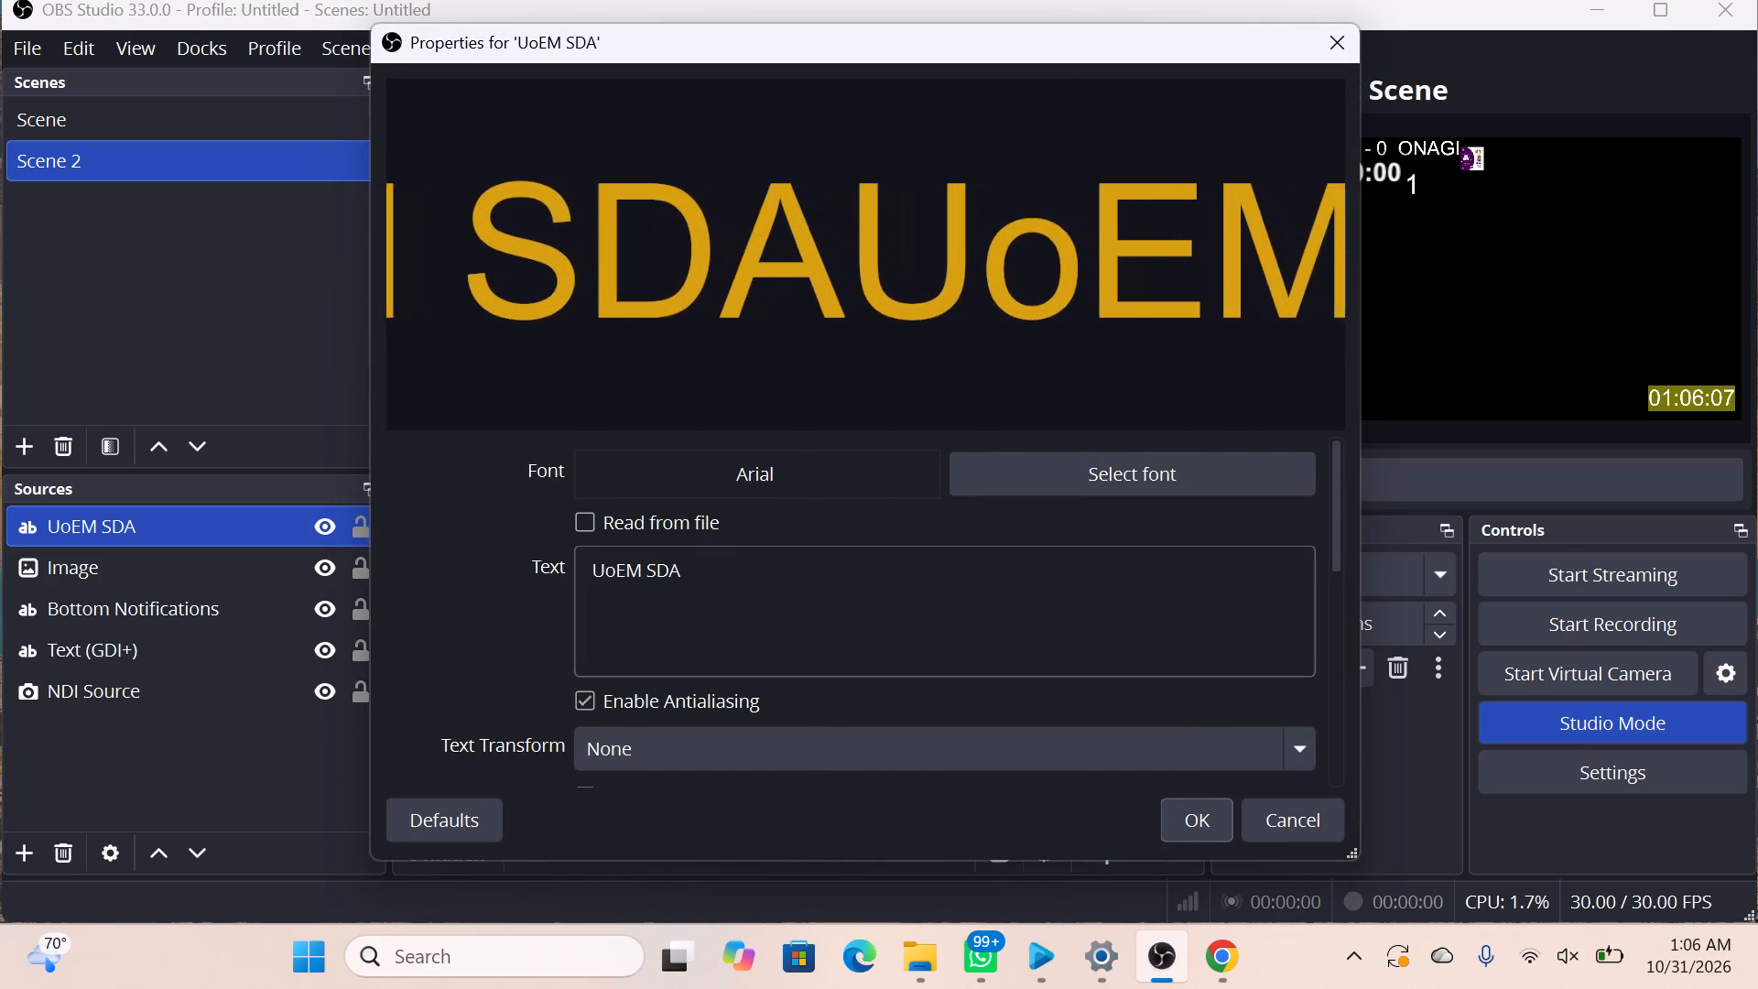
click(694, 573)
key(space)
key(space)
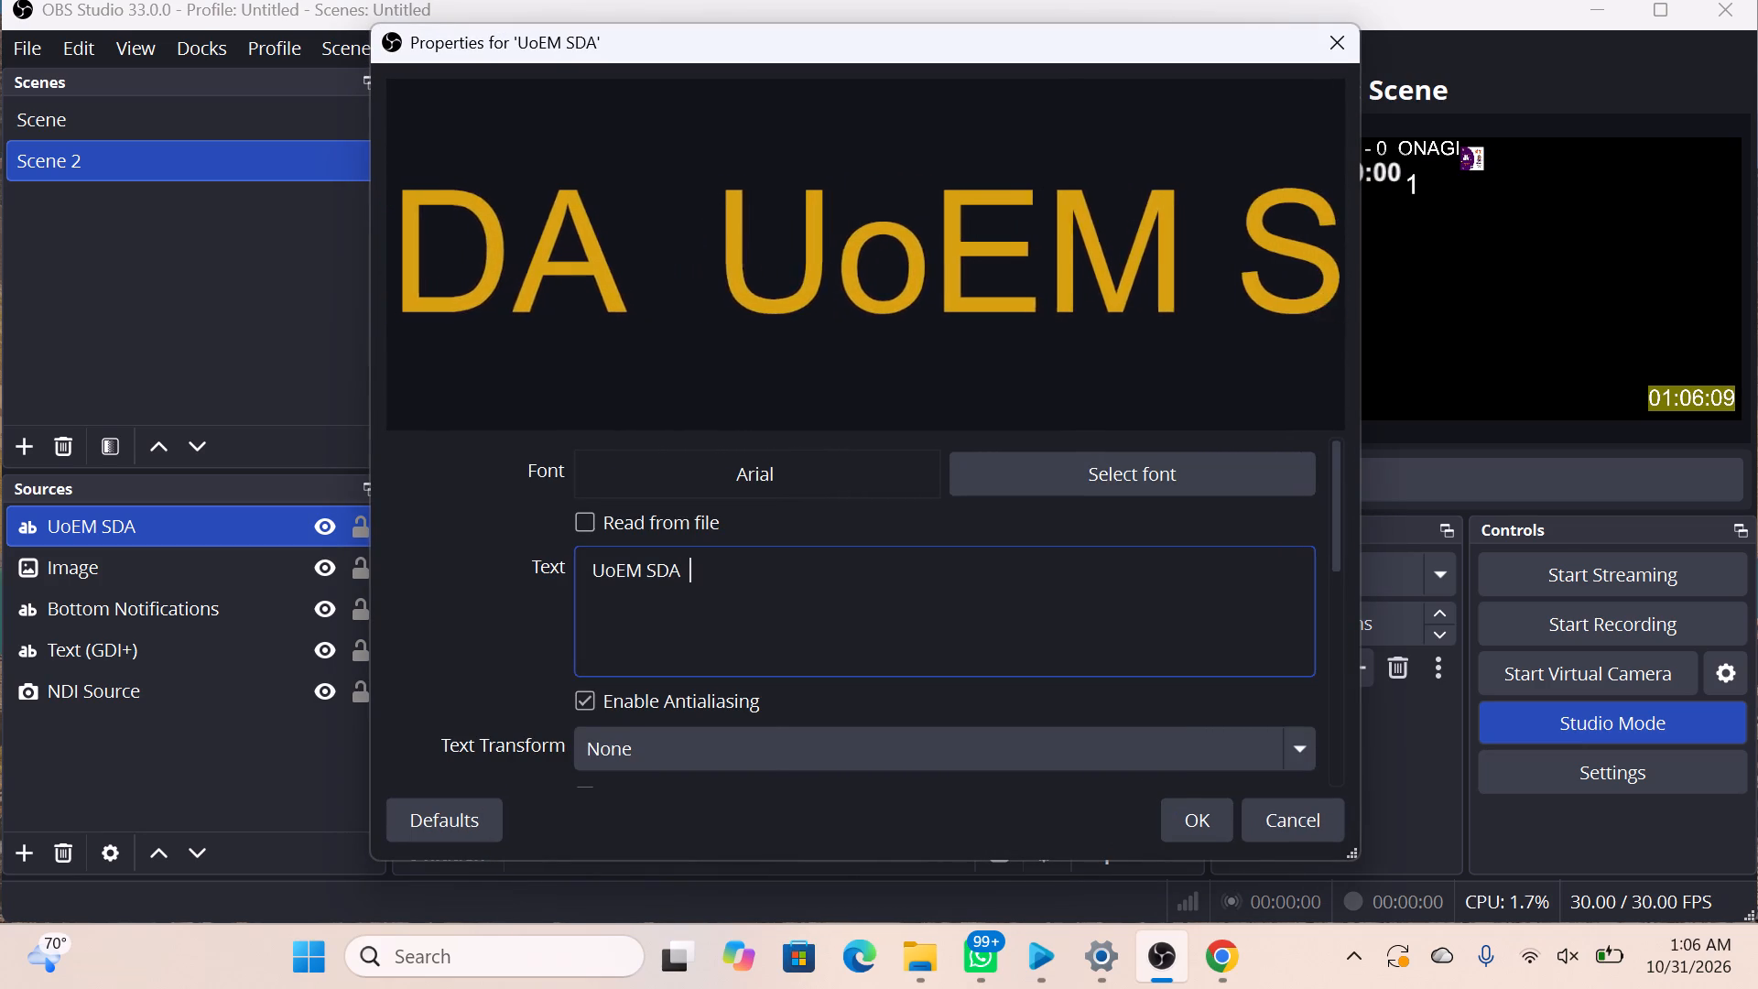
key(space)
key(space)
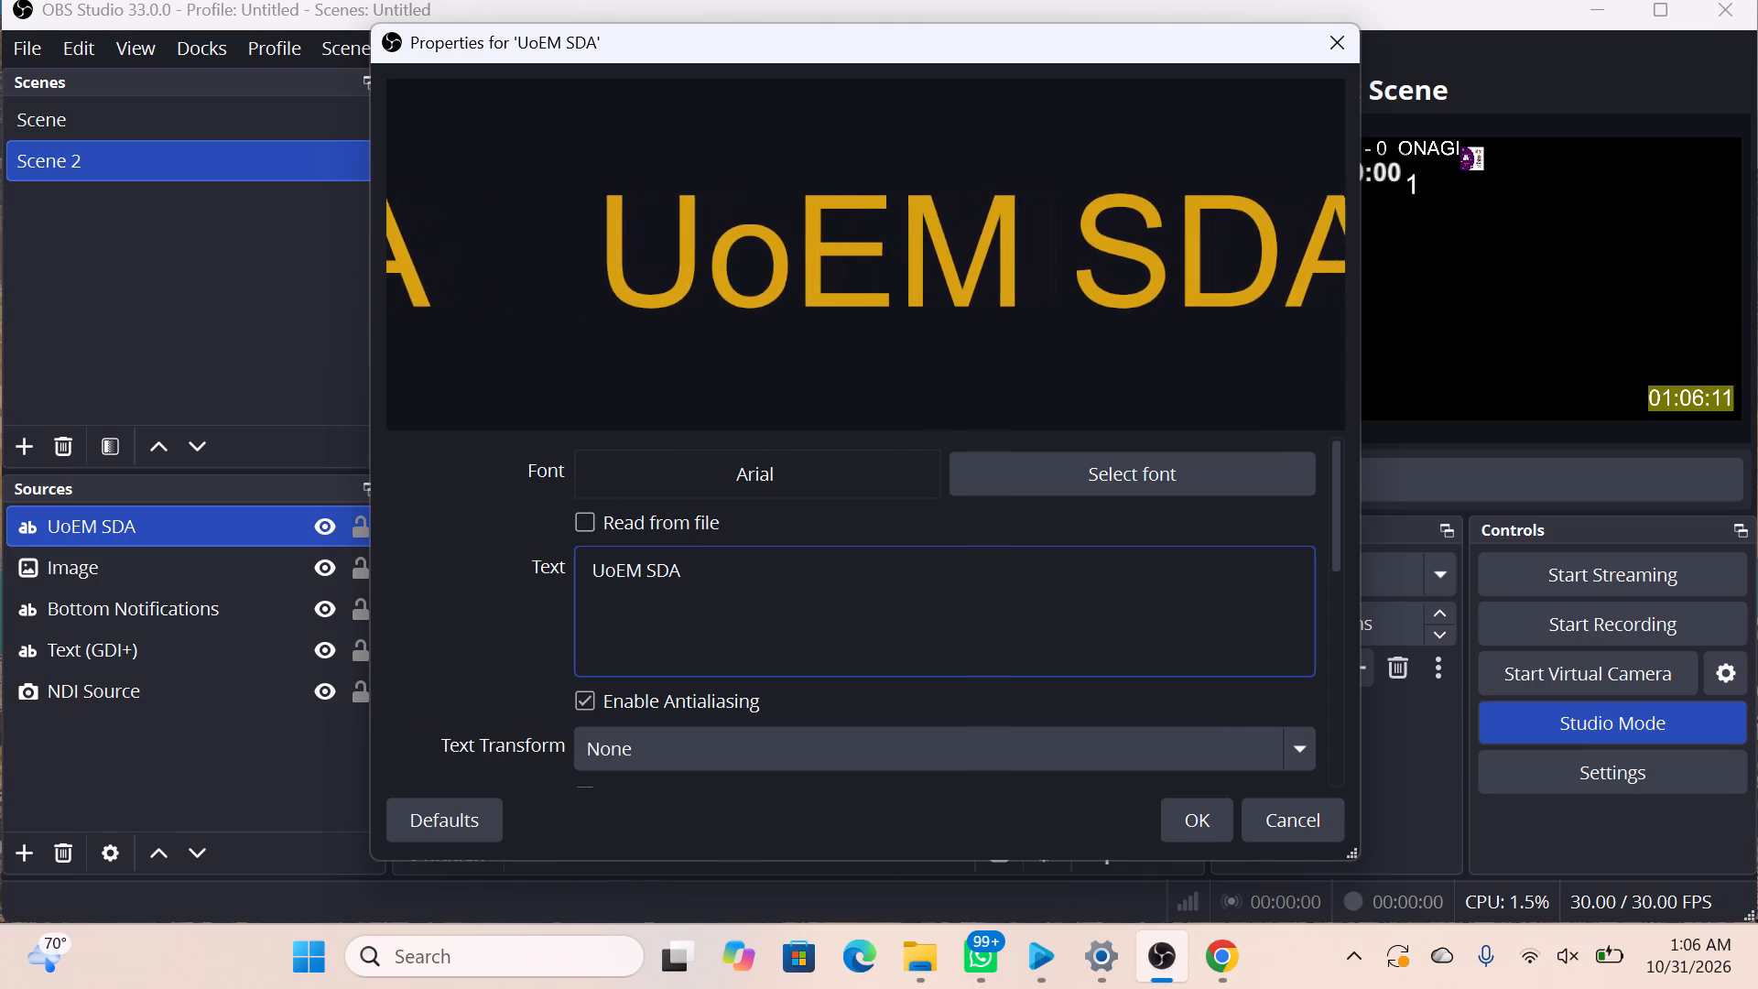
key(space)
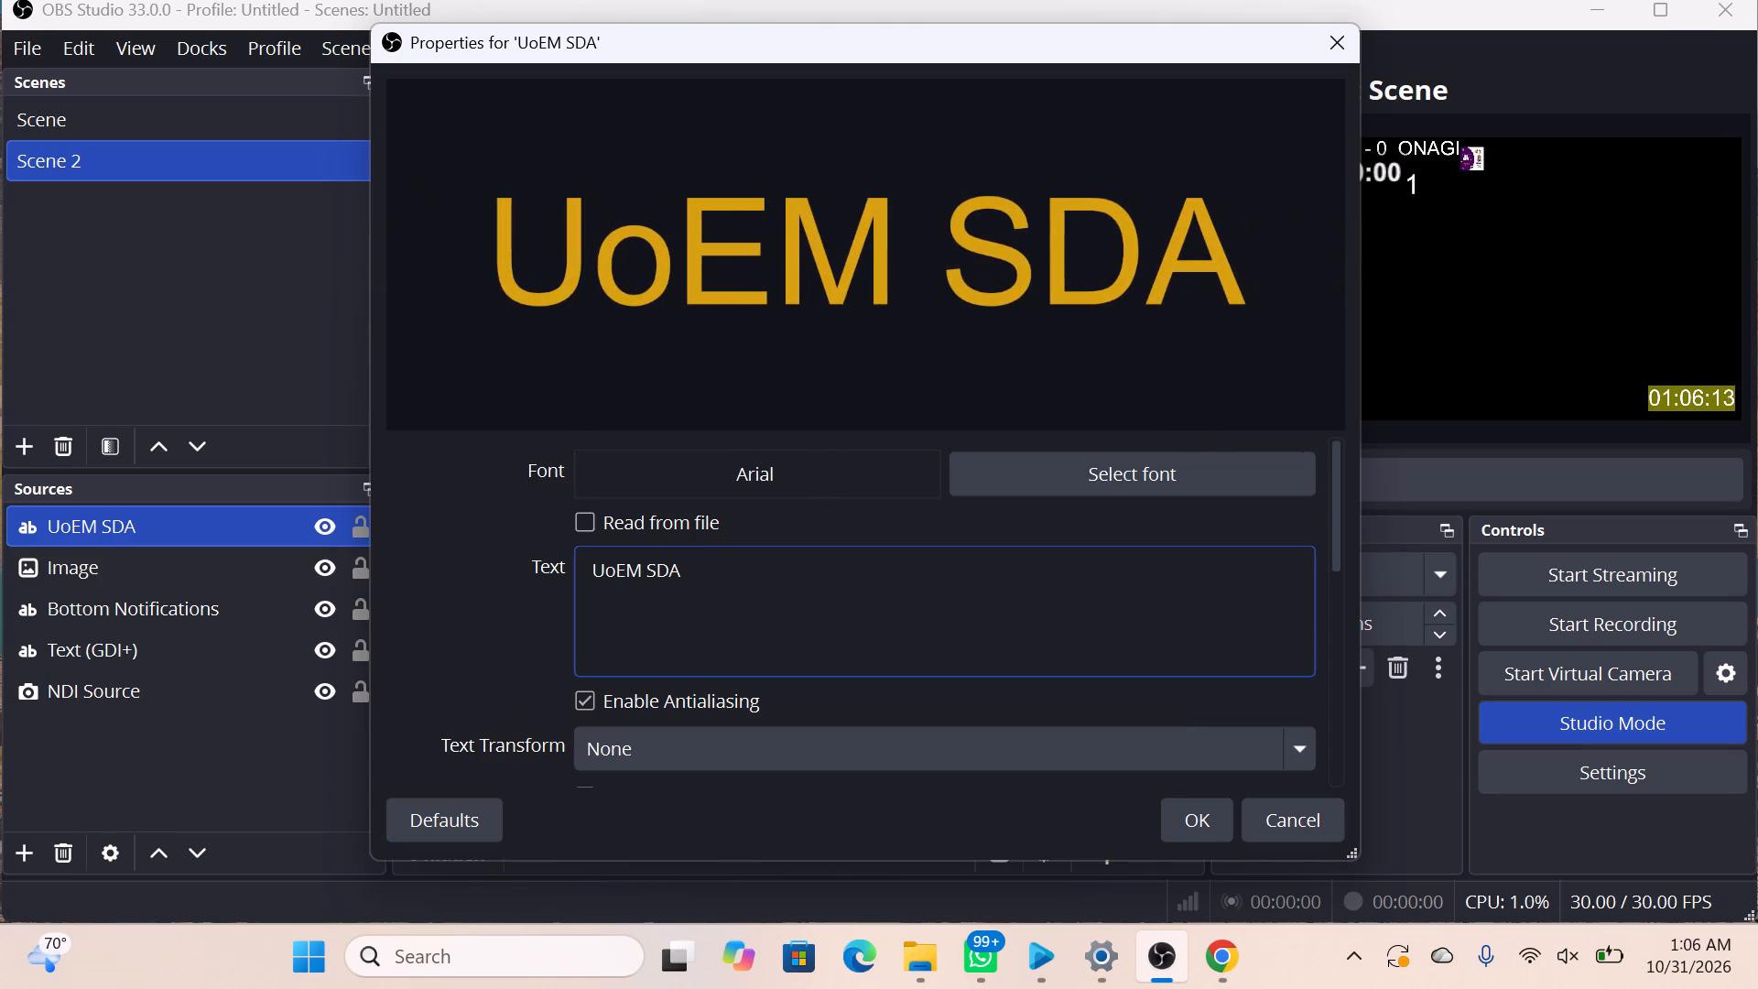
key(space)
key(space)
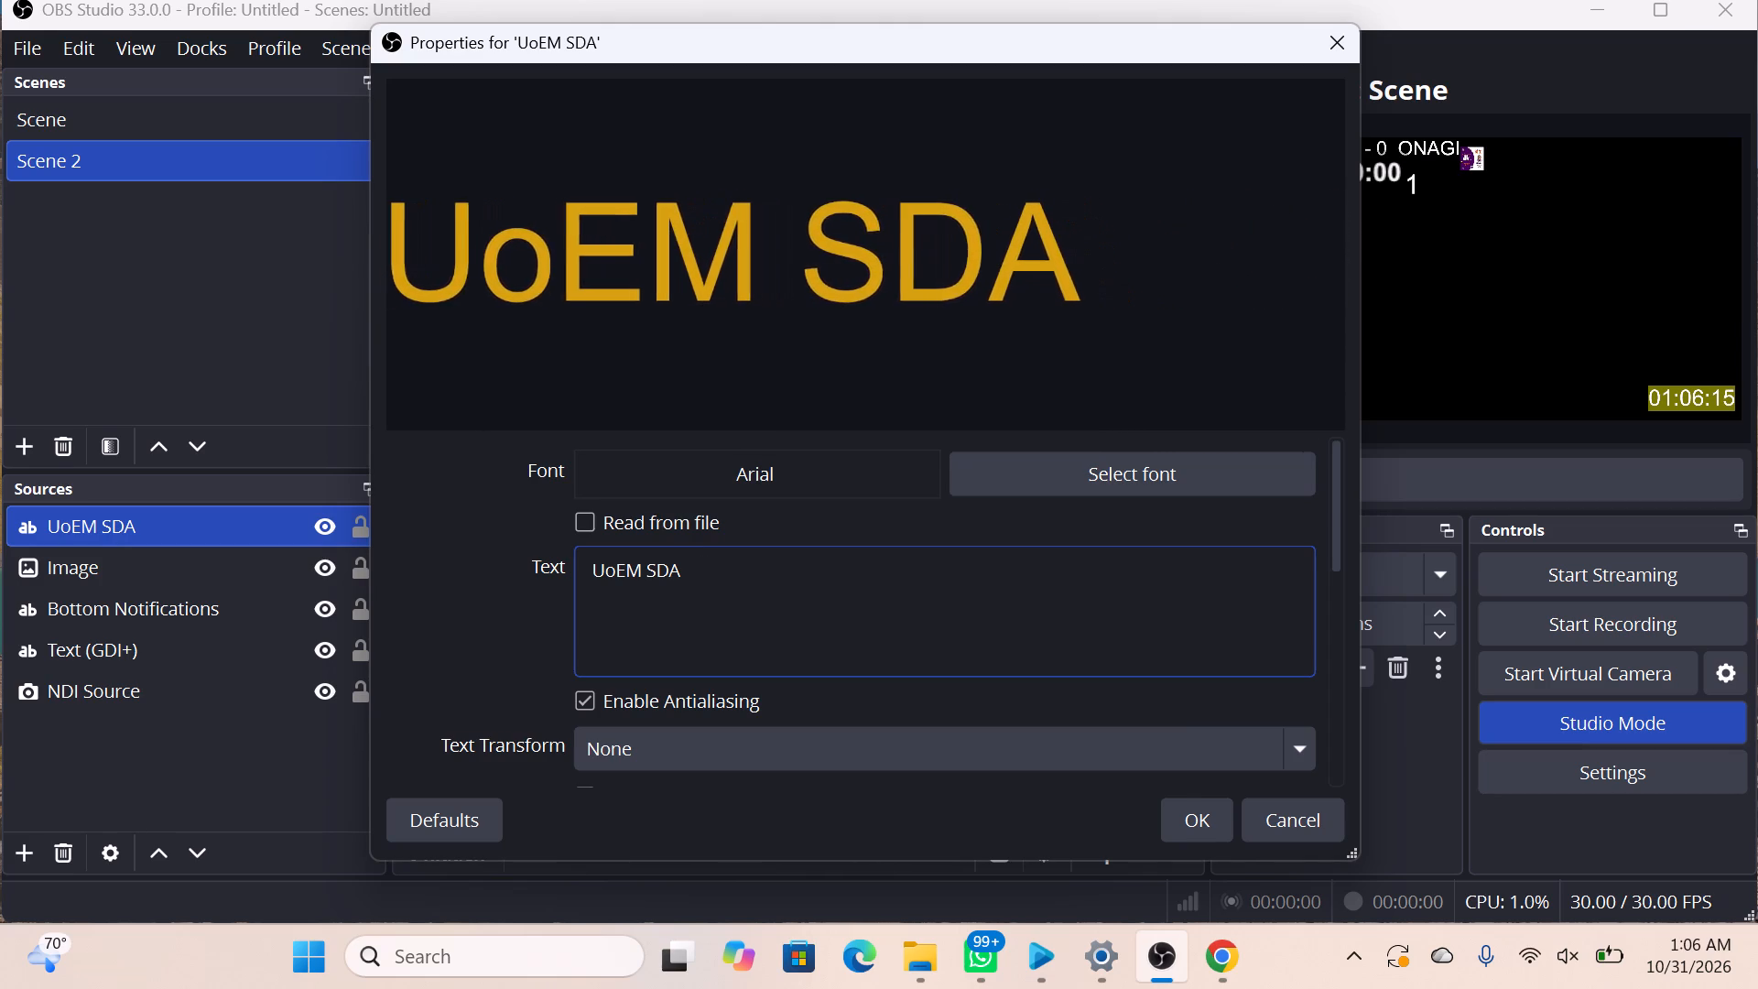
key(space)
key(space)
key(space)
key(space)
key(space)
key(space)
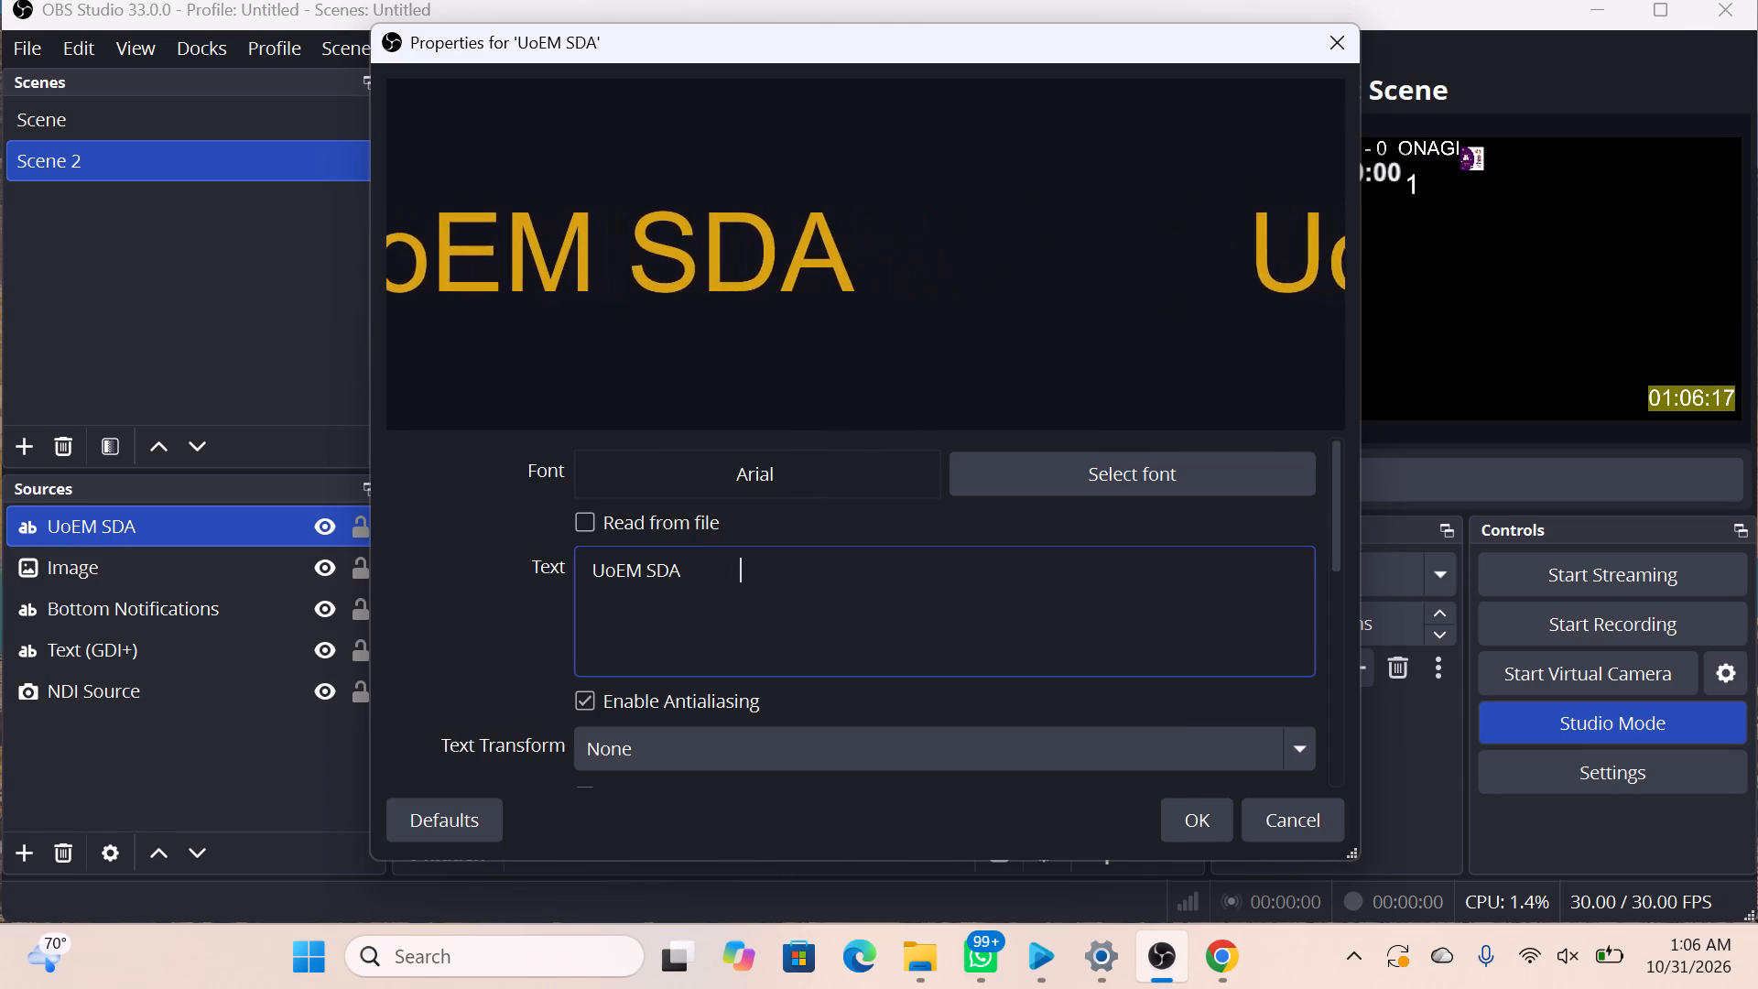
key(space)
key(space)
key(space)
key(space)
key(space)
key(space)
key(space)
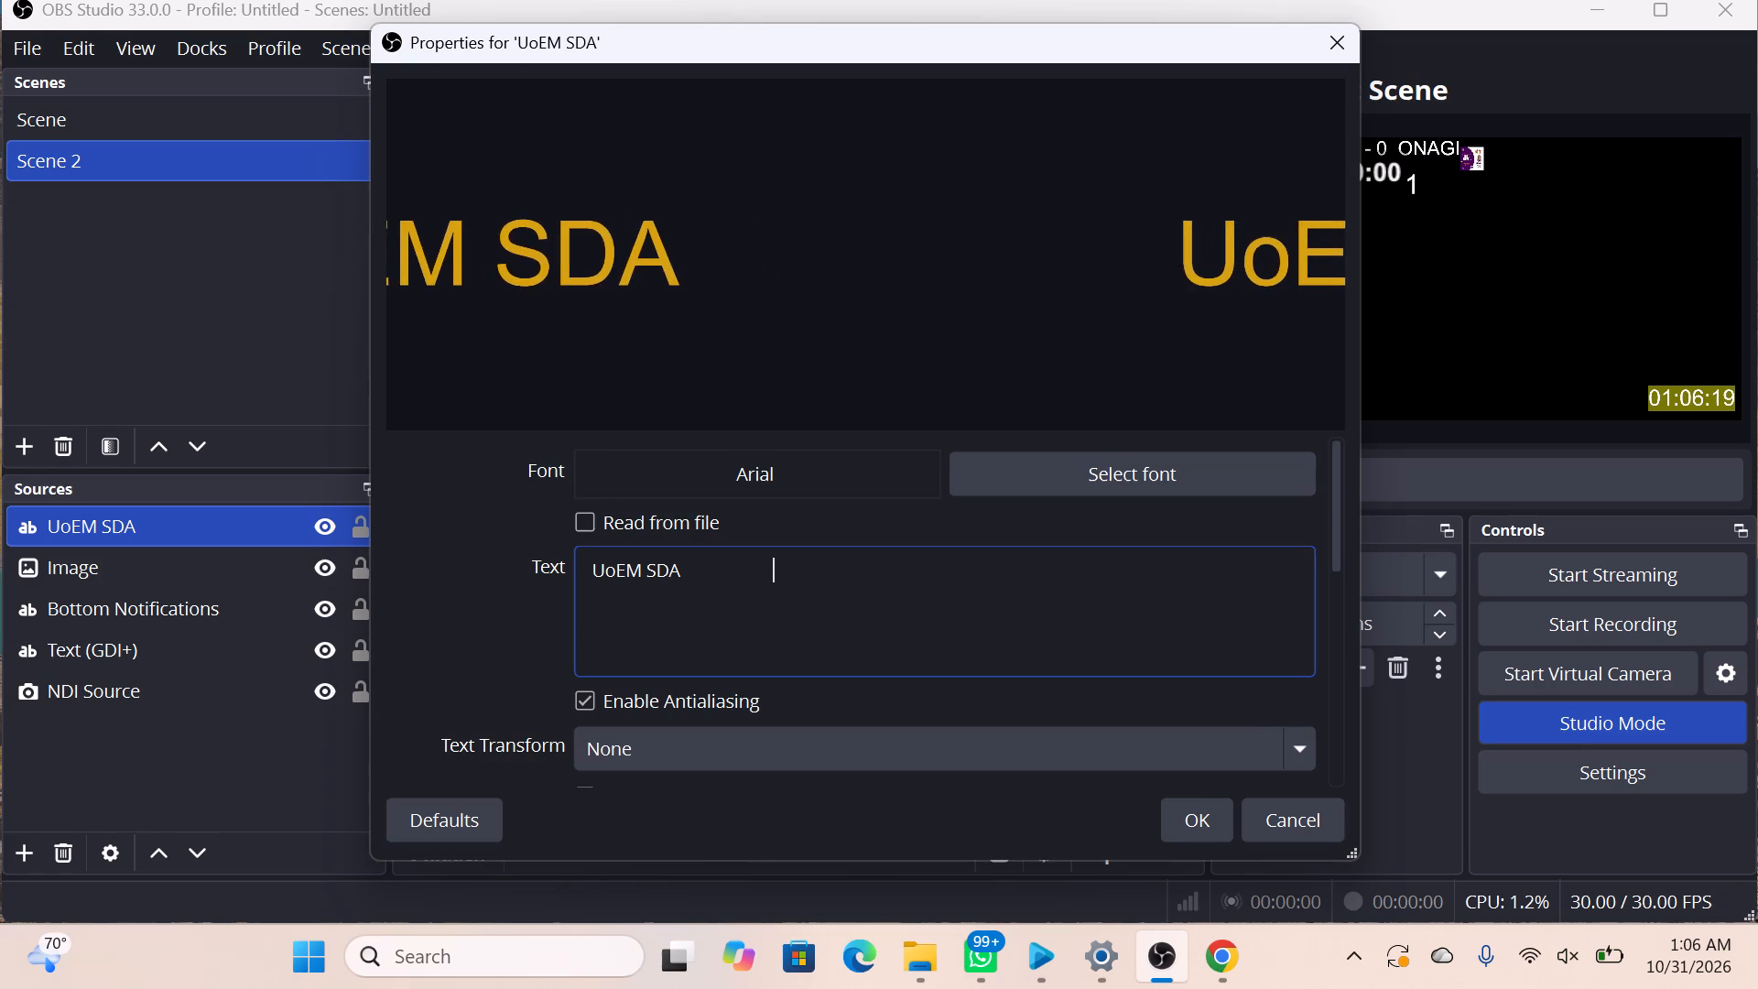
key(space)
key(space)
key(space)
key(space)
key(space)
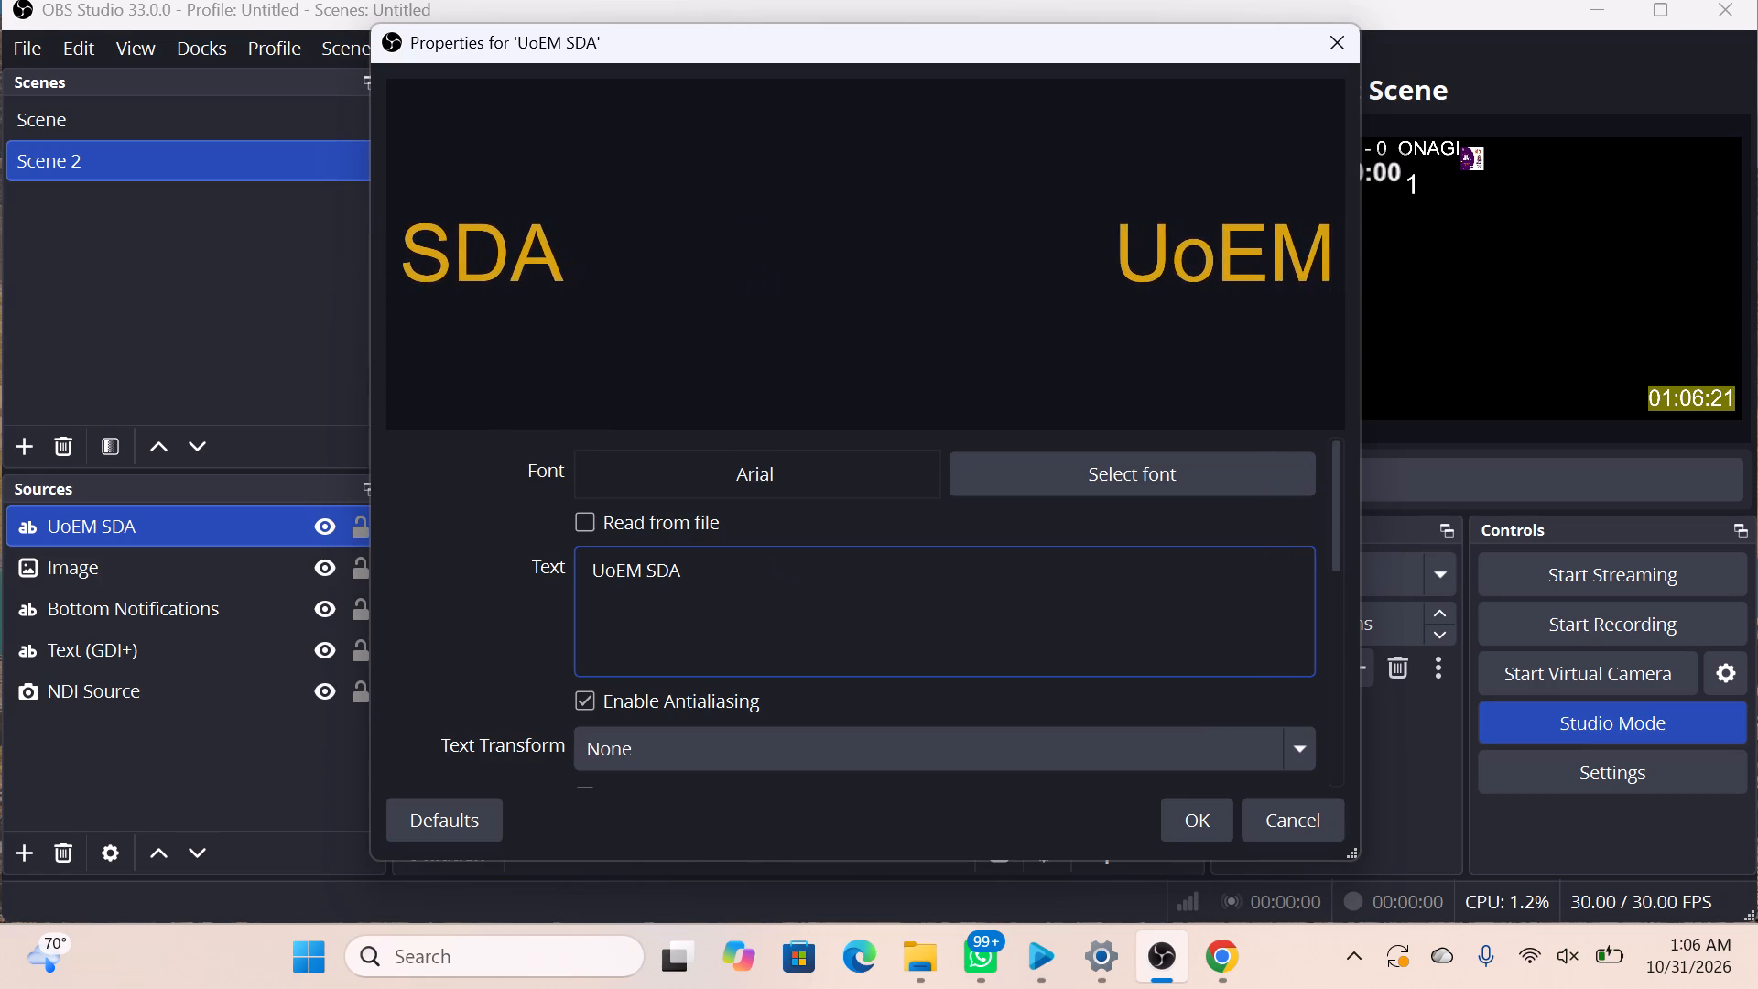
key(space)
key(space)
key(space)
key(space)
key(space)
key(space)
key(space)
key(space)
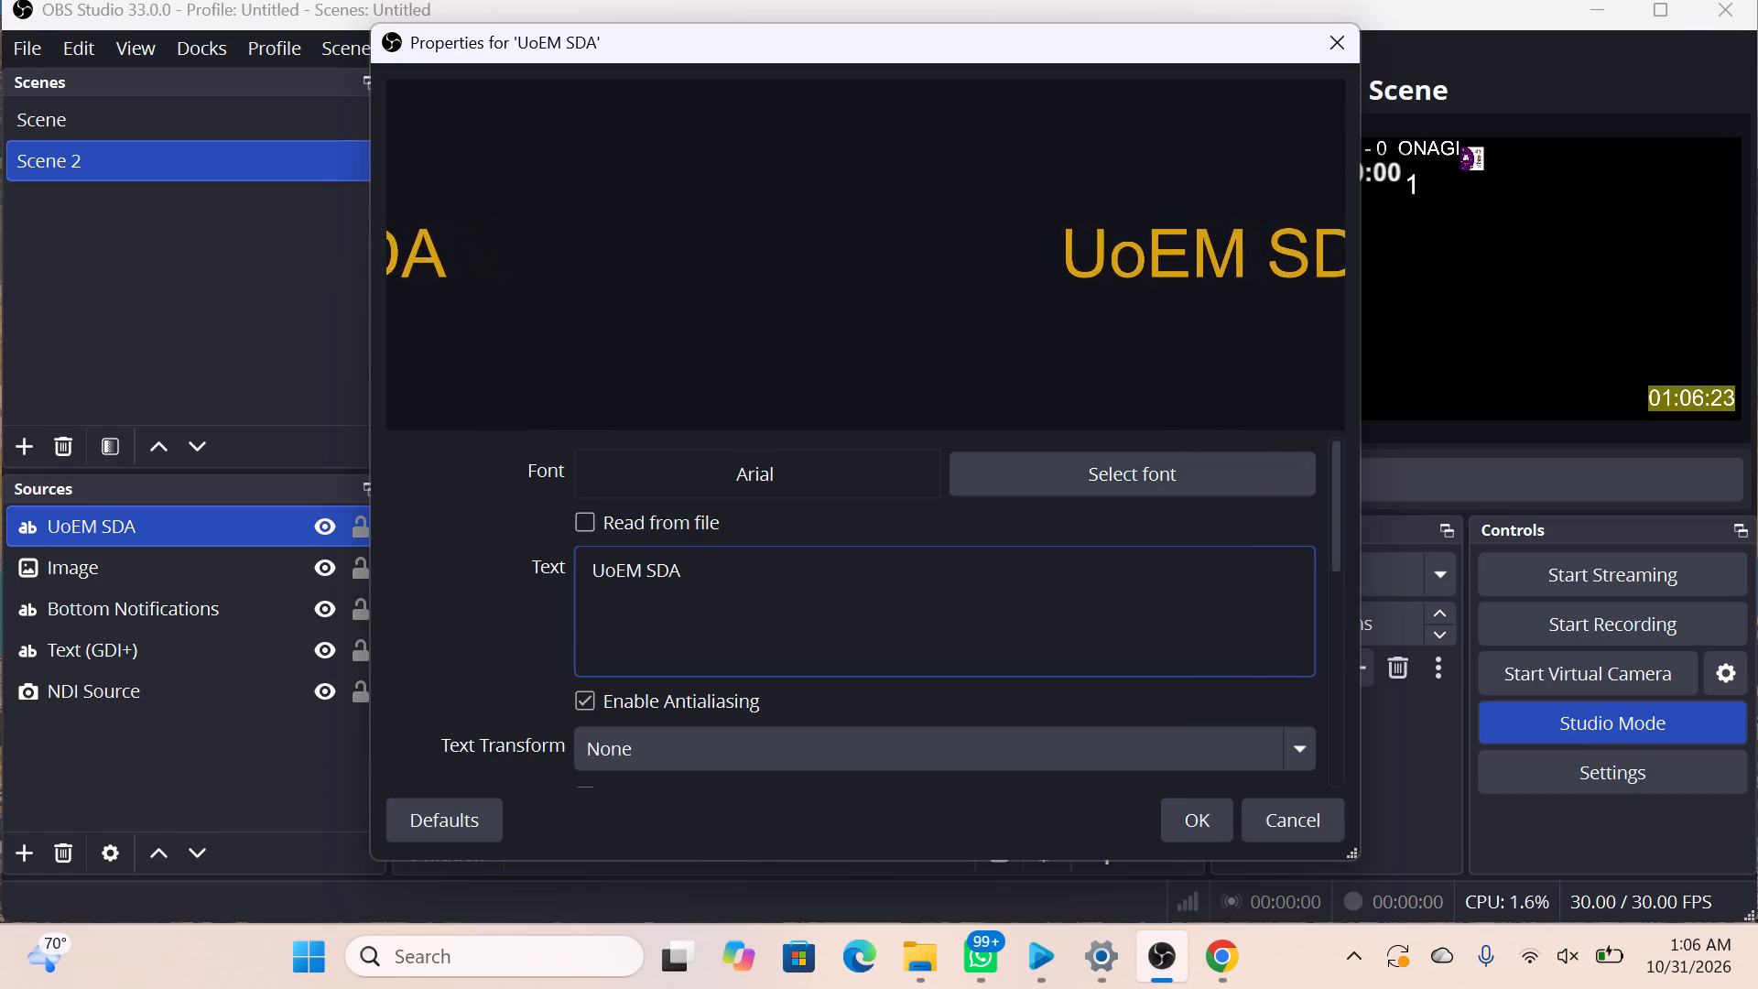
key(space)
key(space)
key(space)
key(space)
key(space)
key(space)
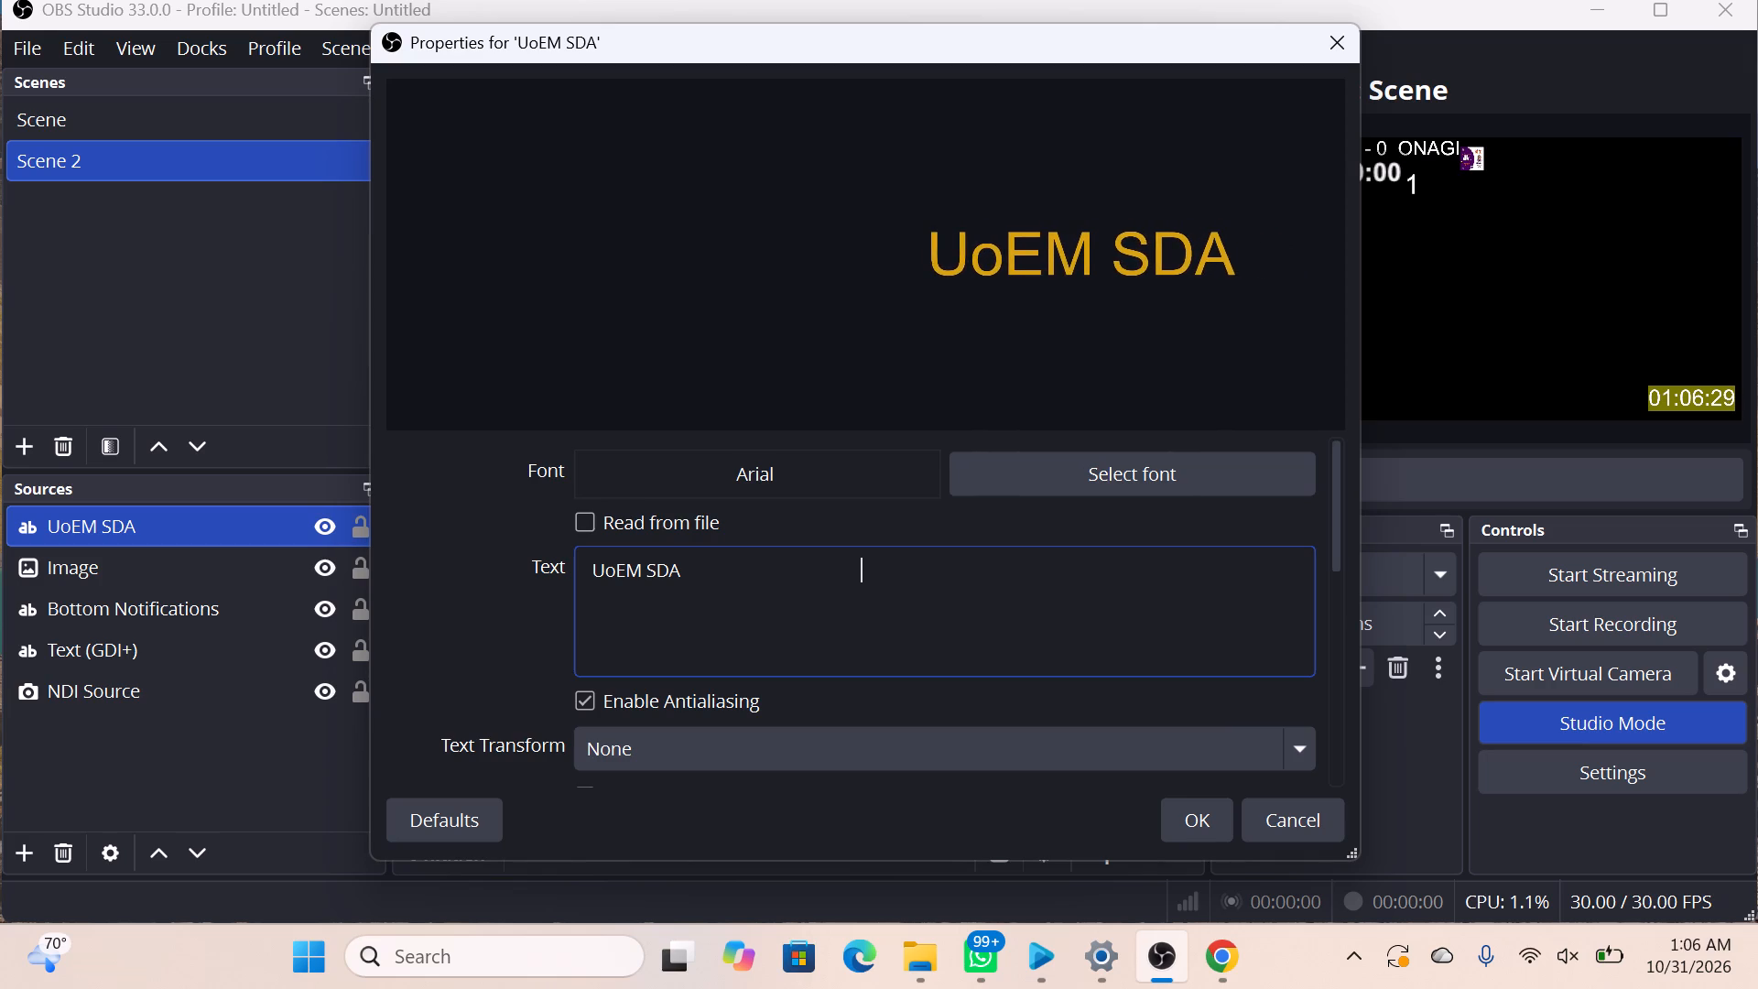
key(space)
key(space)
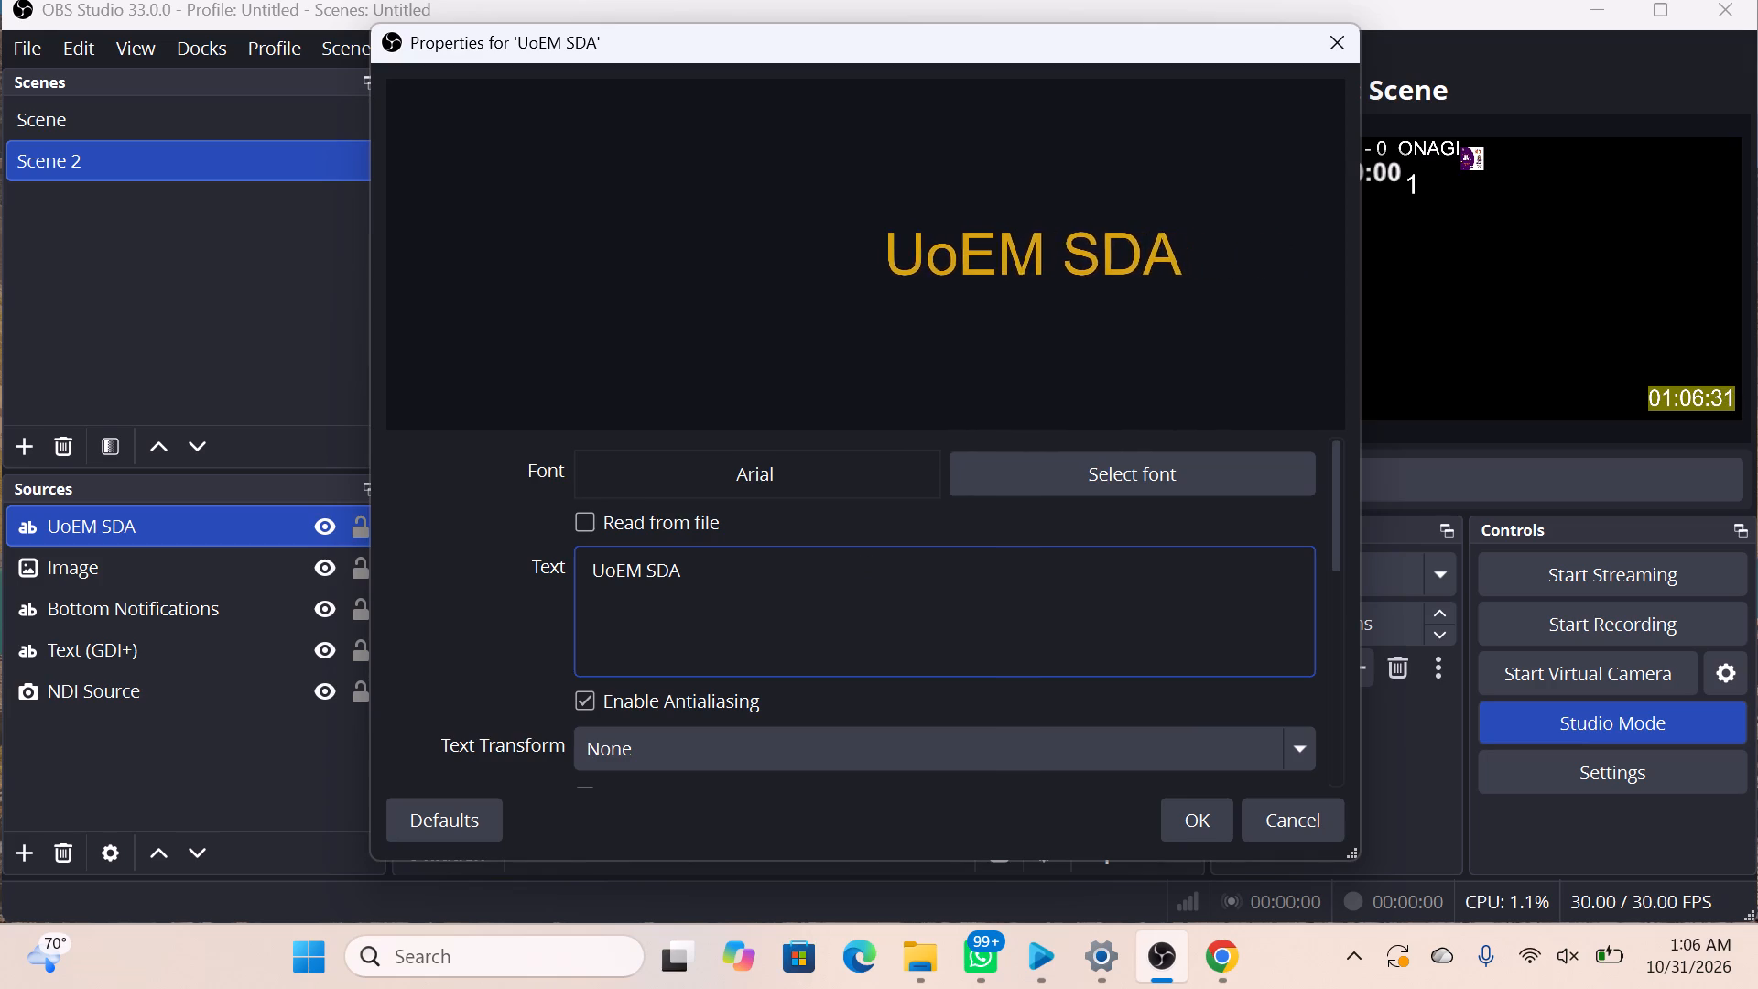
click(1205, 825)
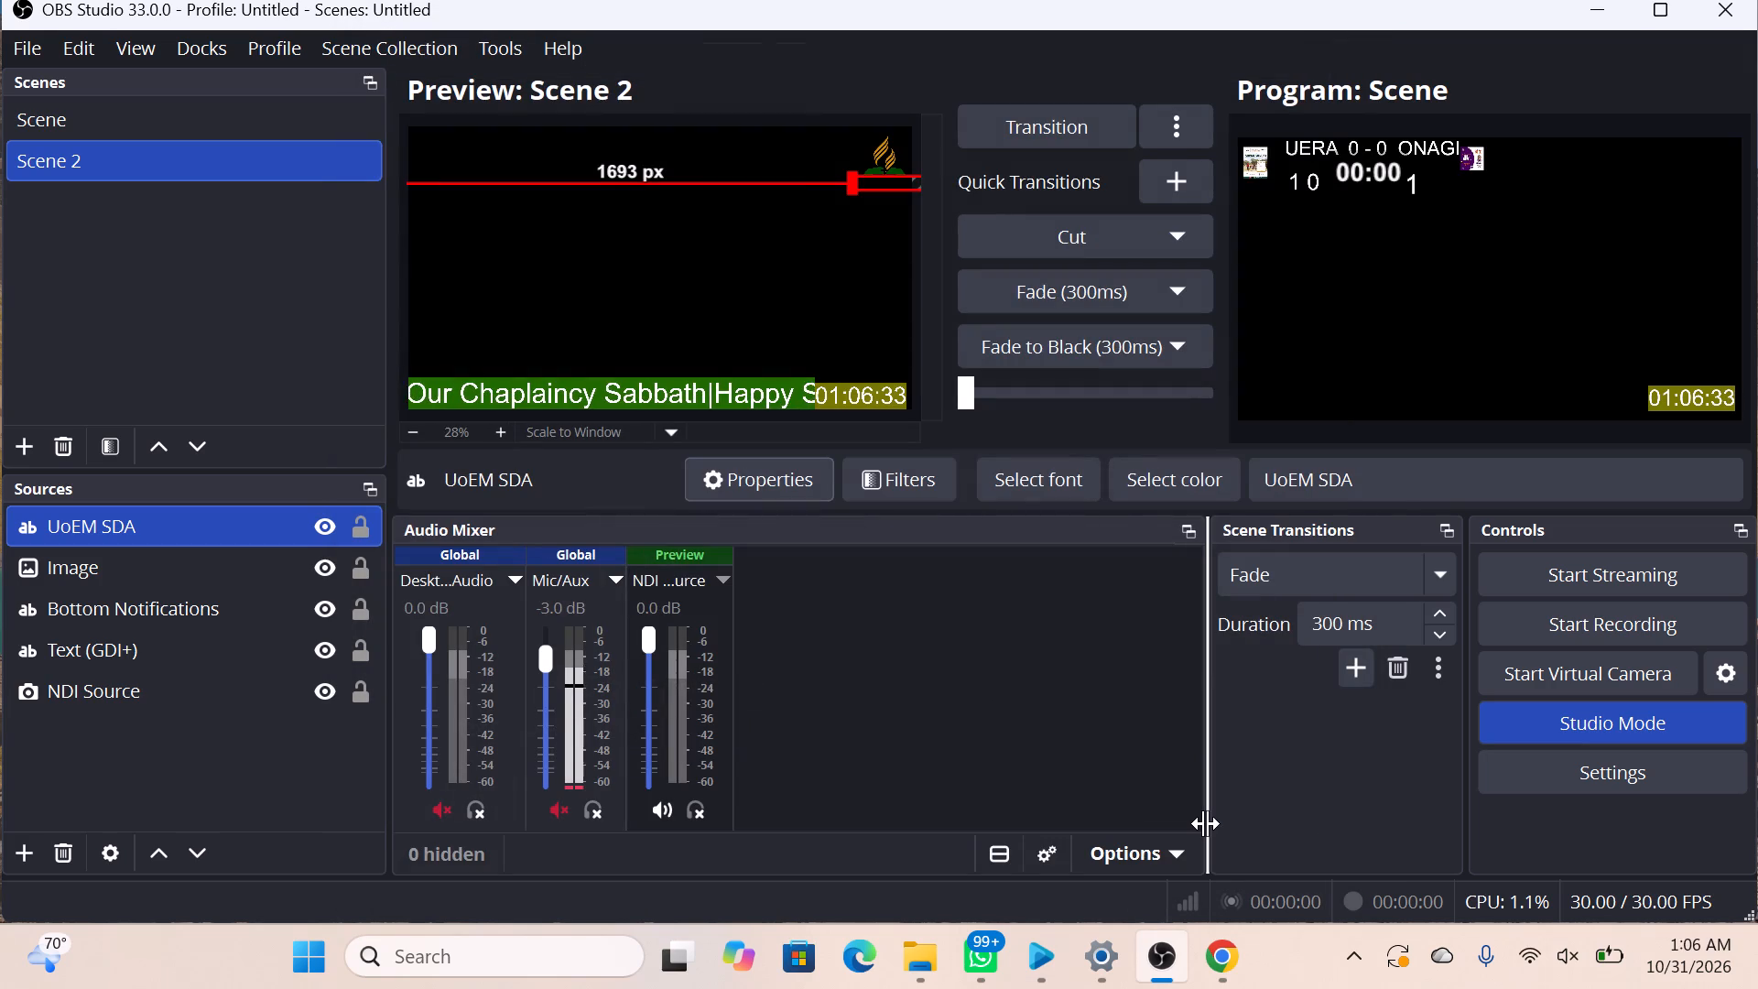
click(847, 299)
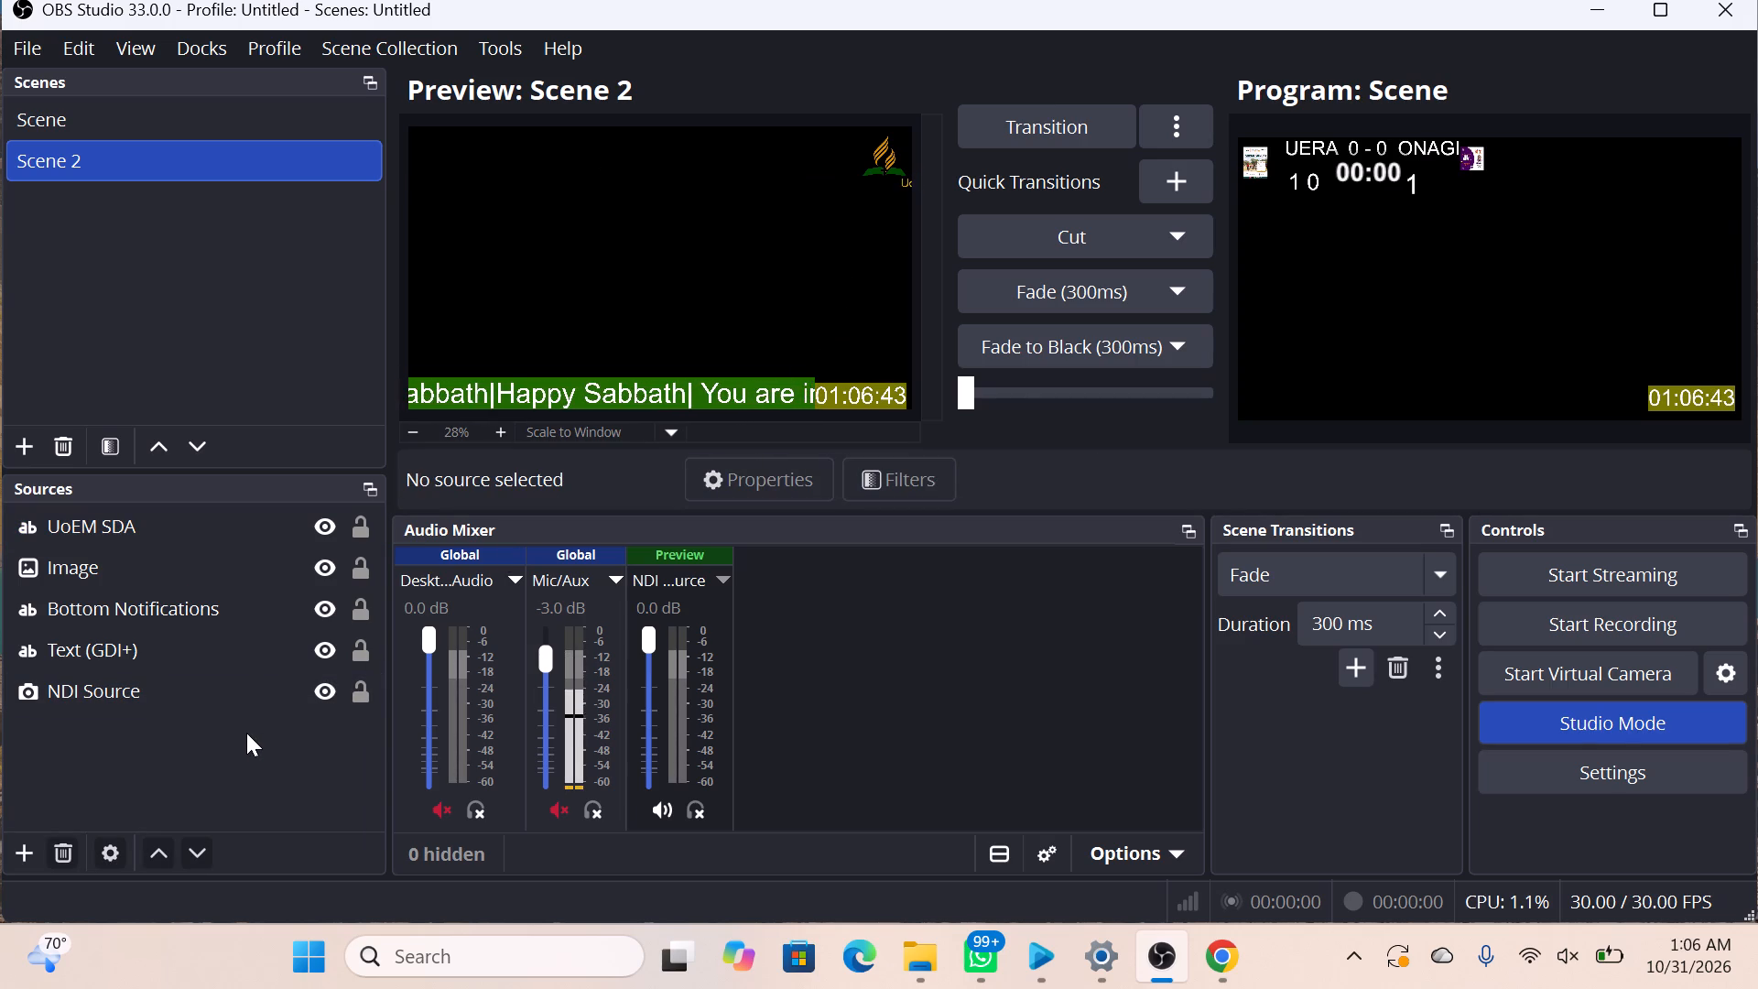
Try to save the Scene 2 setup.
key(ctrl+s)
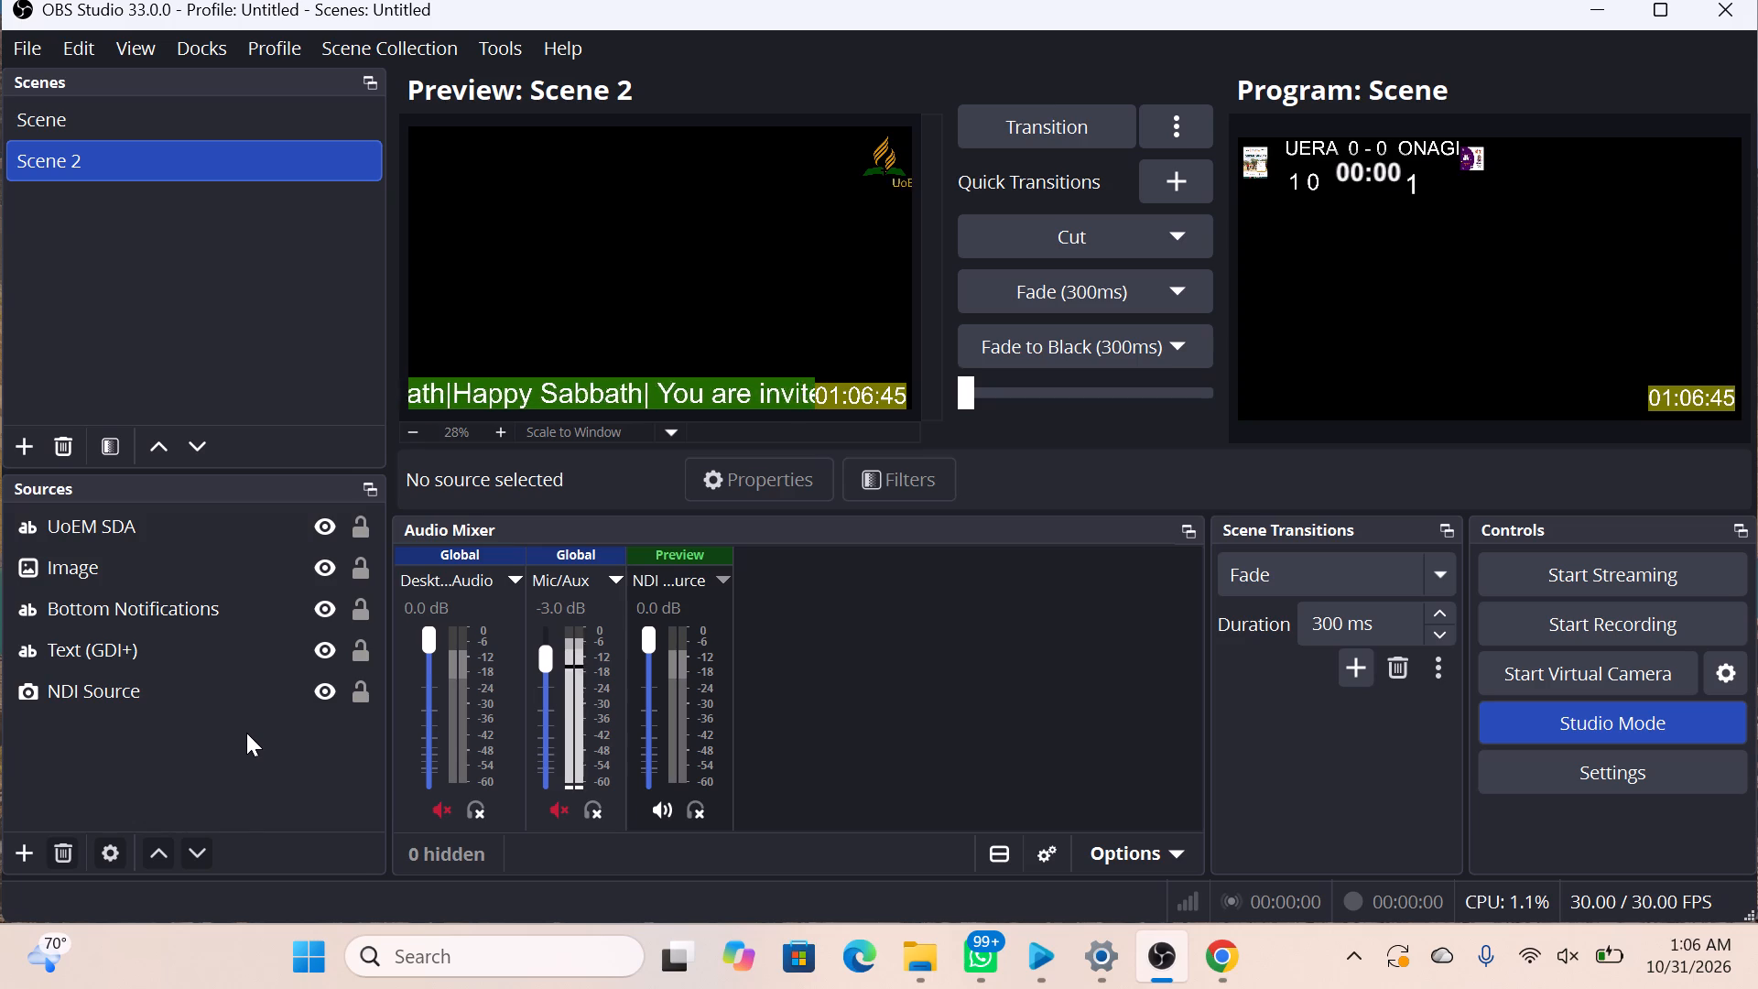